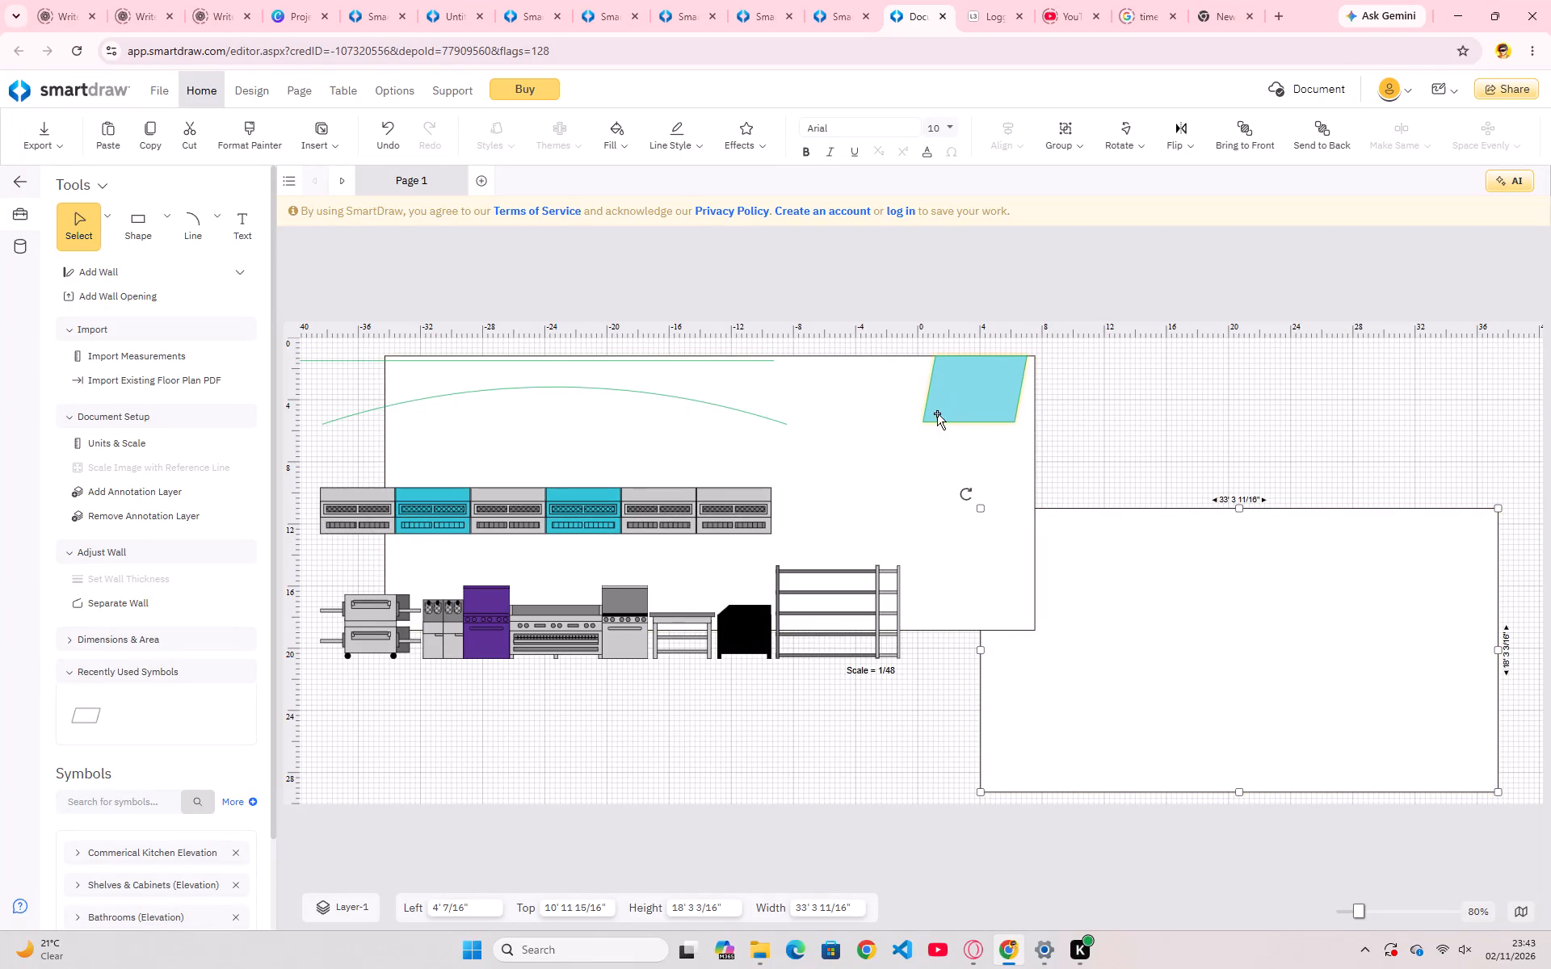
# Reposition the blue parallelogram over the upper rectangle's top edge near its right end, about 1/4" from the page top.
pyautogui.moveTo(963, 402); pyautogui.dragTo(946, 431)
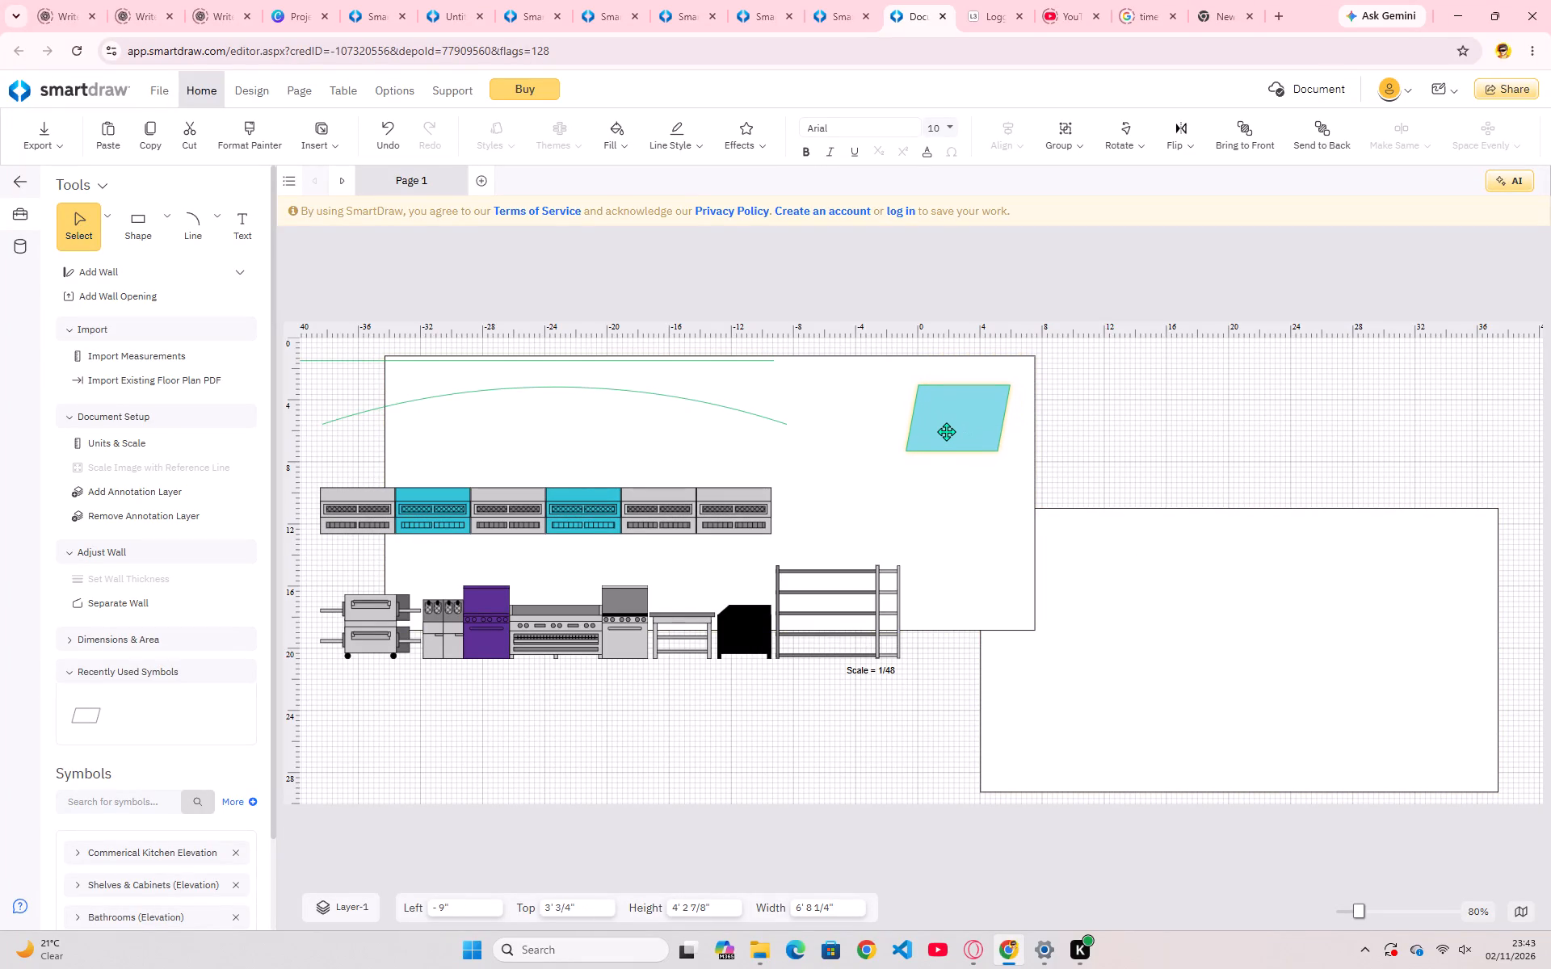
pyautogui.moveTo(946, 431); pyautogui.dragTo(1011, 458)
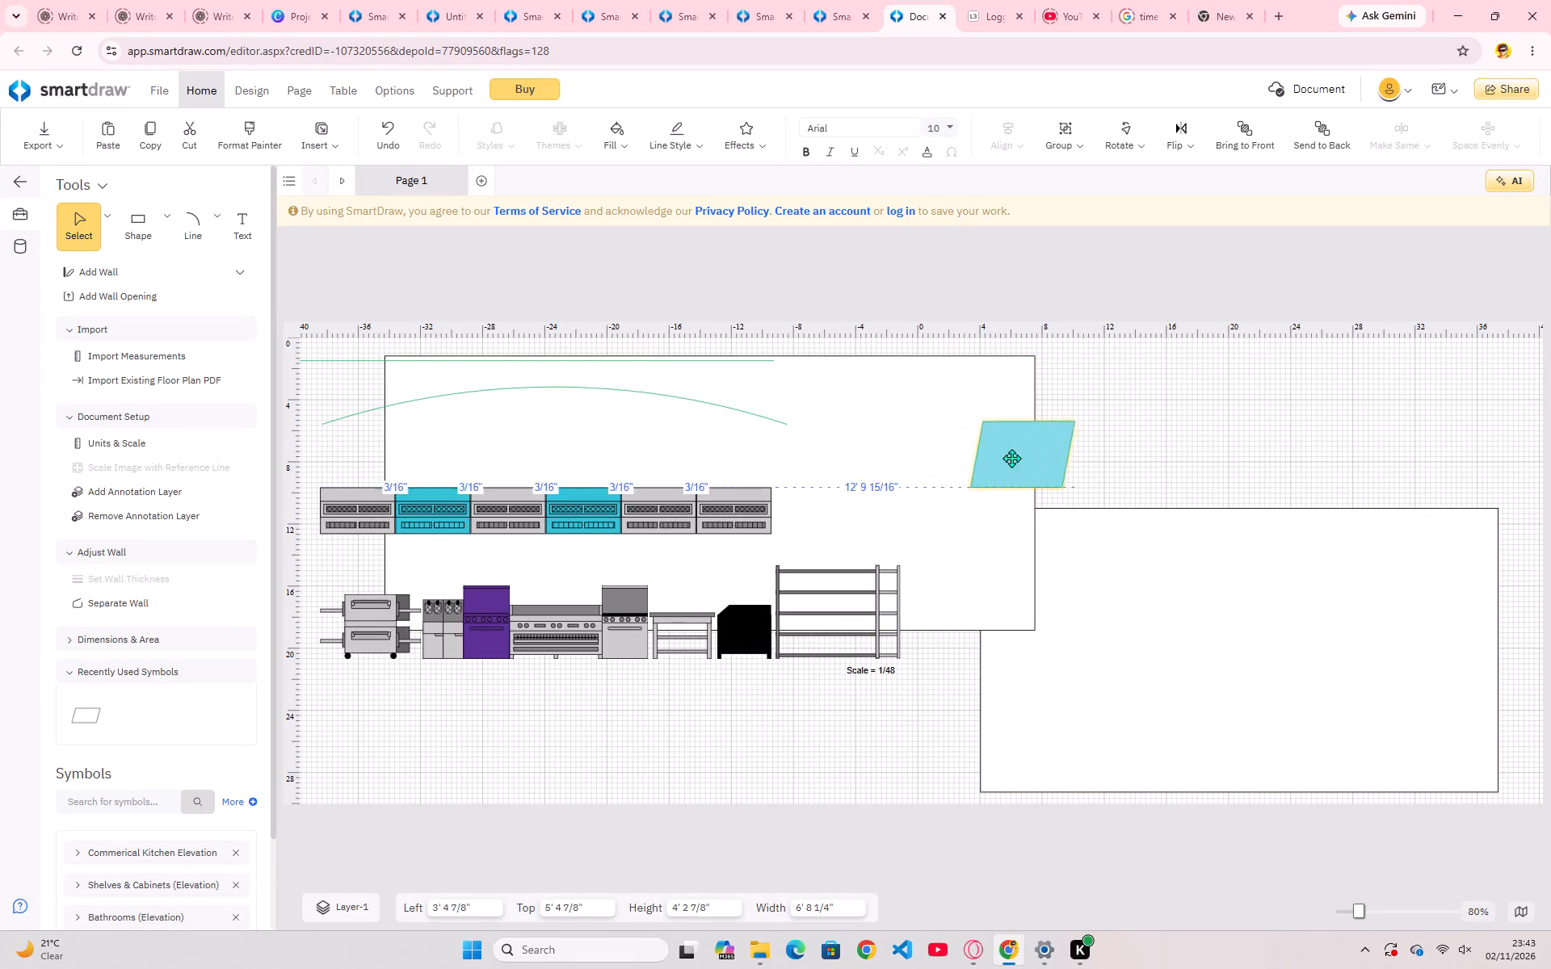
pyautogui.moveTo(1011, 458); pyautogui.dragTo(965, 427)
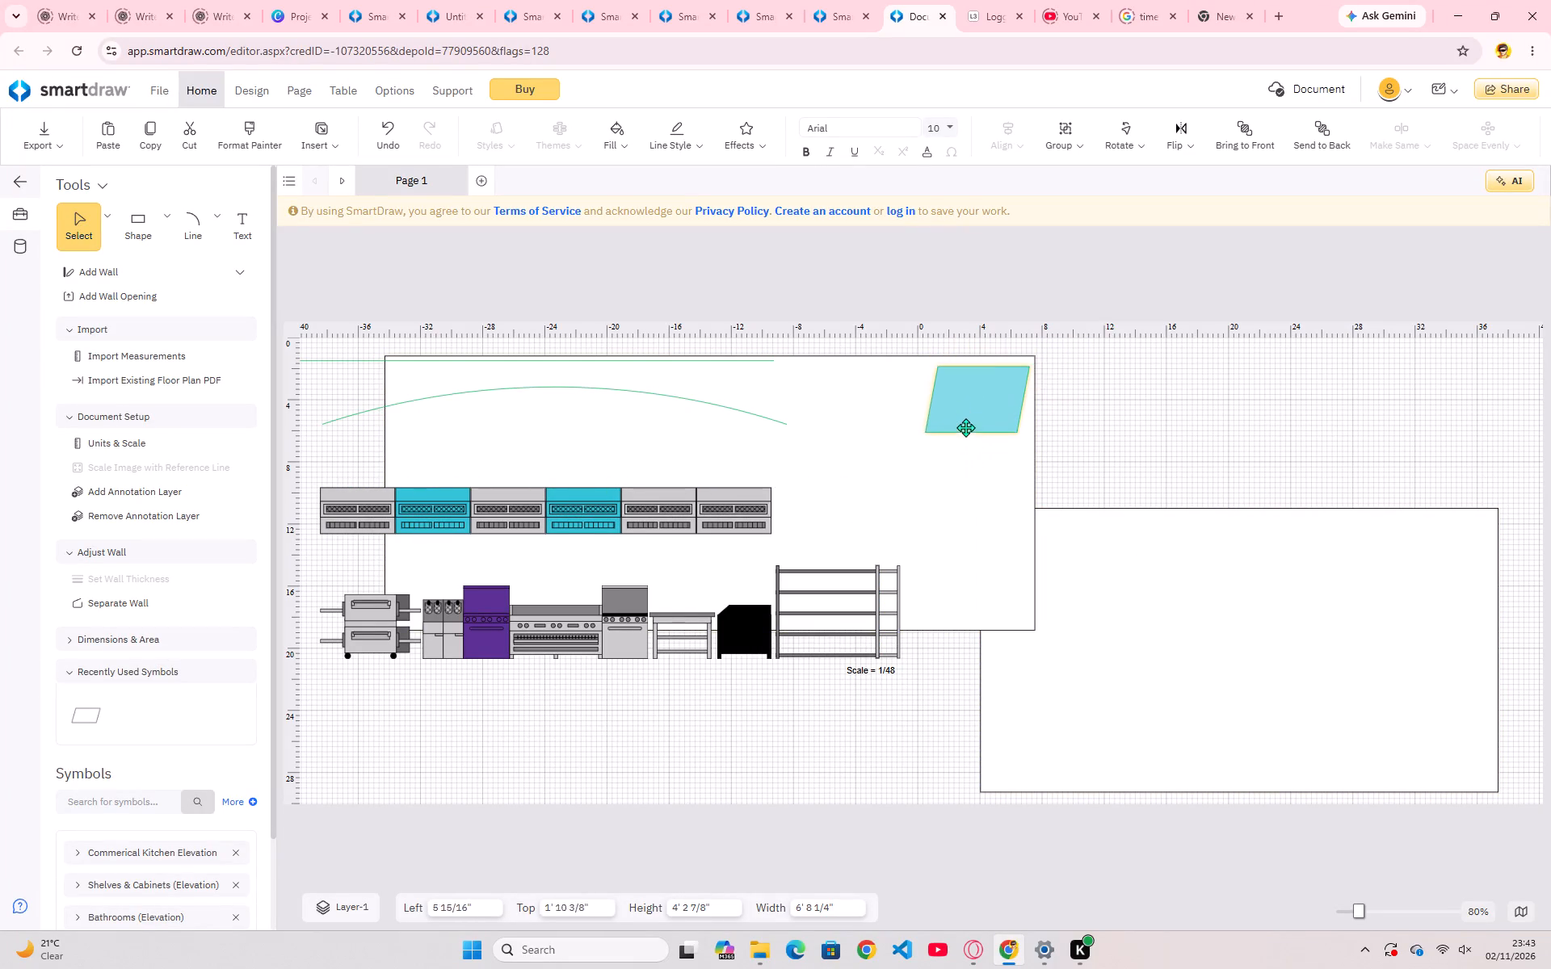
pyautogui.moveTo(965, 427); pyautogui.dragTo(984, 371)
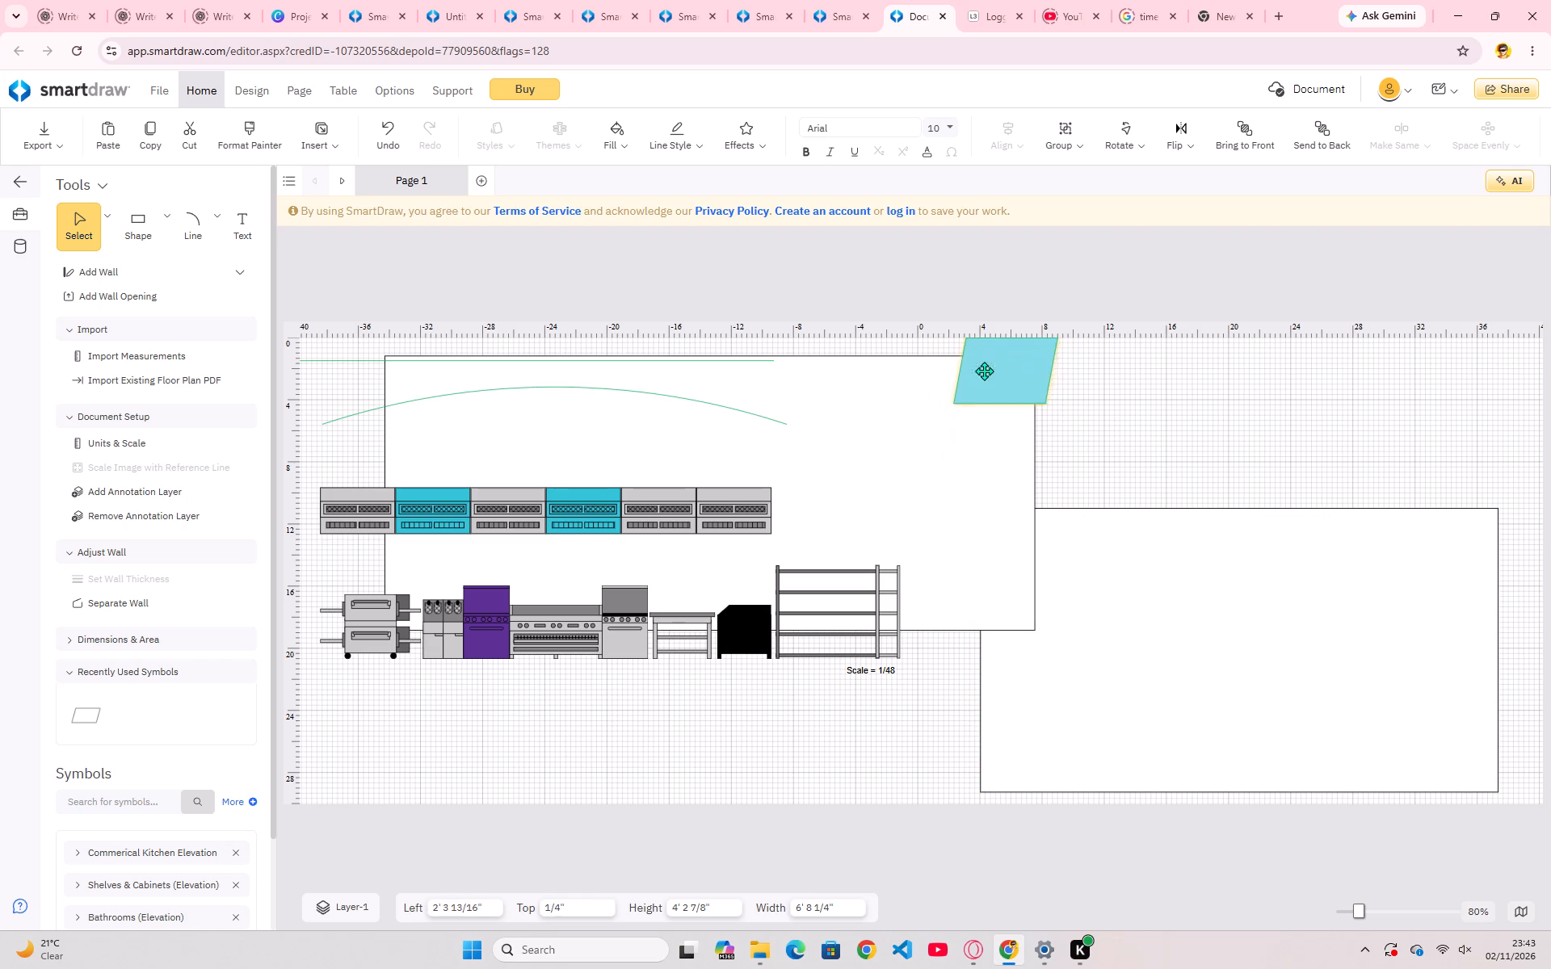
pyautogui.moveTo(984, 371); pyautogui.dragTo(969, 380)
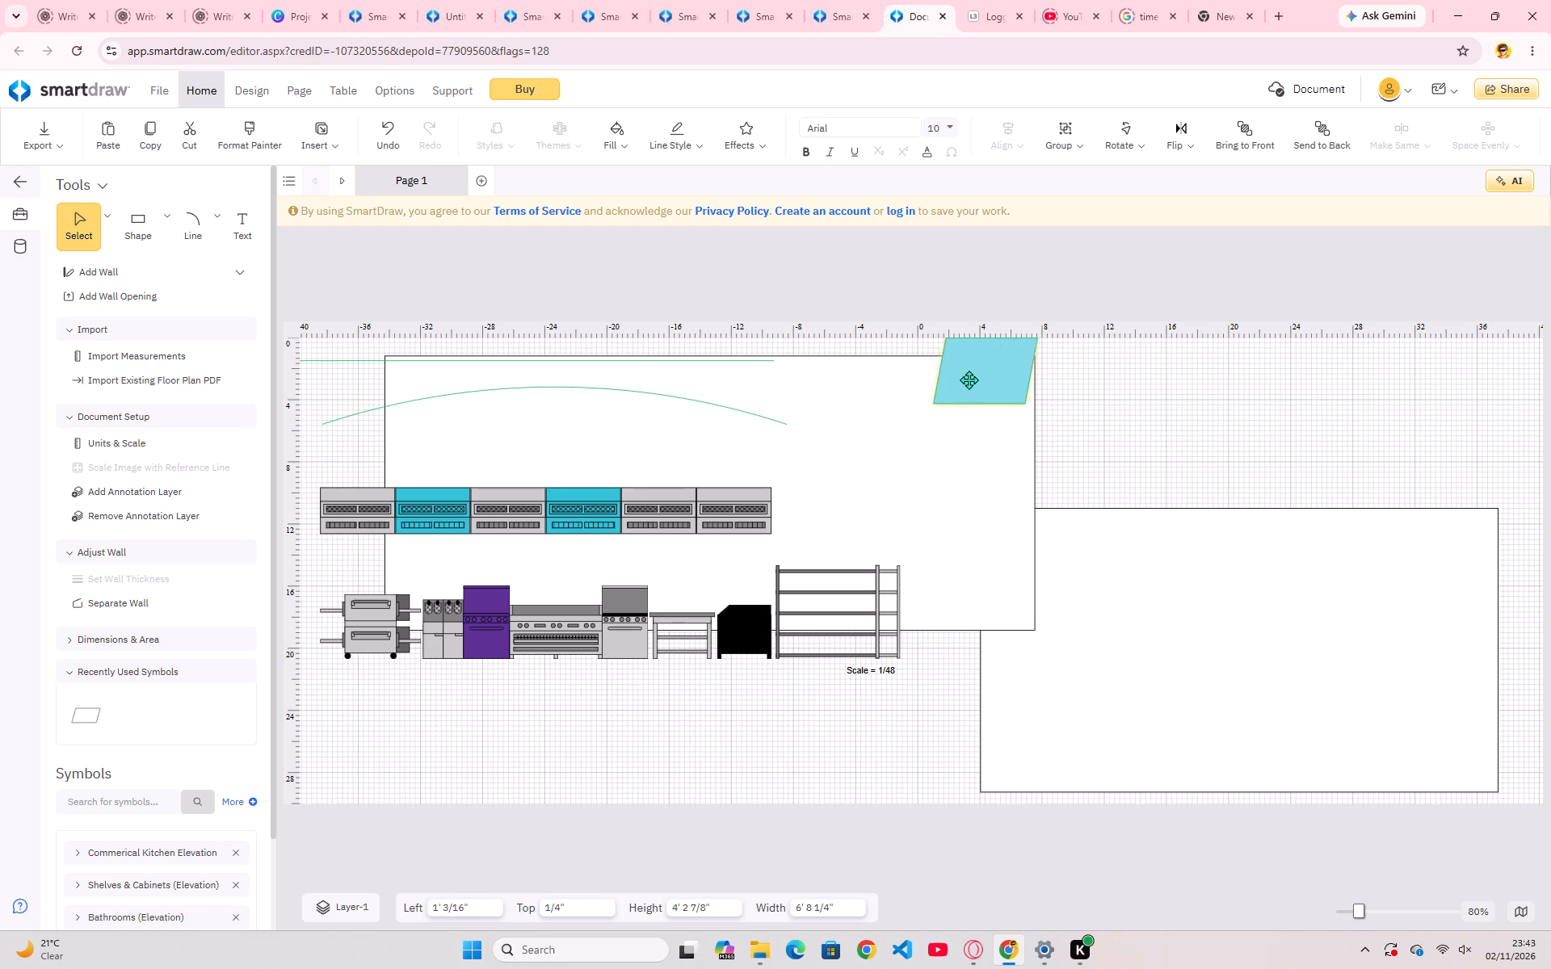
pyautogui.moveTo(969, 380); pyautogui.dragTo(937, 439)
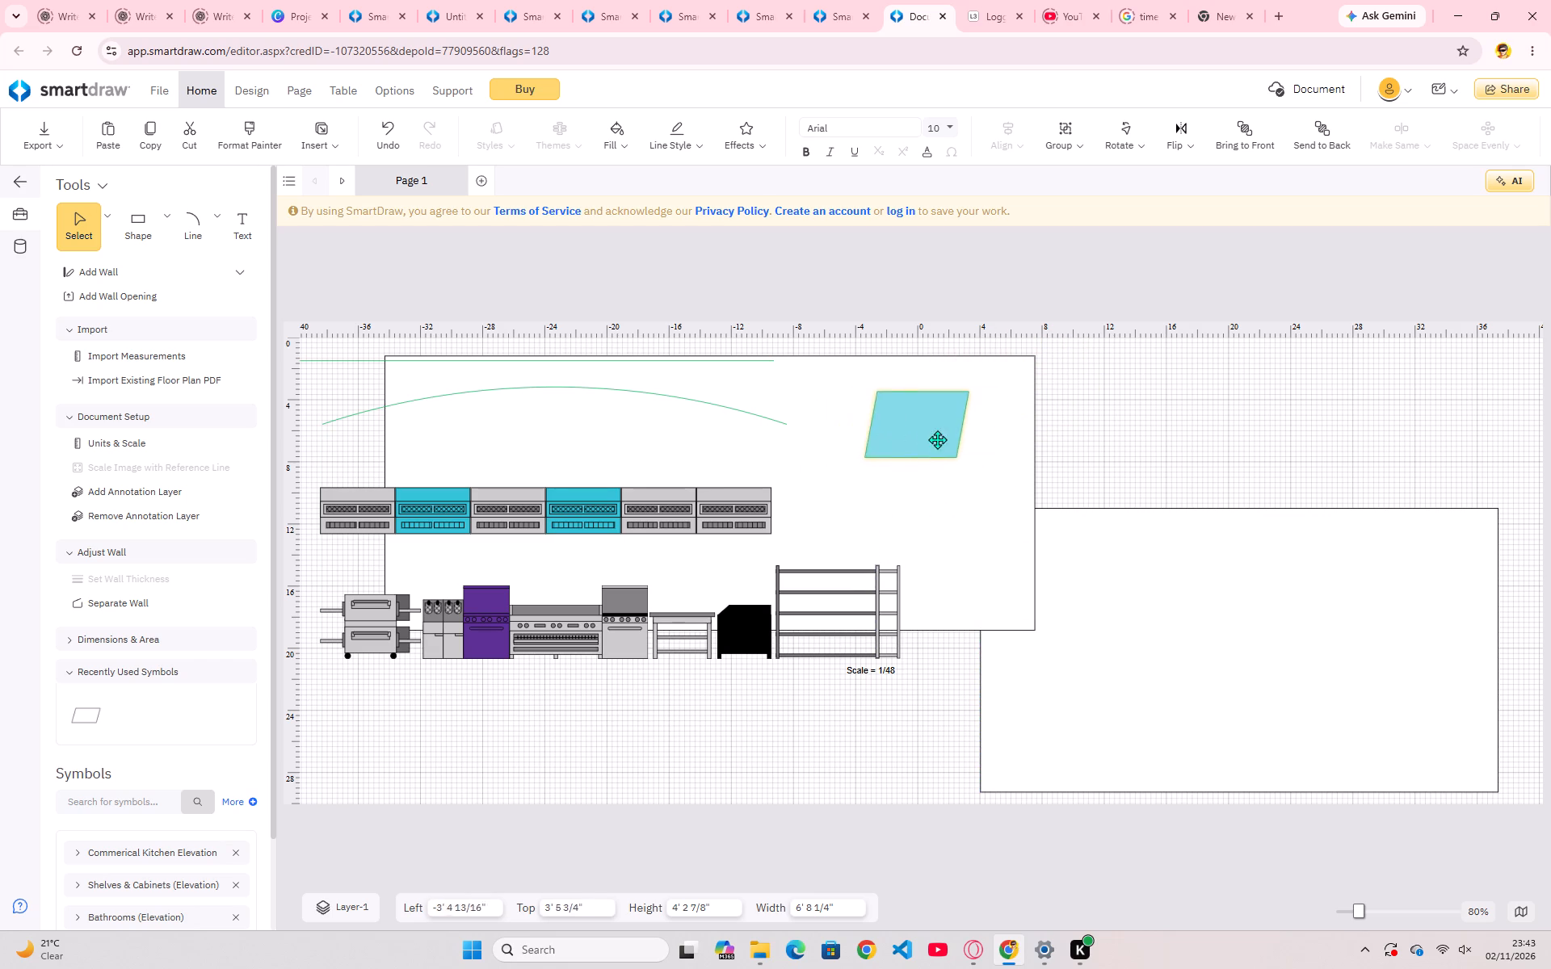
pyautogui.moveTo(937, 439); pyautogui.dragTo(918, 430)
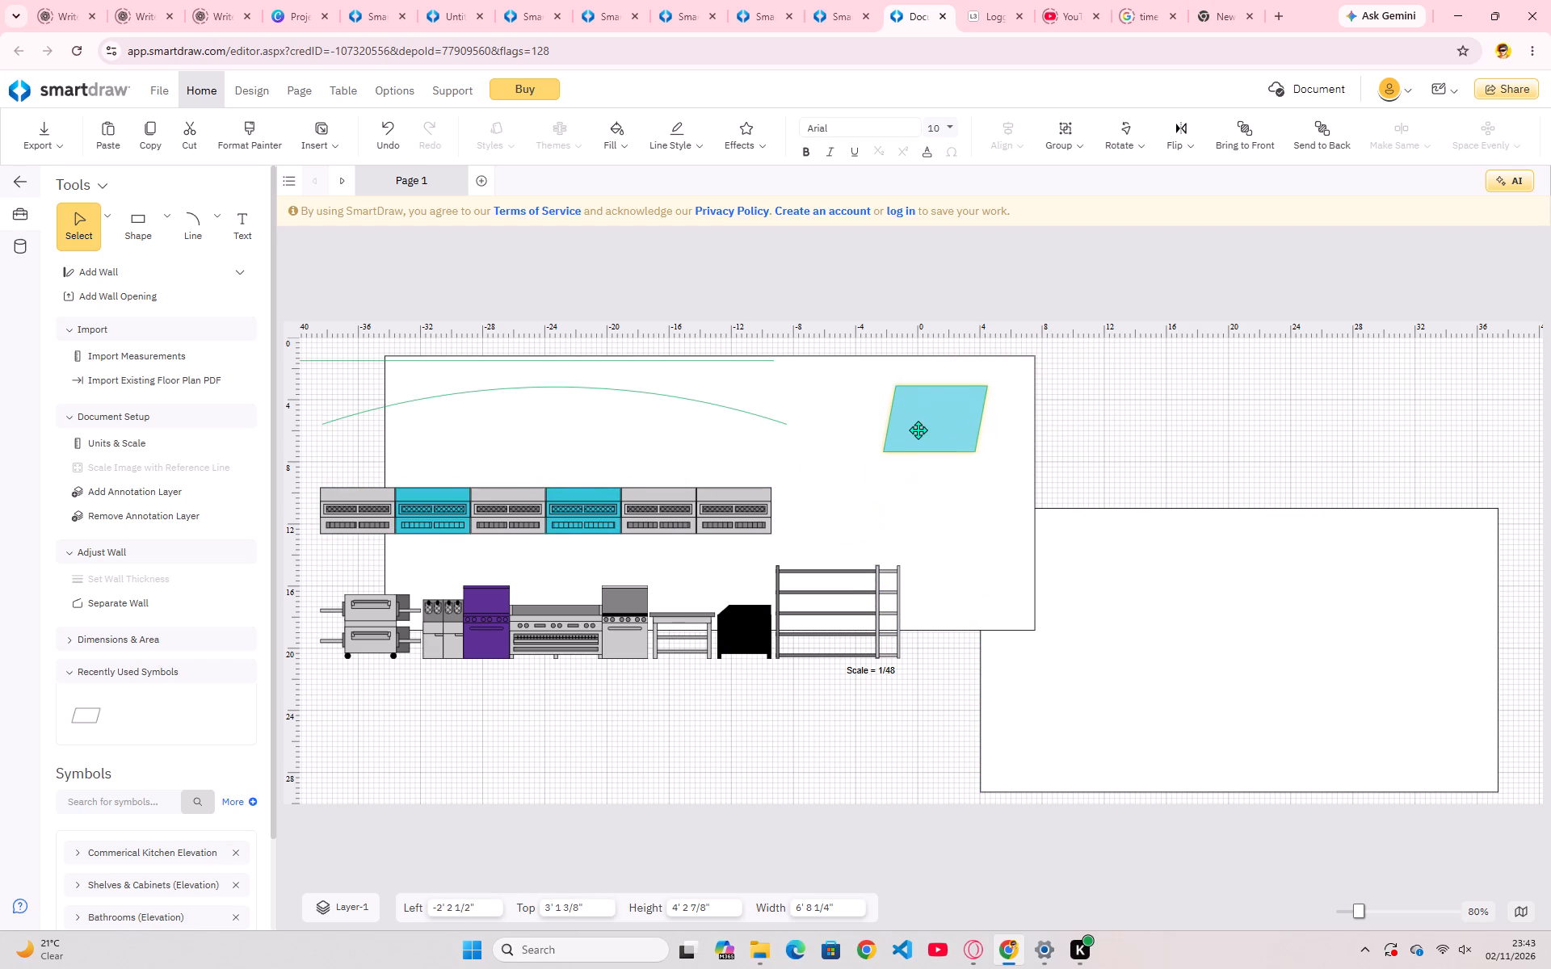
pyautogui.moveTo(918, 430); pyautogui.dragTo(904, 471)
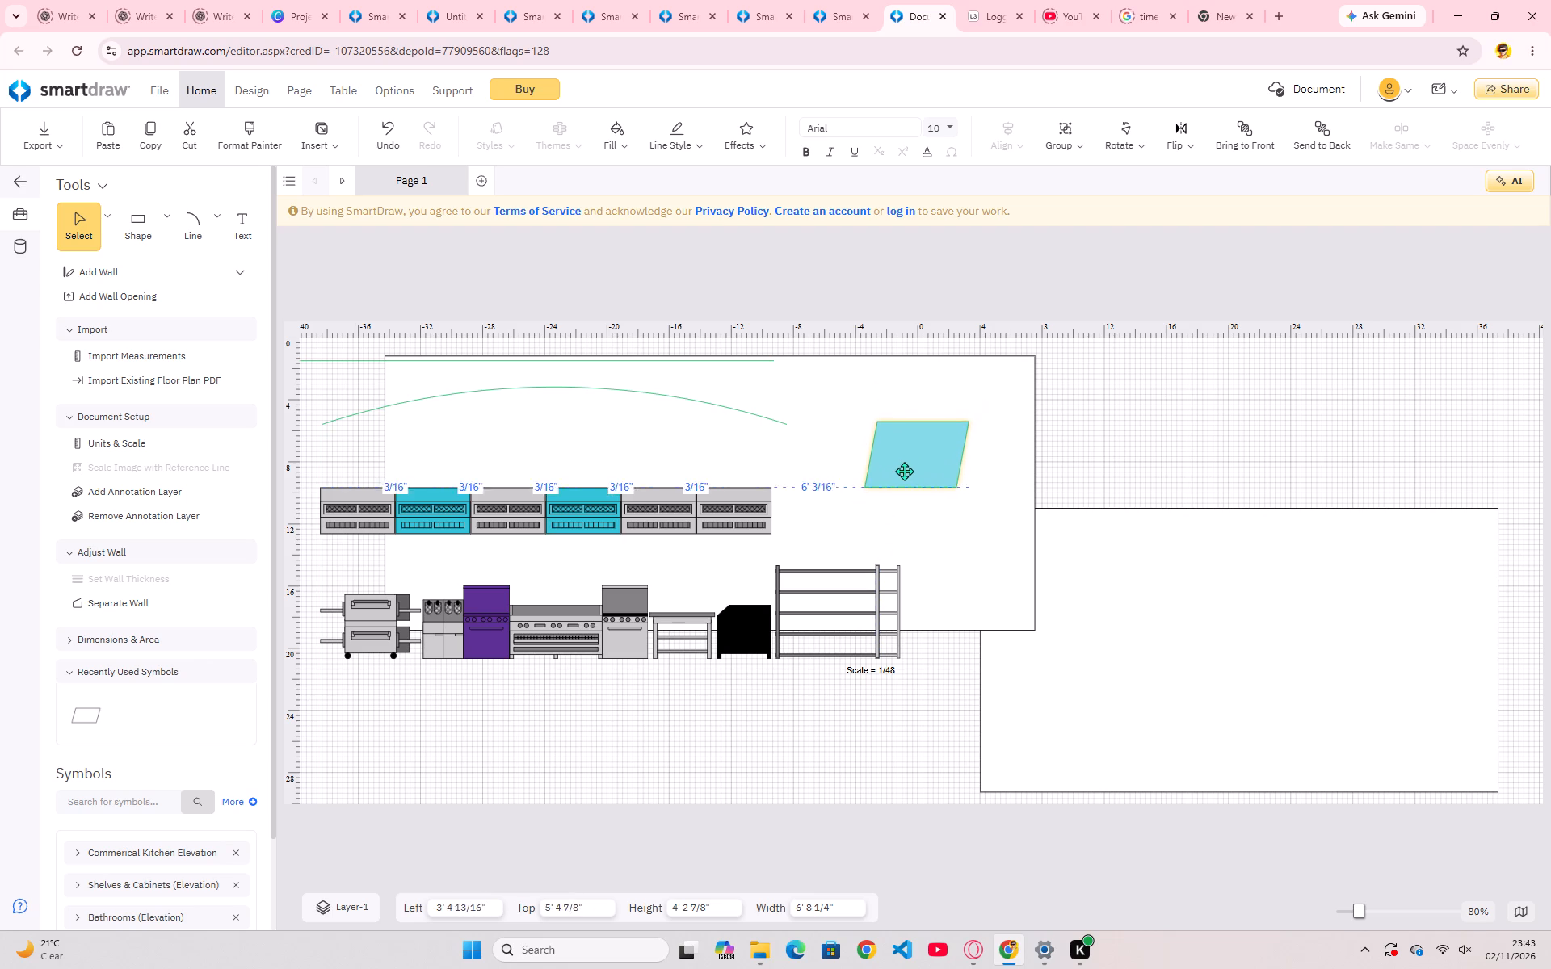
pyautogui.moveTo(904, 471); pyautogui.dragTo(969, 452)
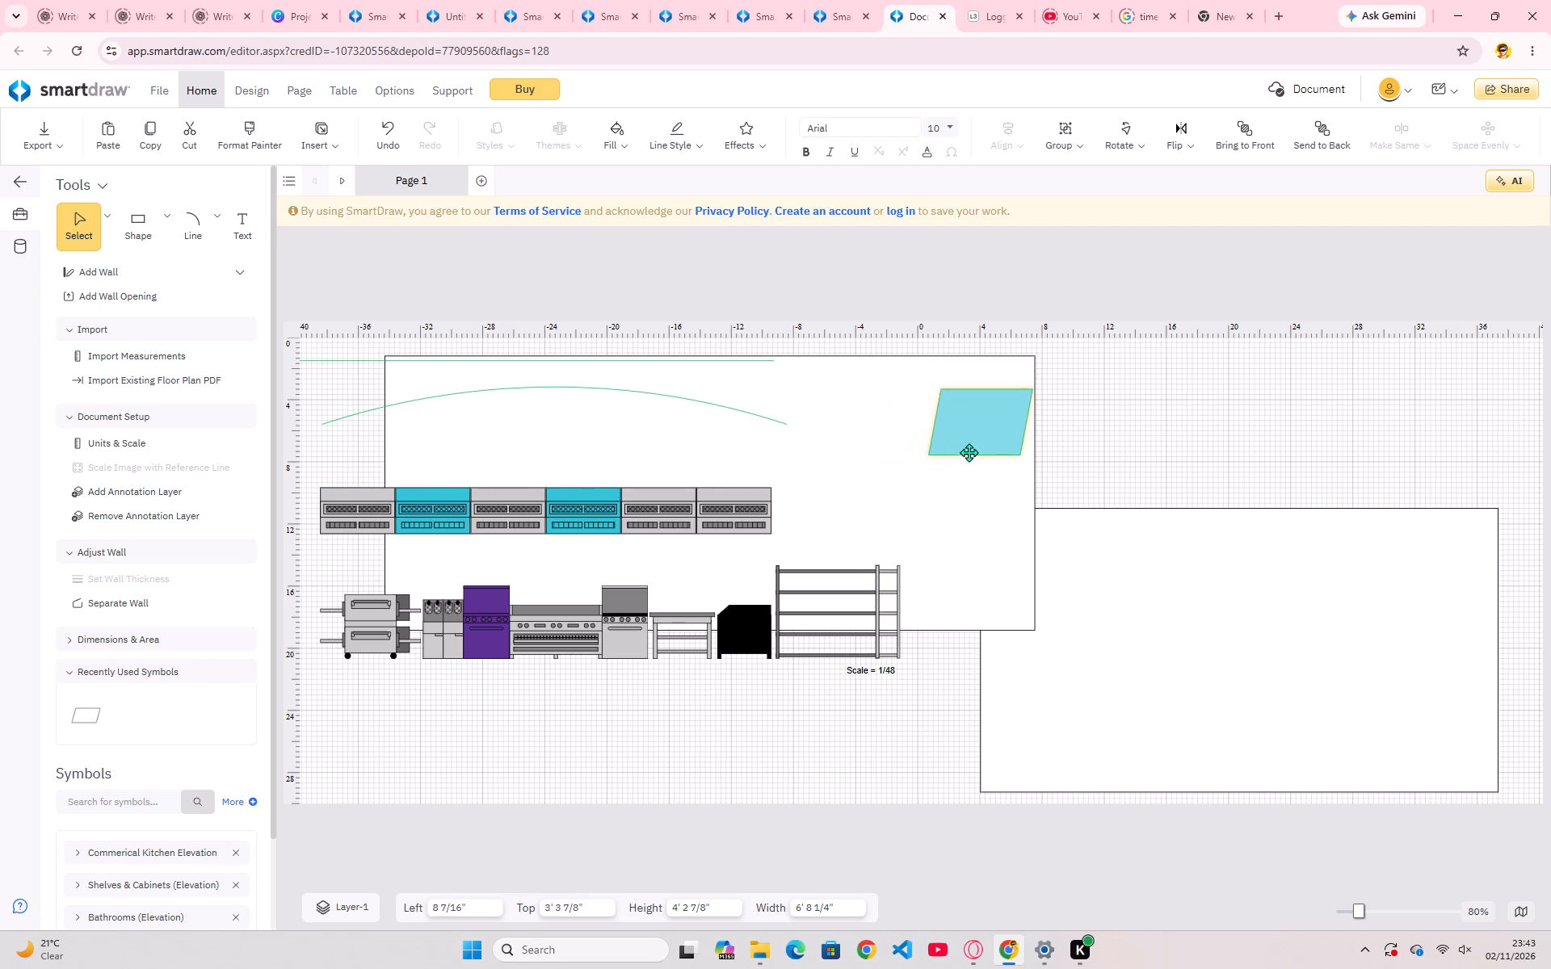
pyautogui.moveTo(969, 452); pyautogui.dragTo(989, 396)
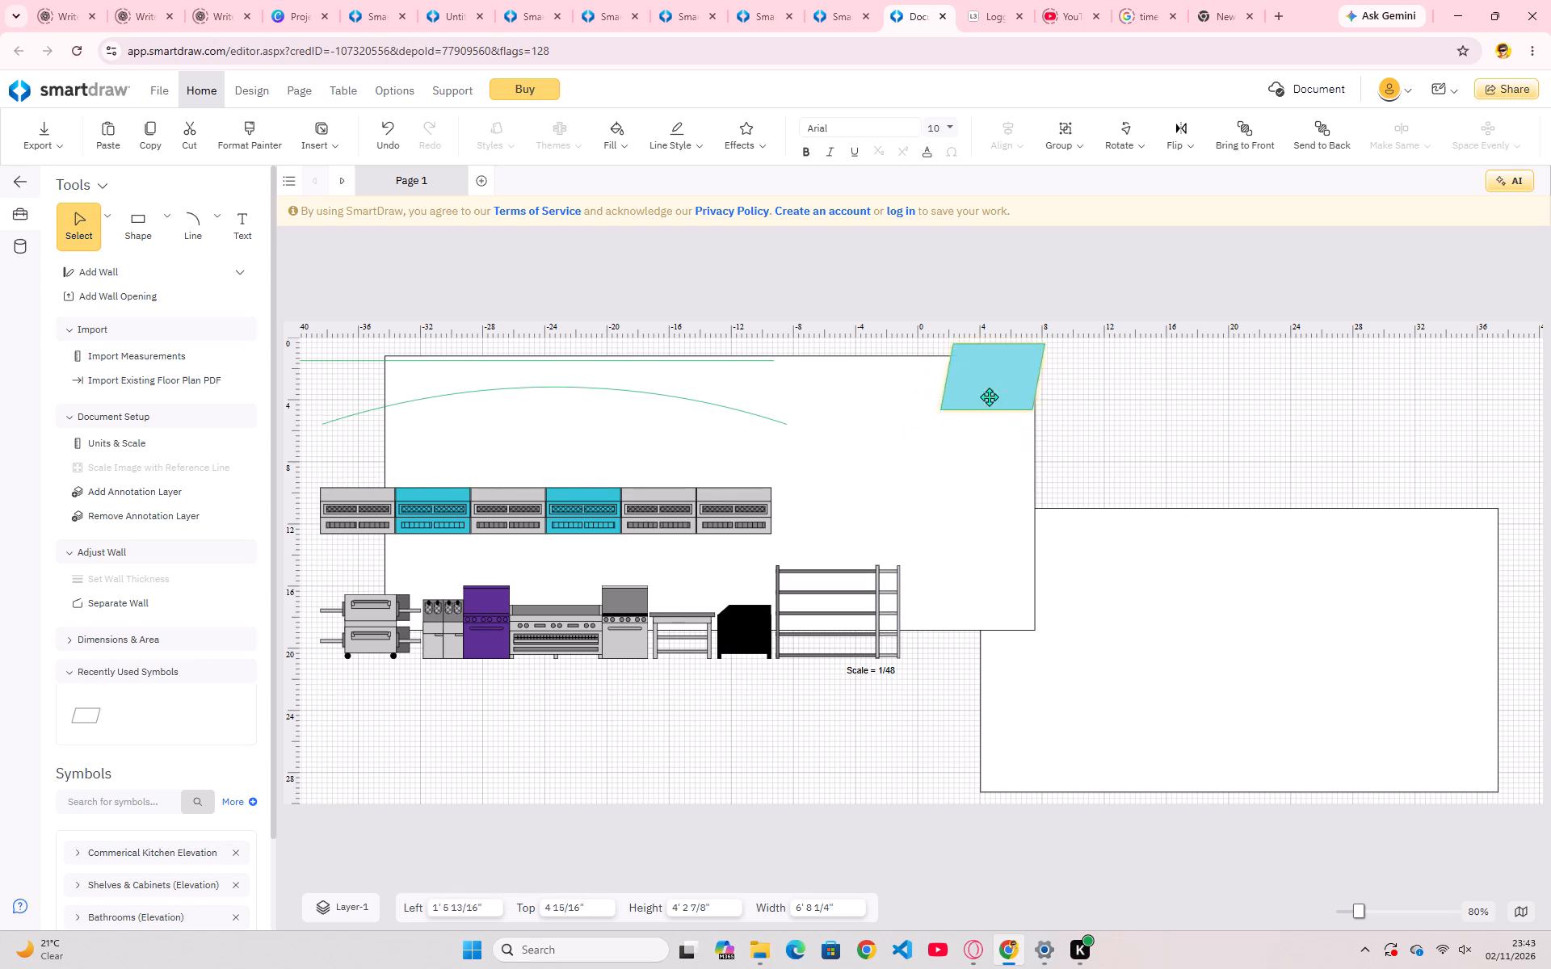
pyautogui.moveTo(989, 396); pyautogui.dragTo(962, 328)
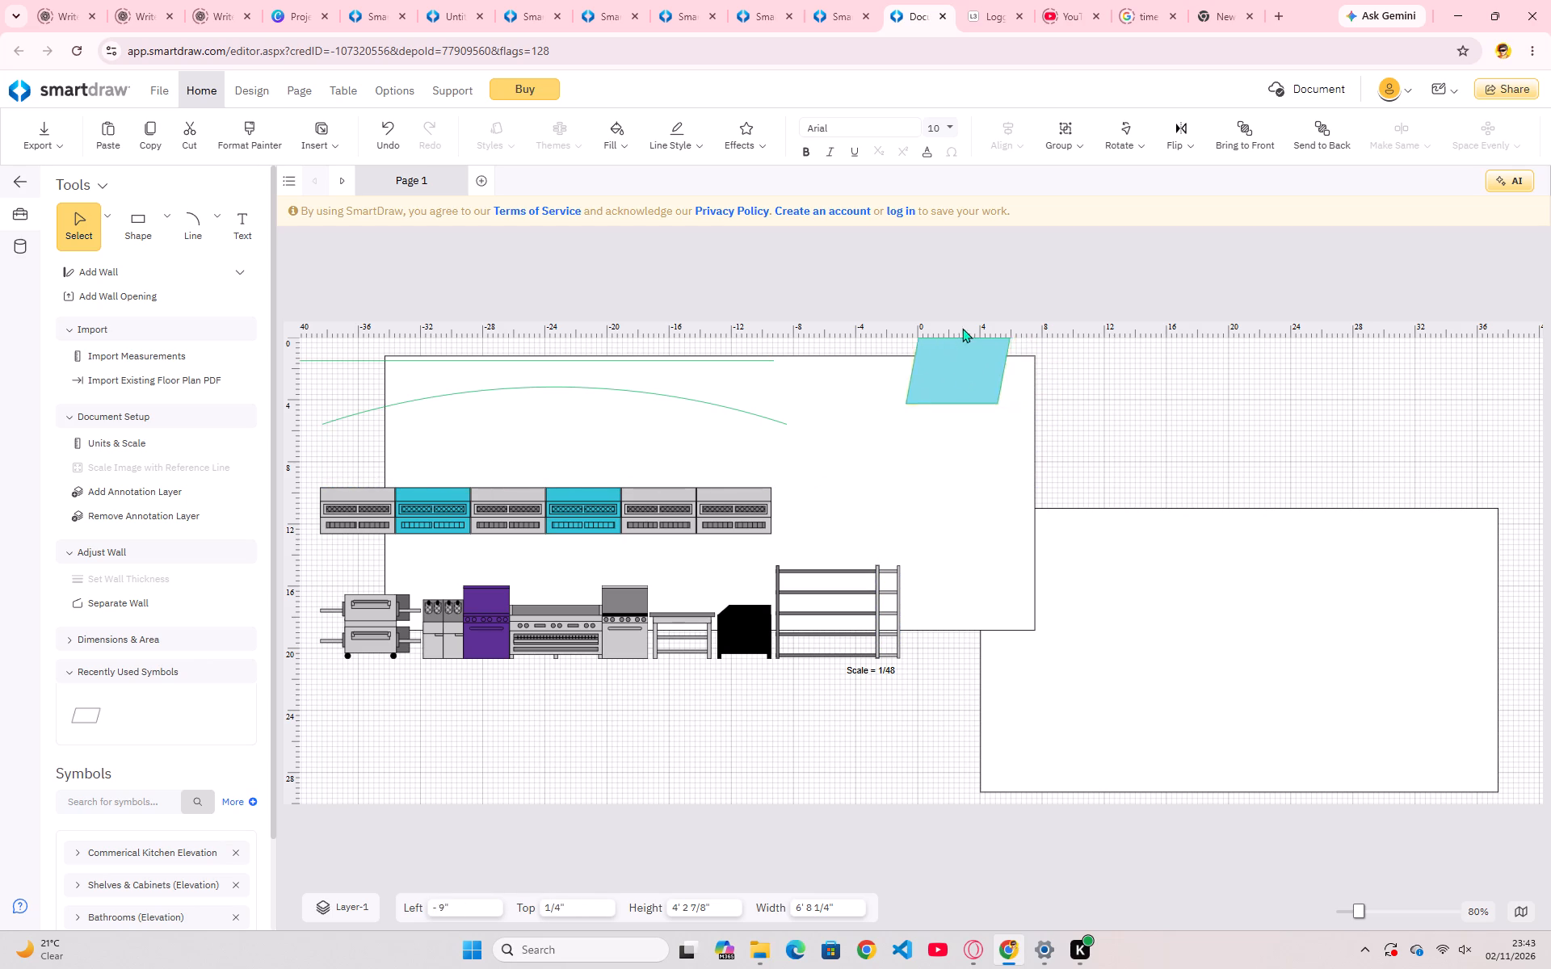
pyautogui.moveTo(962, 328); pyautogui.dragTo(943, 378)
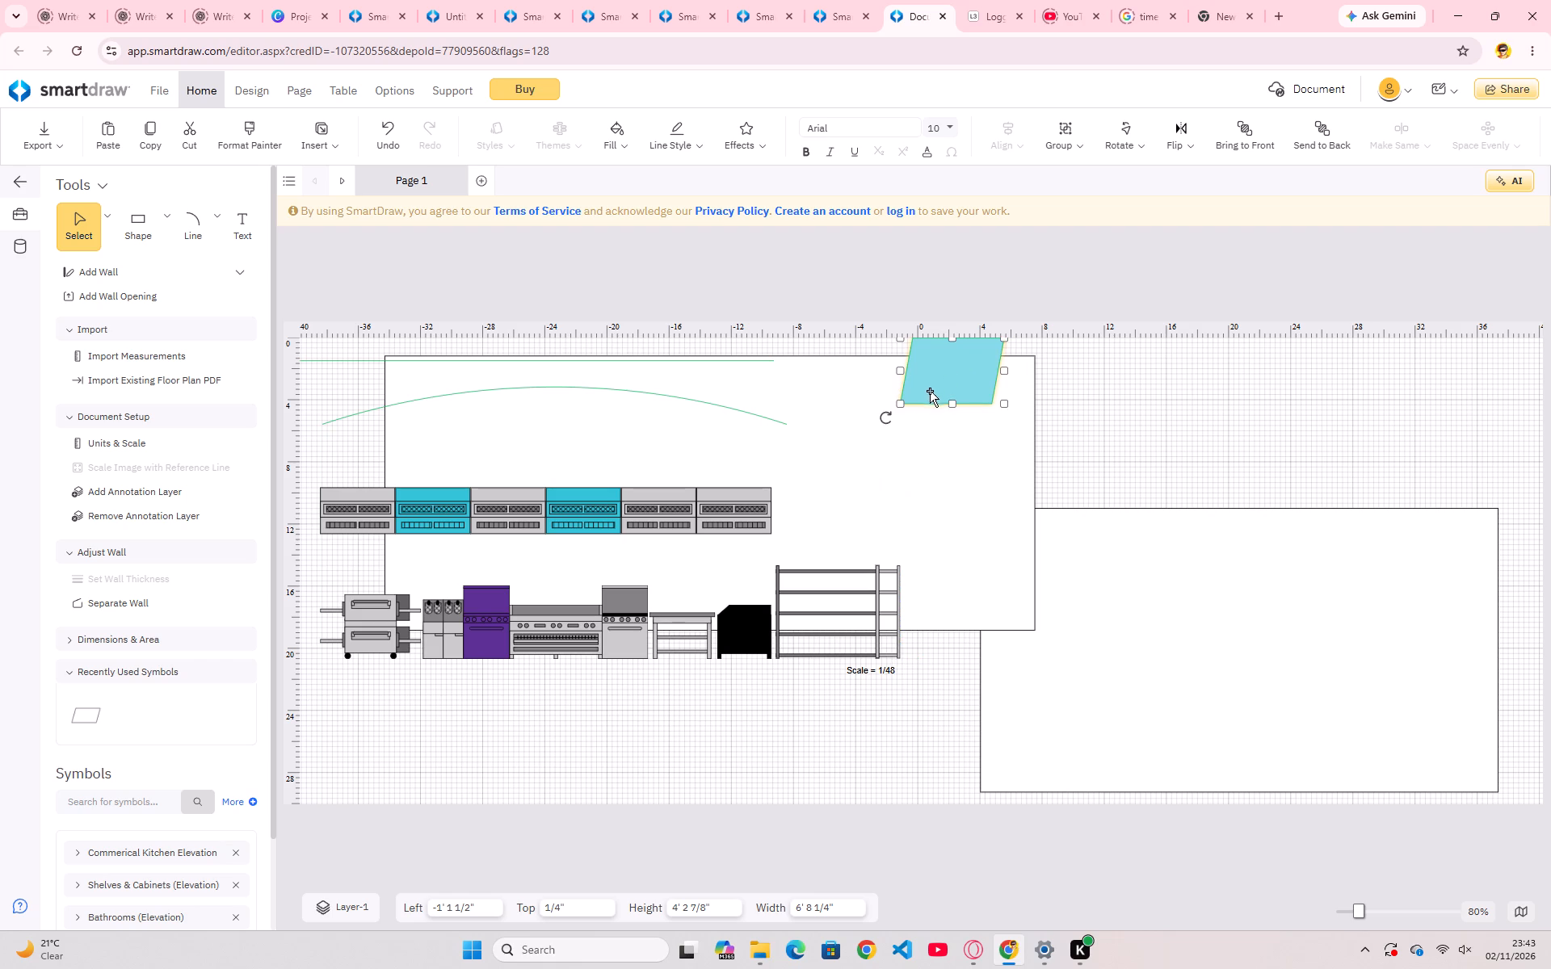
pyautogui.click(942, 385)
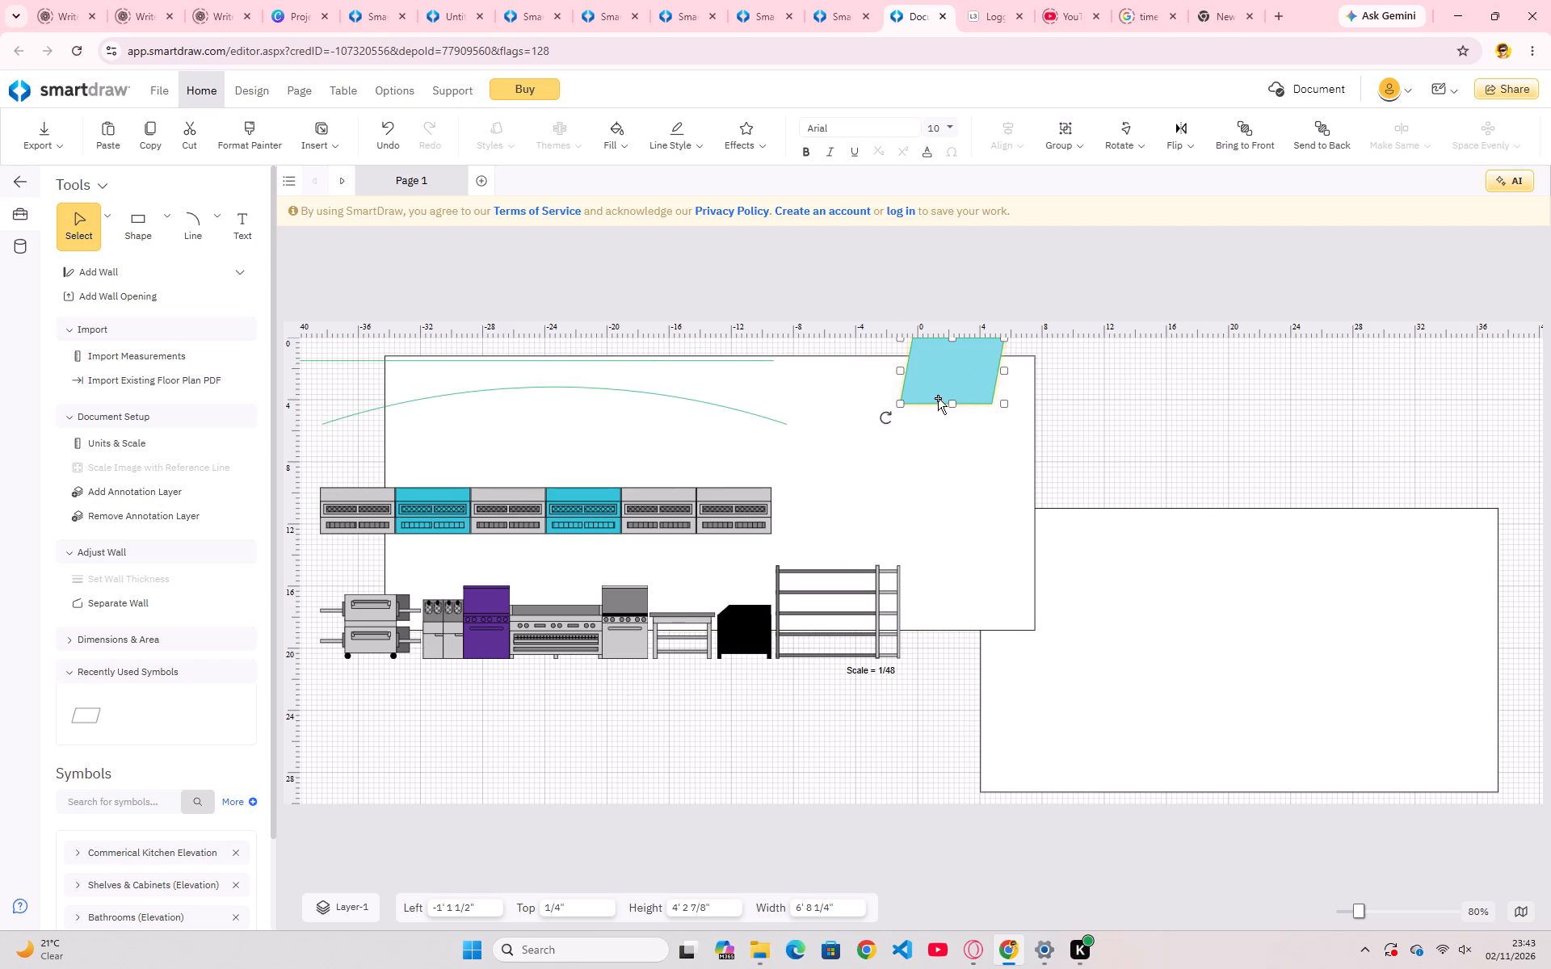
# Stretch the blue parallelogram to span the upper rectangle from top to bottom edge, about 17' 7" high.
pyautogui.click(956, 403)
pyautogui.moveTo(951, 403); pyautogui.dragTo(961, 452)
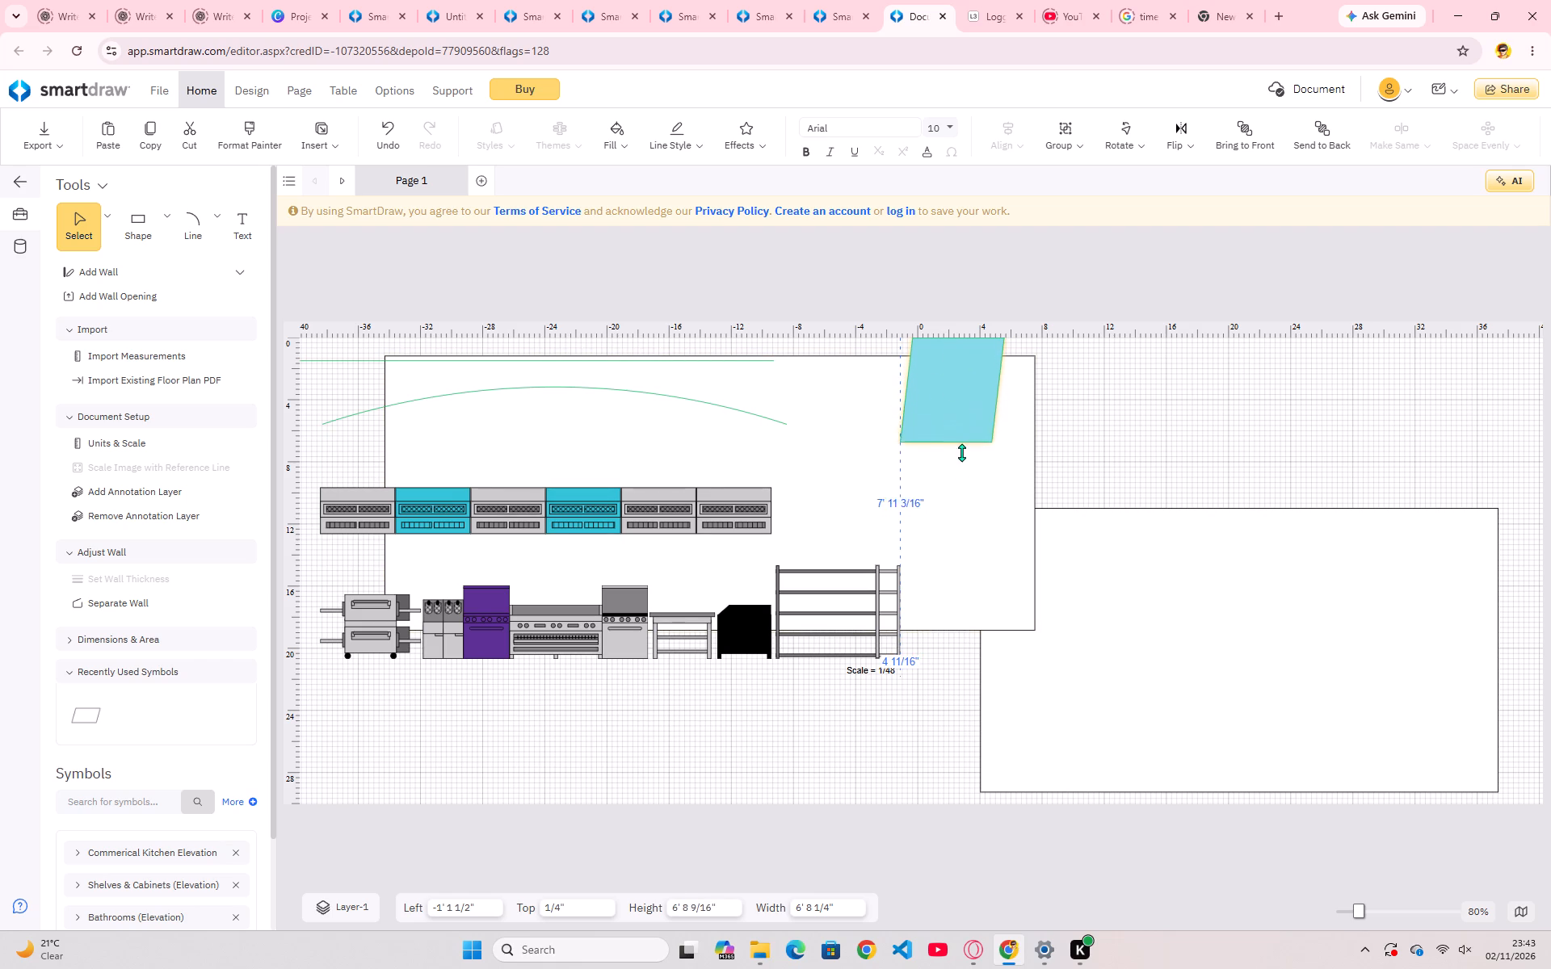
pyautogui.moveTo(961, 452); pyautogui.dragTo(1006, 629)
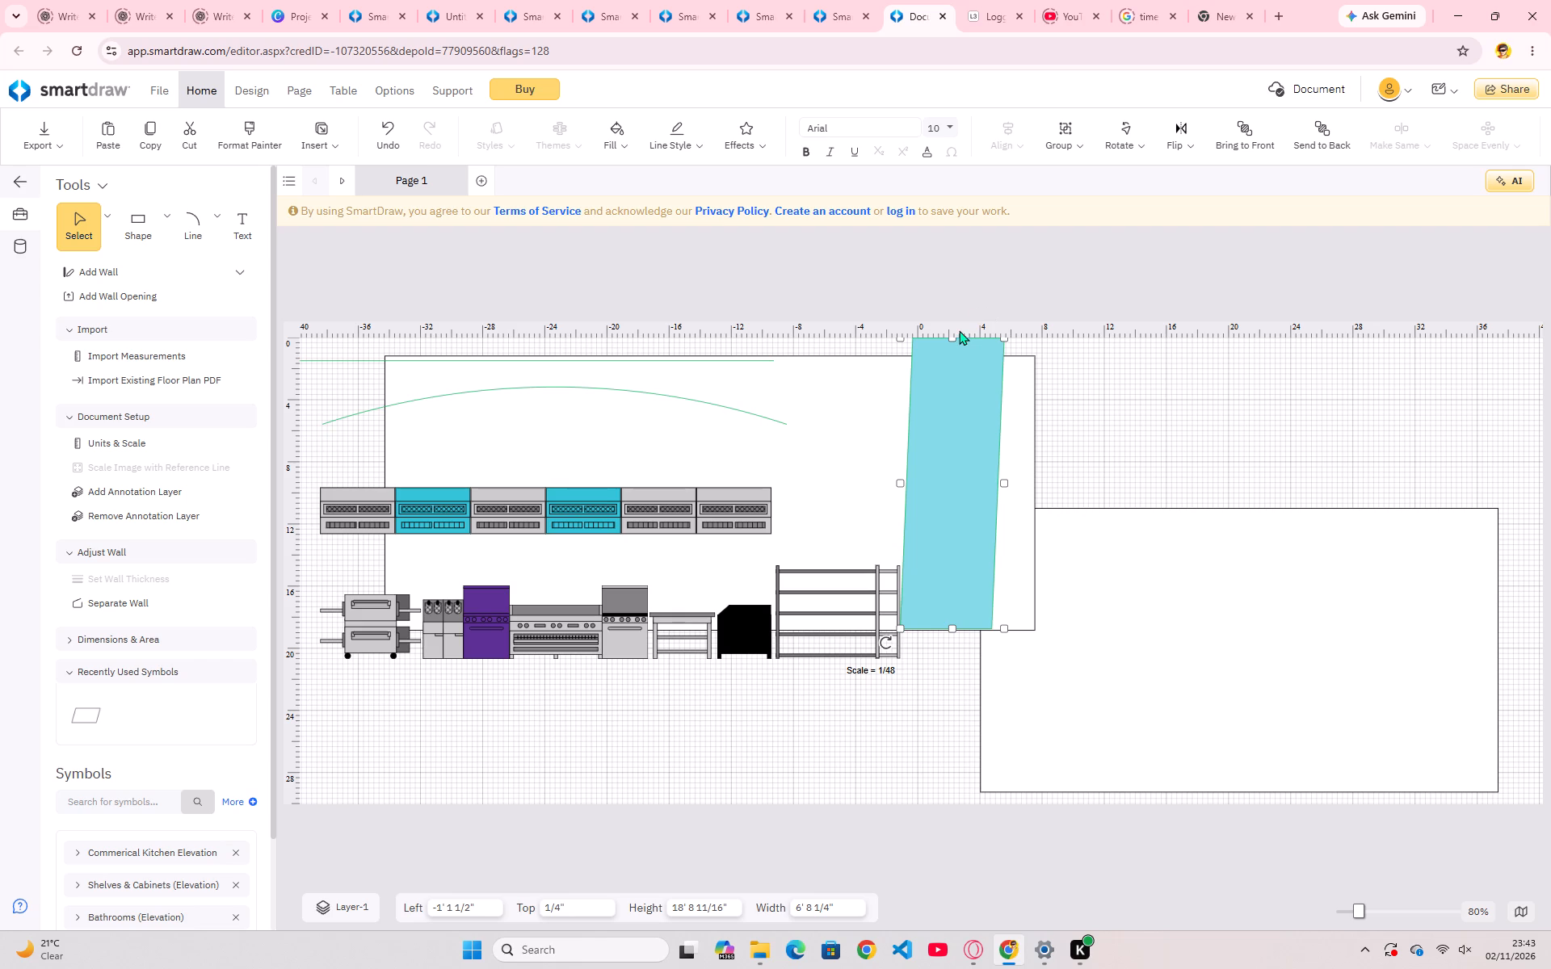
pyautogui.click(955, 343)
pyautogui.click(950, 334)
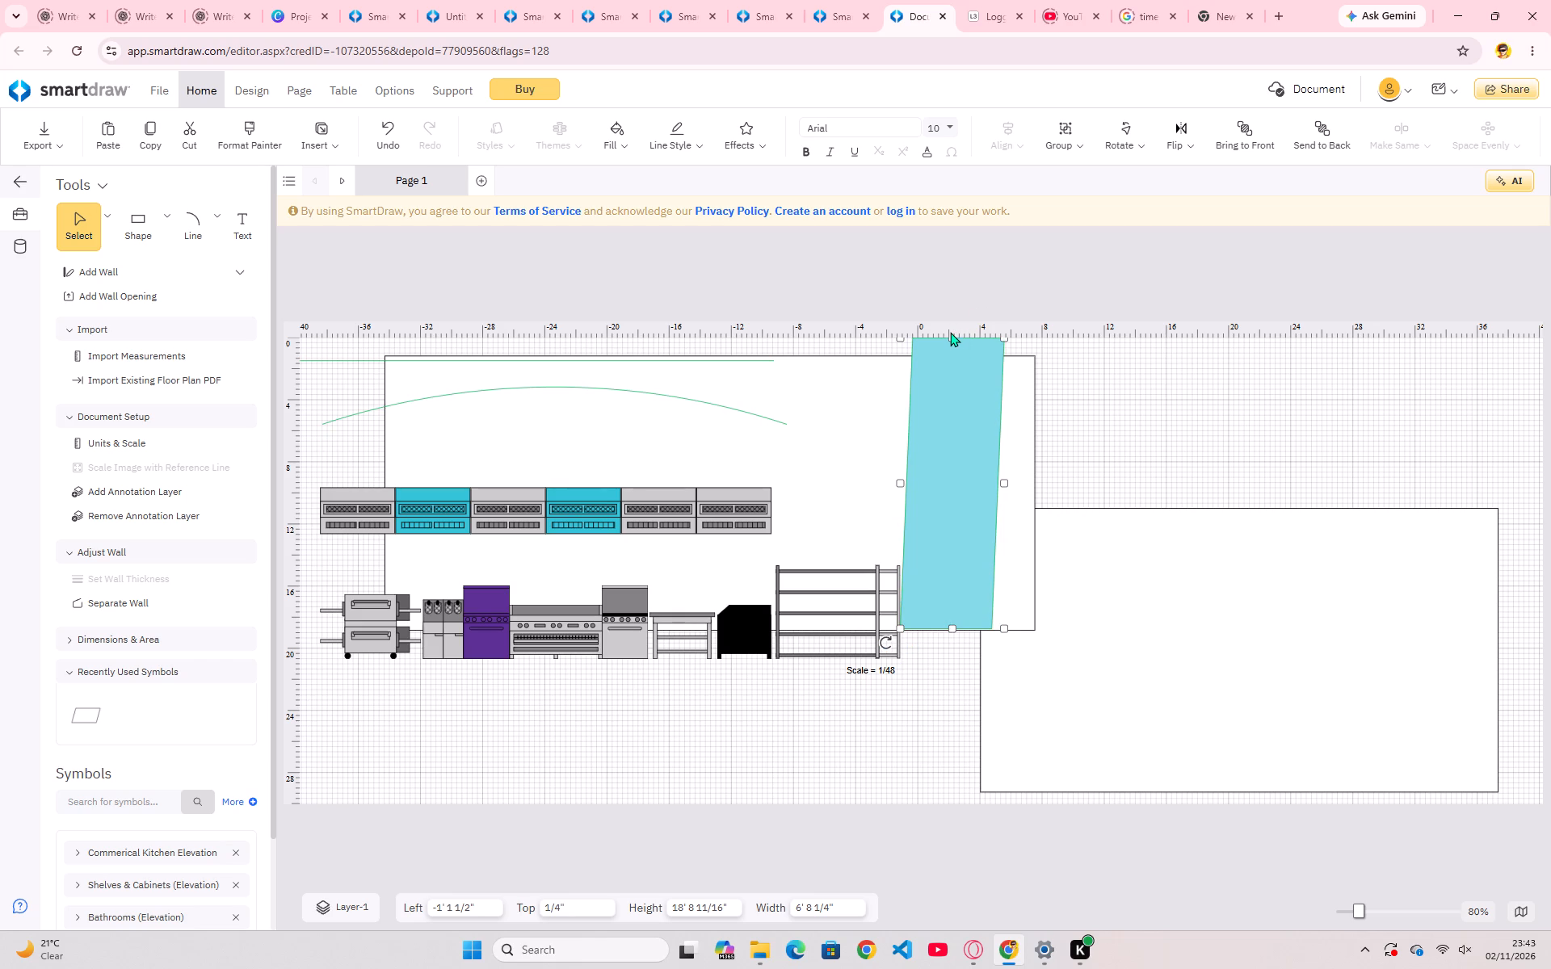
pyautogui.click(950, 332)
pyautogui.moveTo(951, 338); pyautogui.dragTo(984, 362)
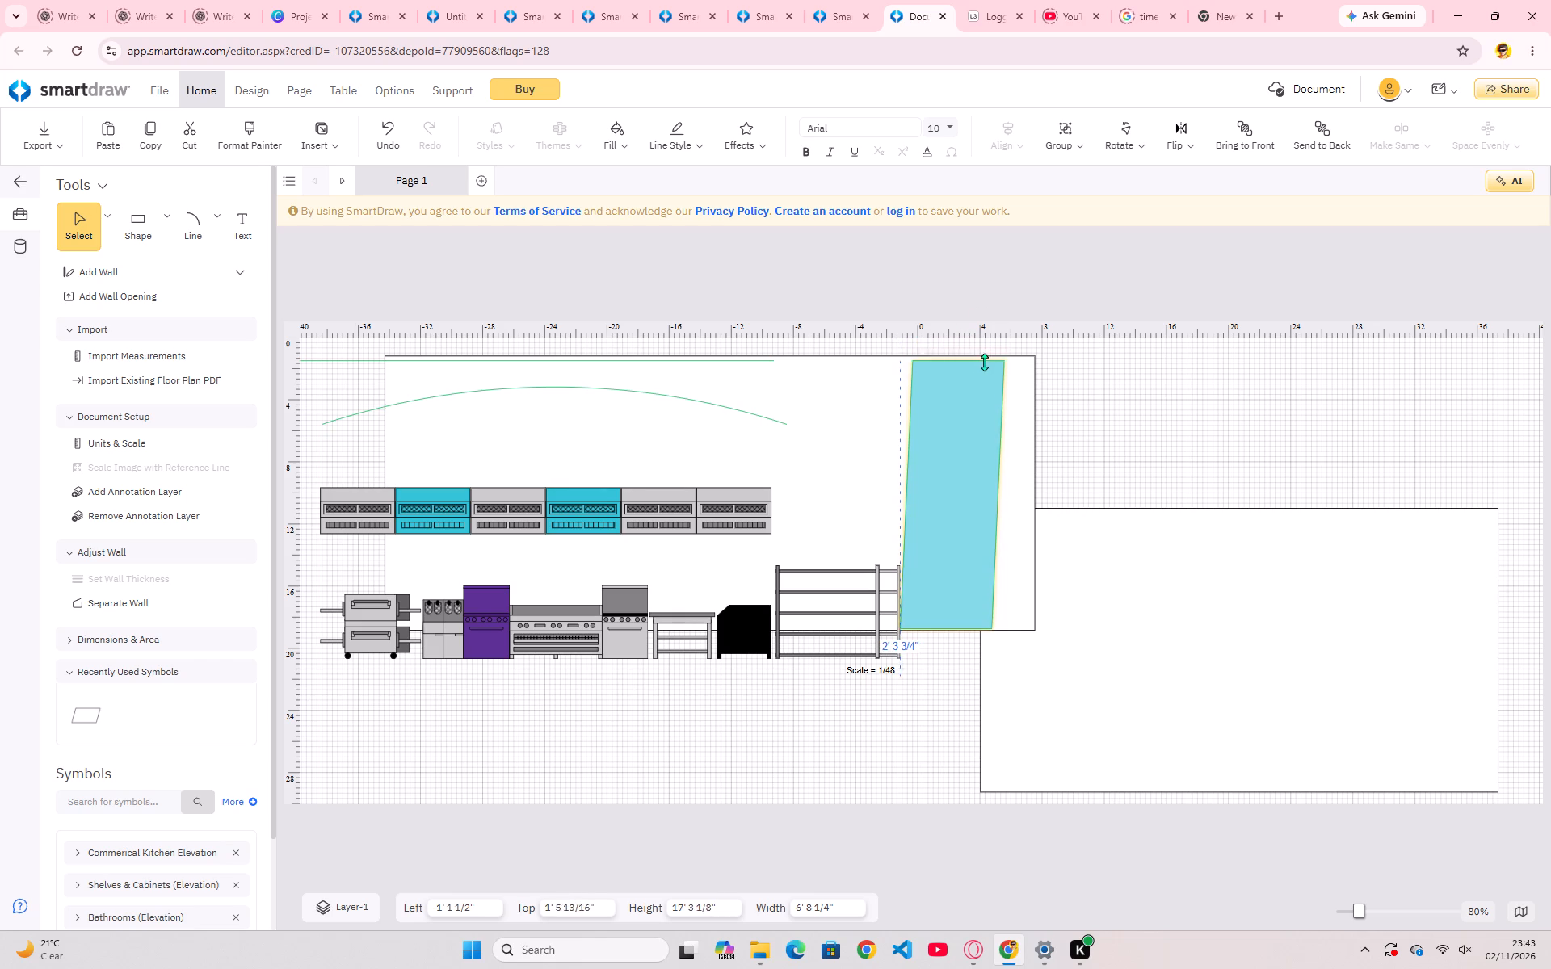
pyautogui.moveTo(984, 362); pyautogui.dragTo(995, 356)
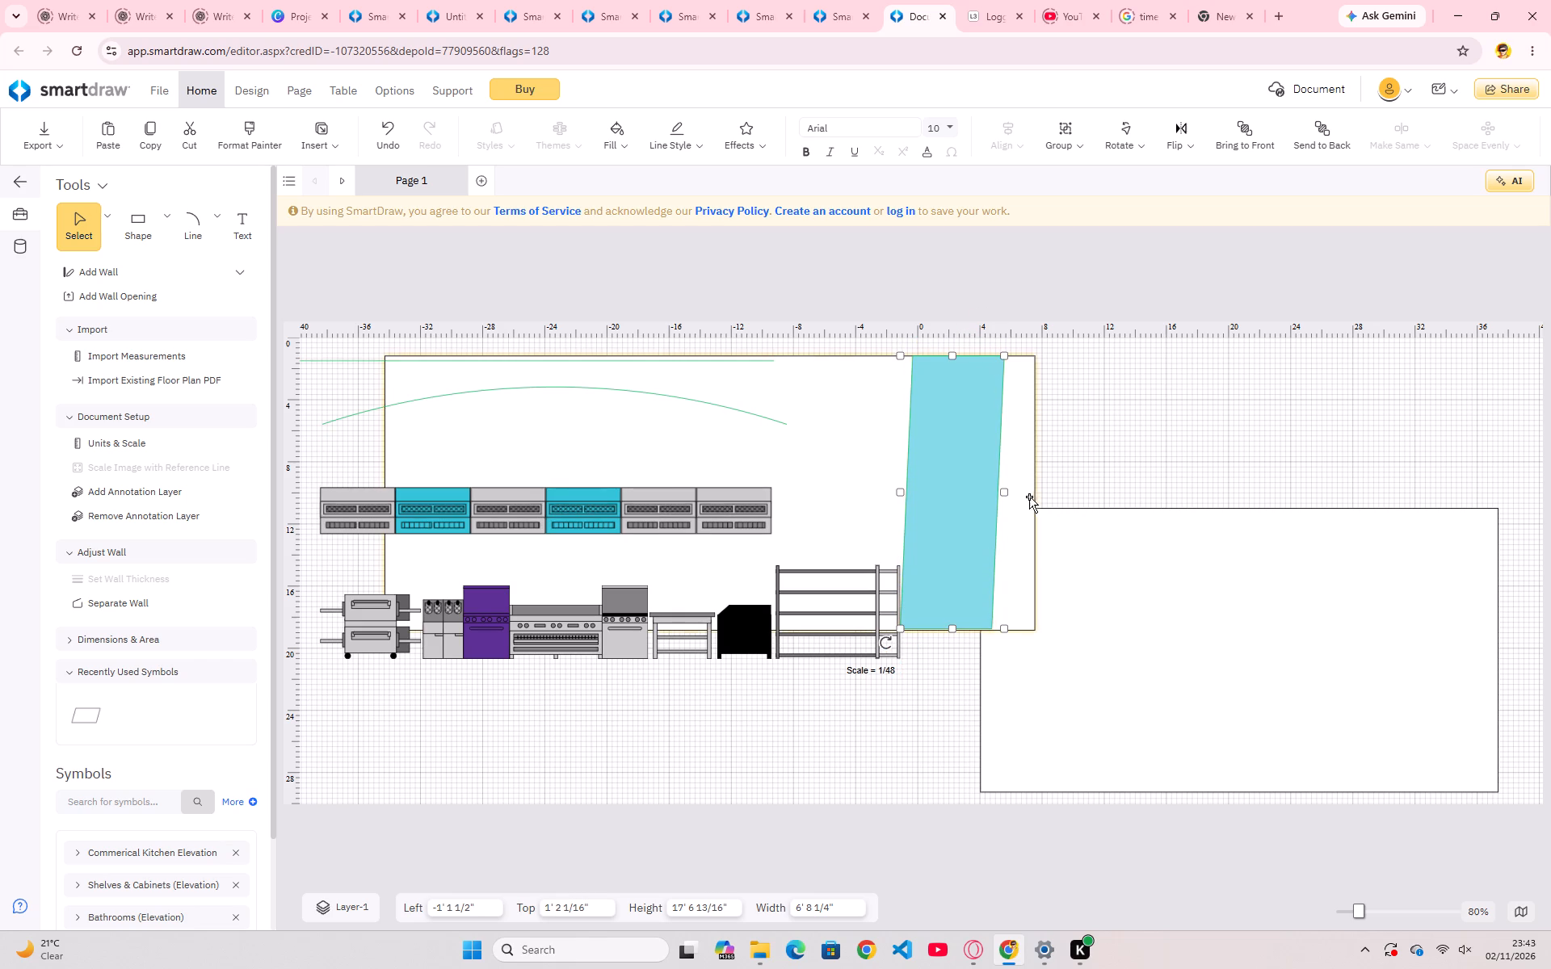
# Narrow the blue parallelogram to about 3' wide and move it against the upper rectangle's right edge.
pyautogui.moveTo(1002, 491); pyautogui.dragTo(954, 493)
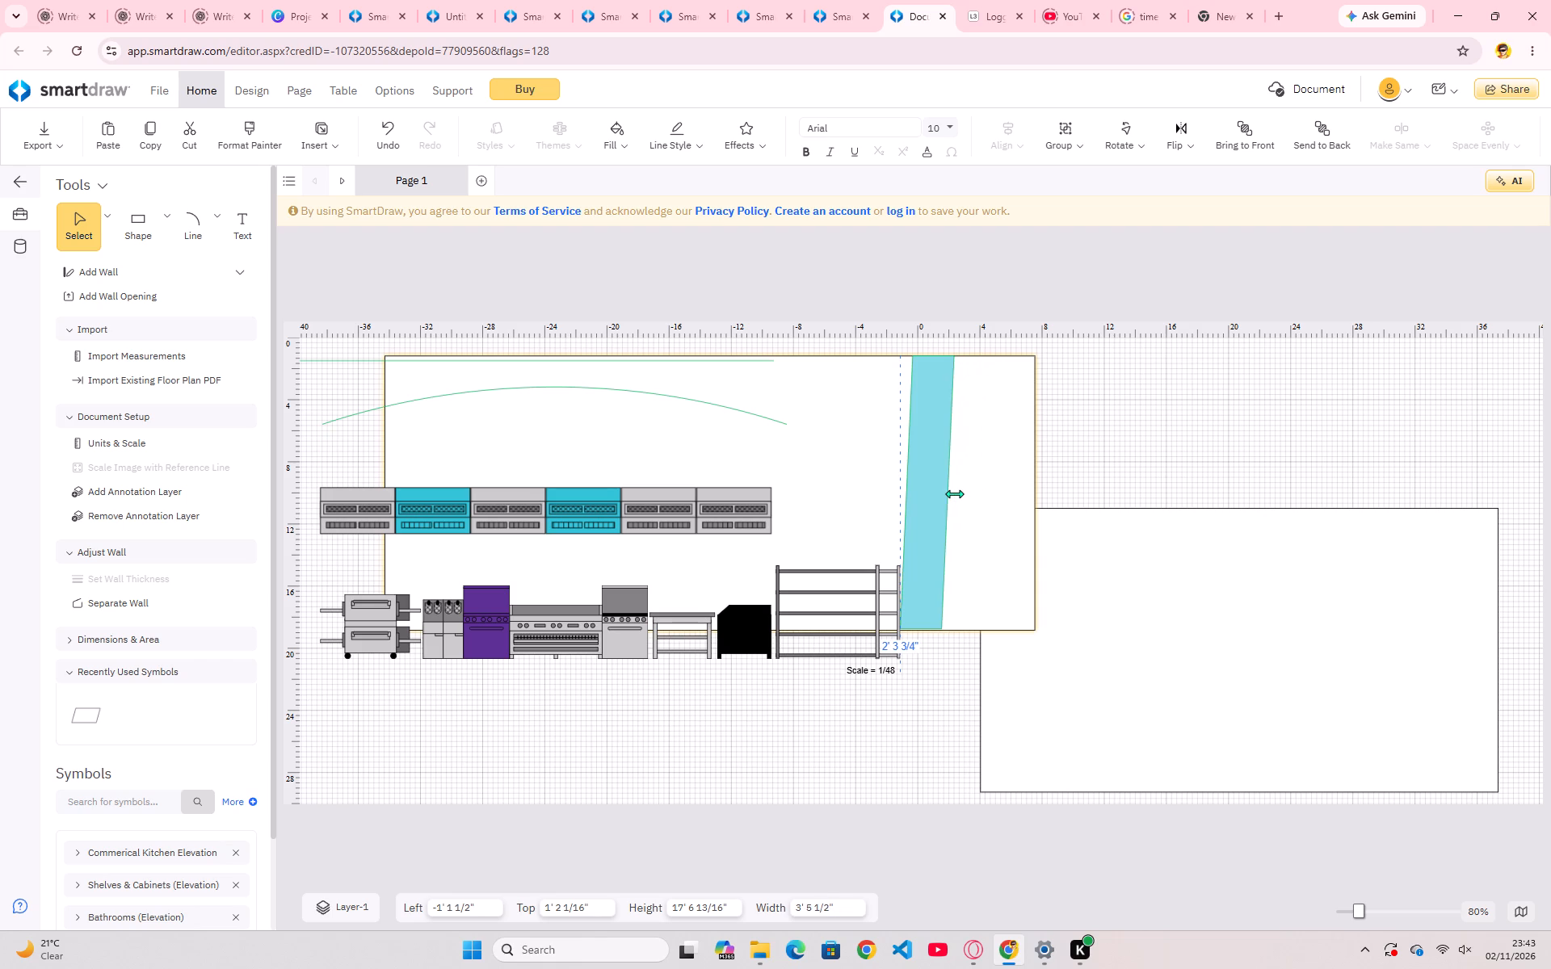
pyautogui.moveTo(954, 493); pyautogui.dragTo(947, 490)
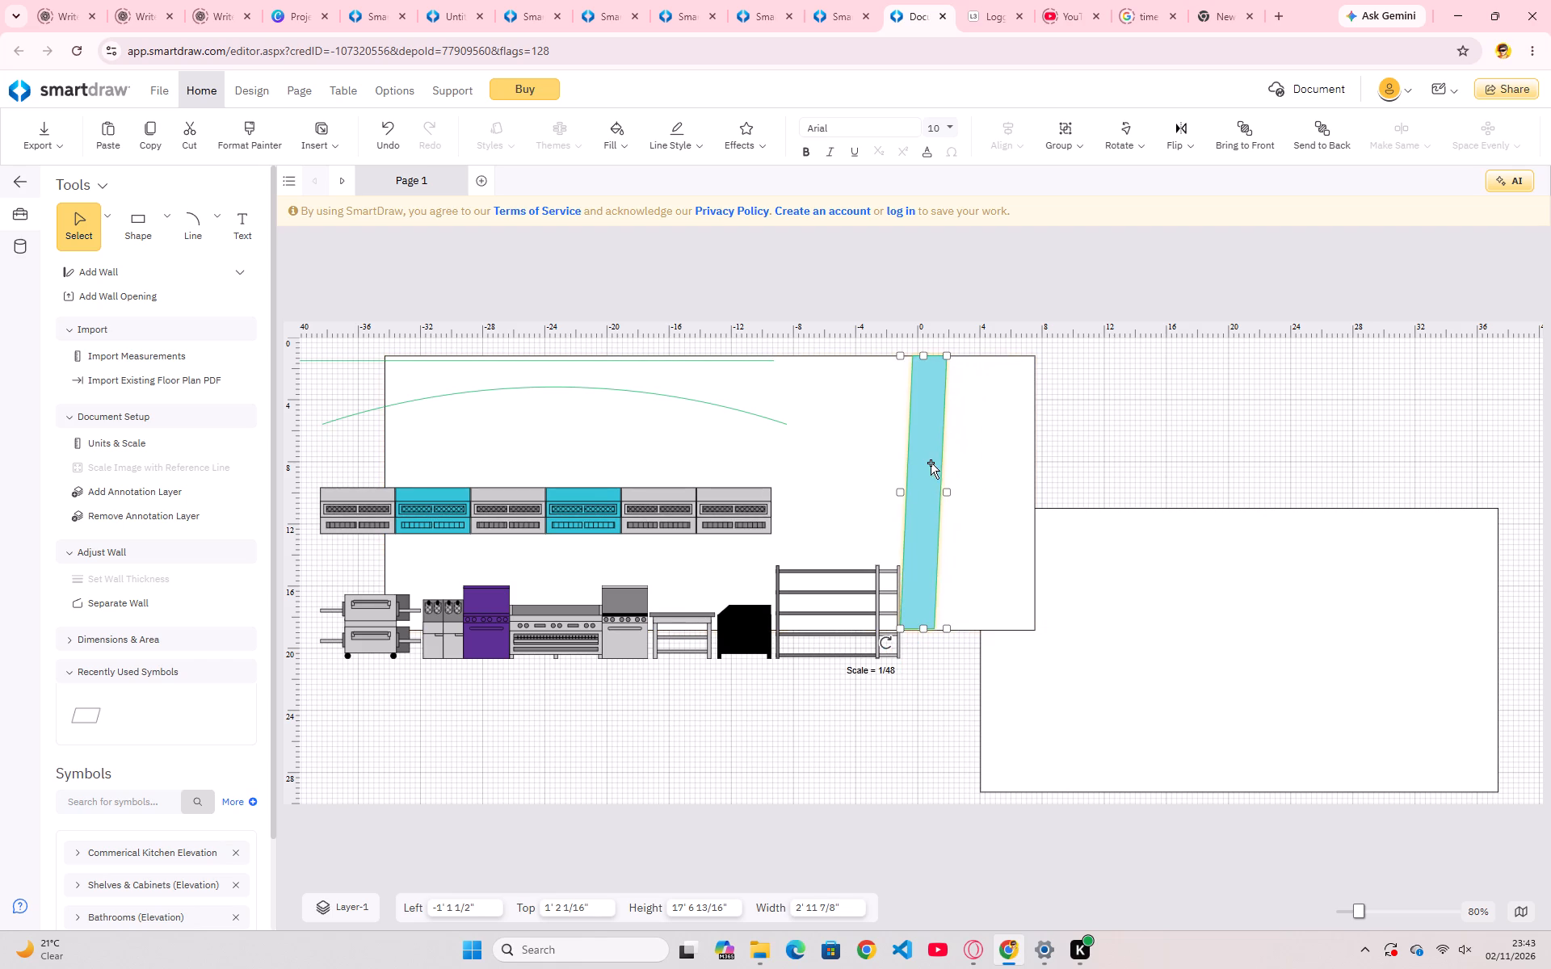
pyautogui.moveTo(926, 461); pyautogui.dragTo(1011, 461)
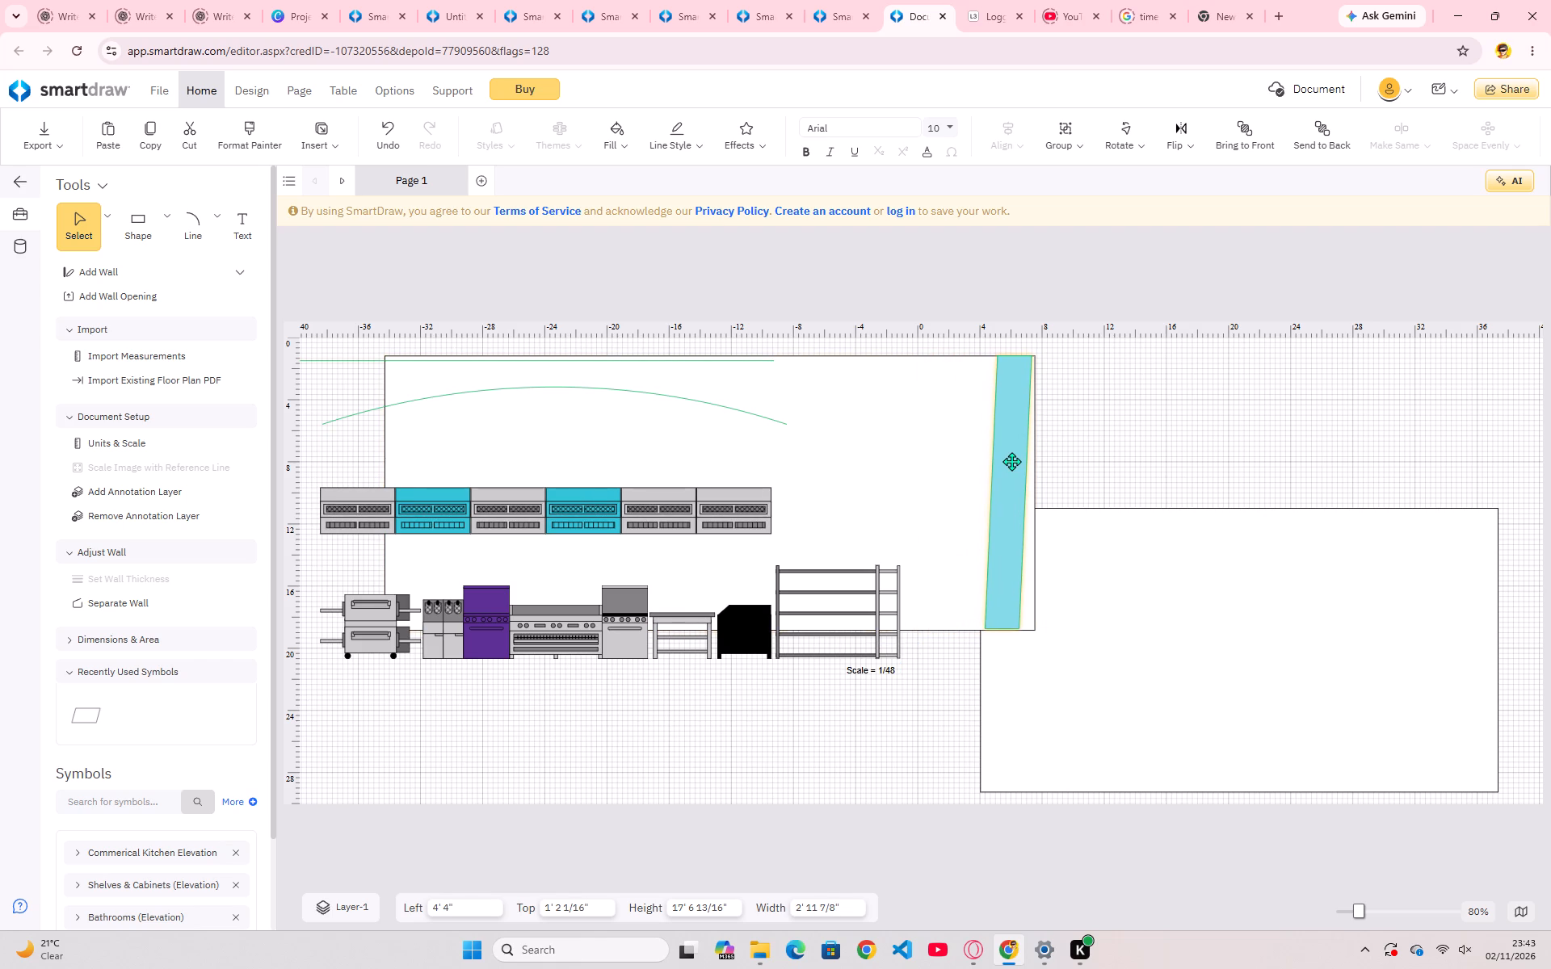
pyautogui.moveTo(1011, 461); pyautogui.dragTo(1017, 455)
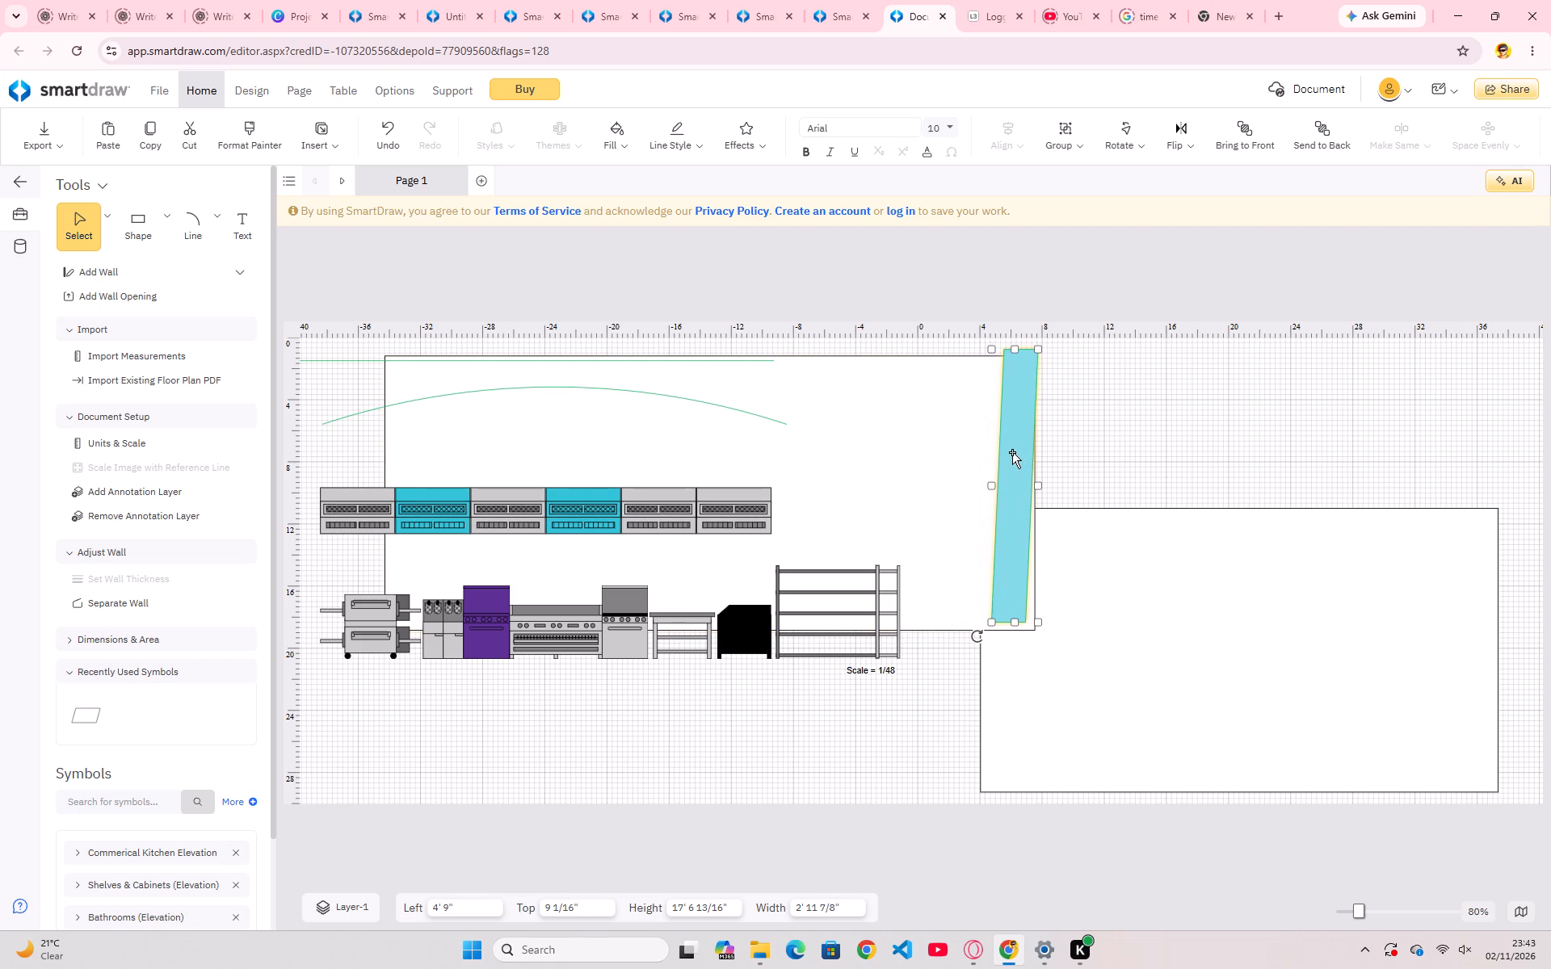
pyautogui.click(1012, 452)
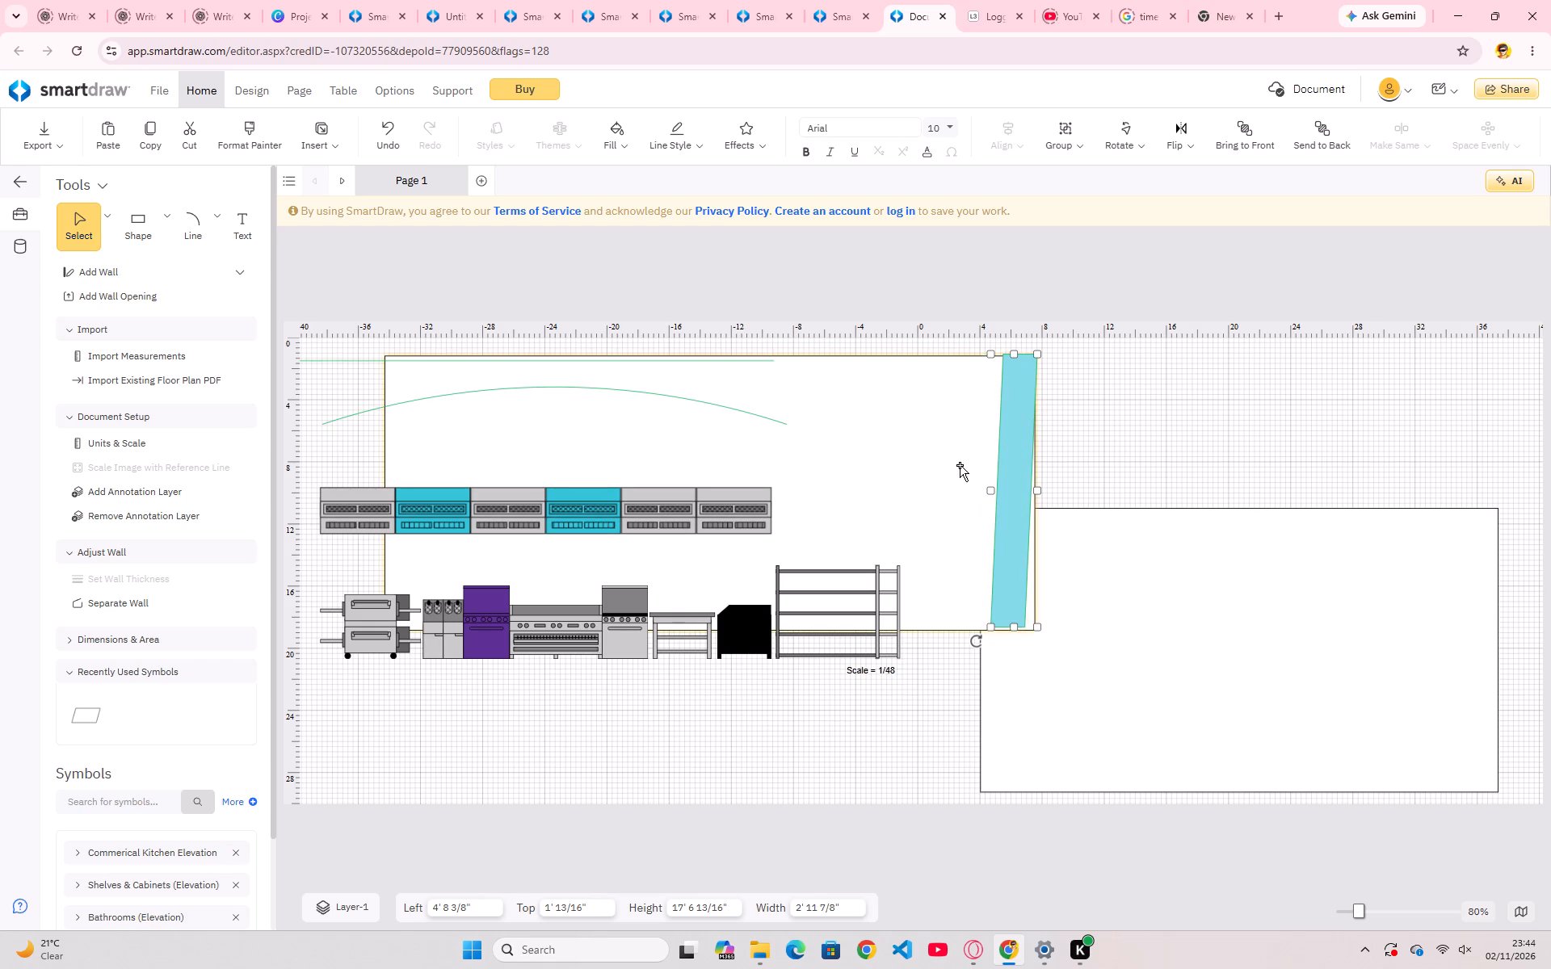
pyautogui.click(1015, 484)
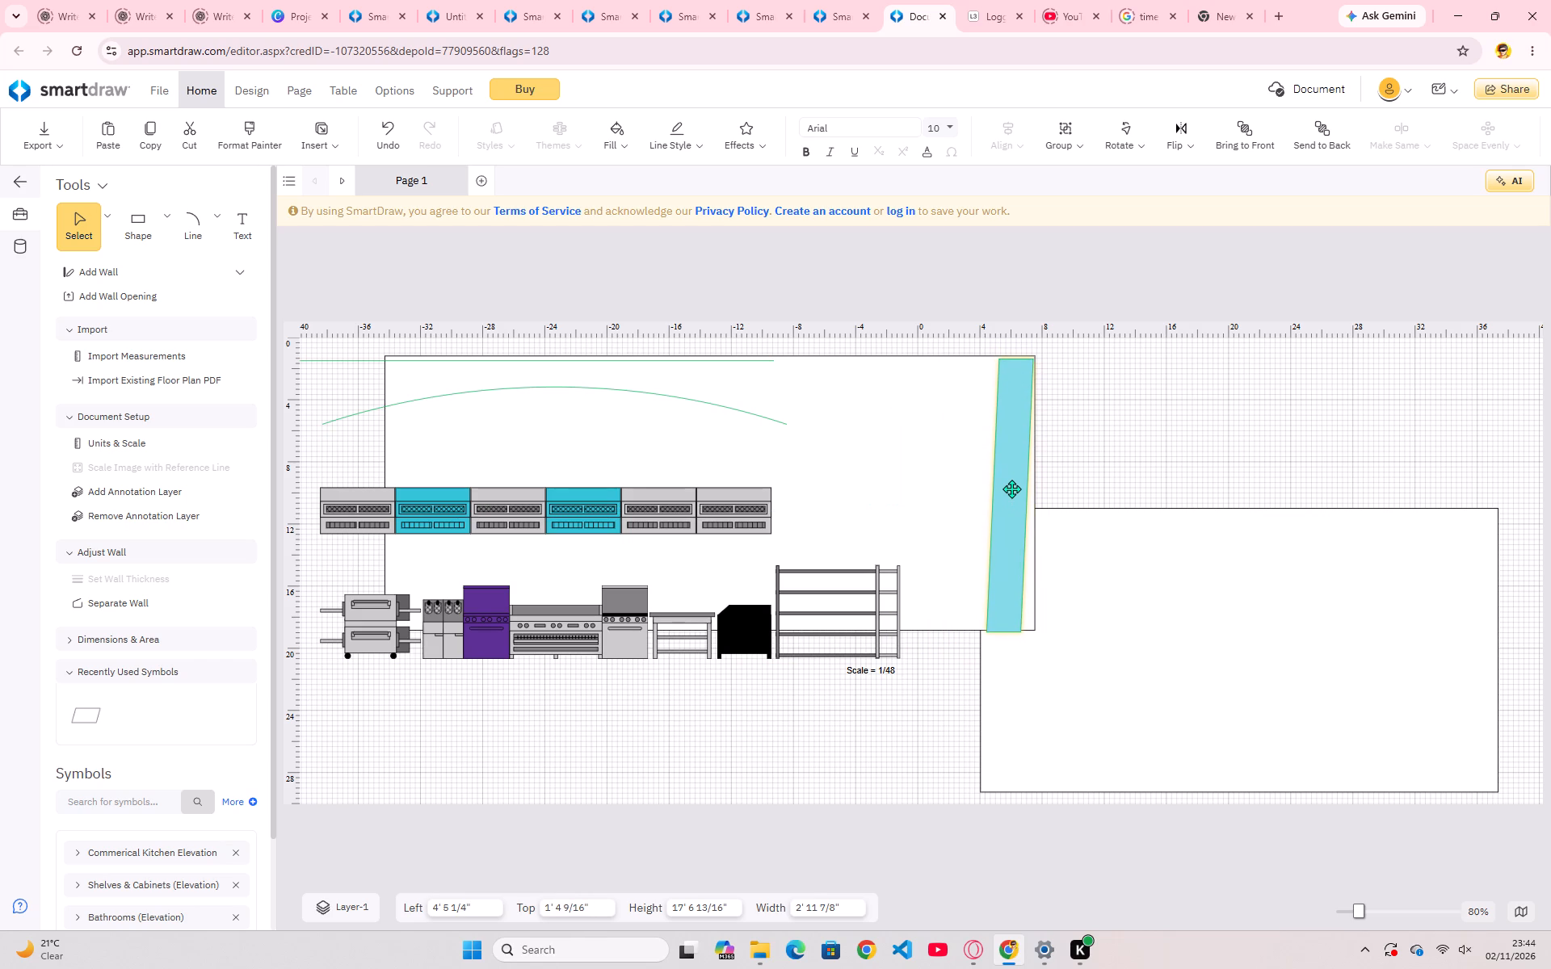
# Widen the blue parallelogram from its left side to about 5' 4", keeping its right side at the rectangle's edge.
pyautogui.moveTo(990, 632); pyautogui.dragTo(906, 630)
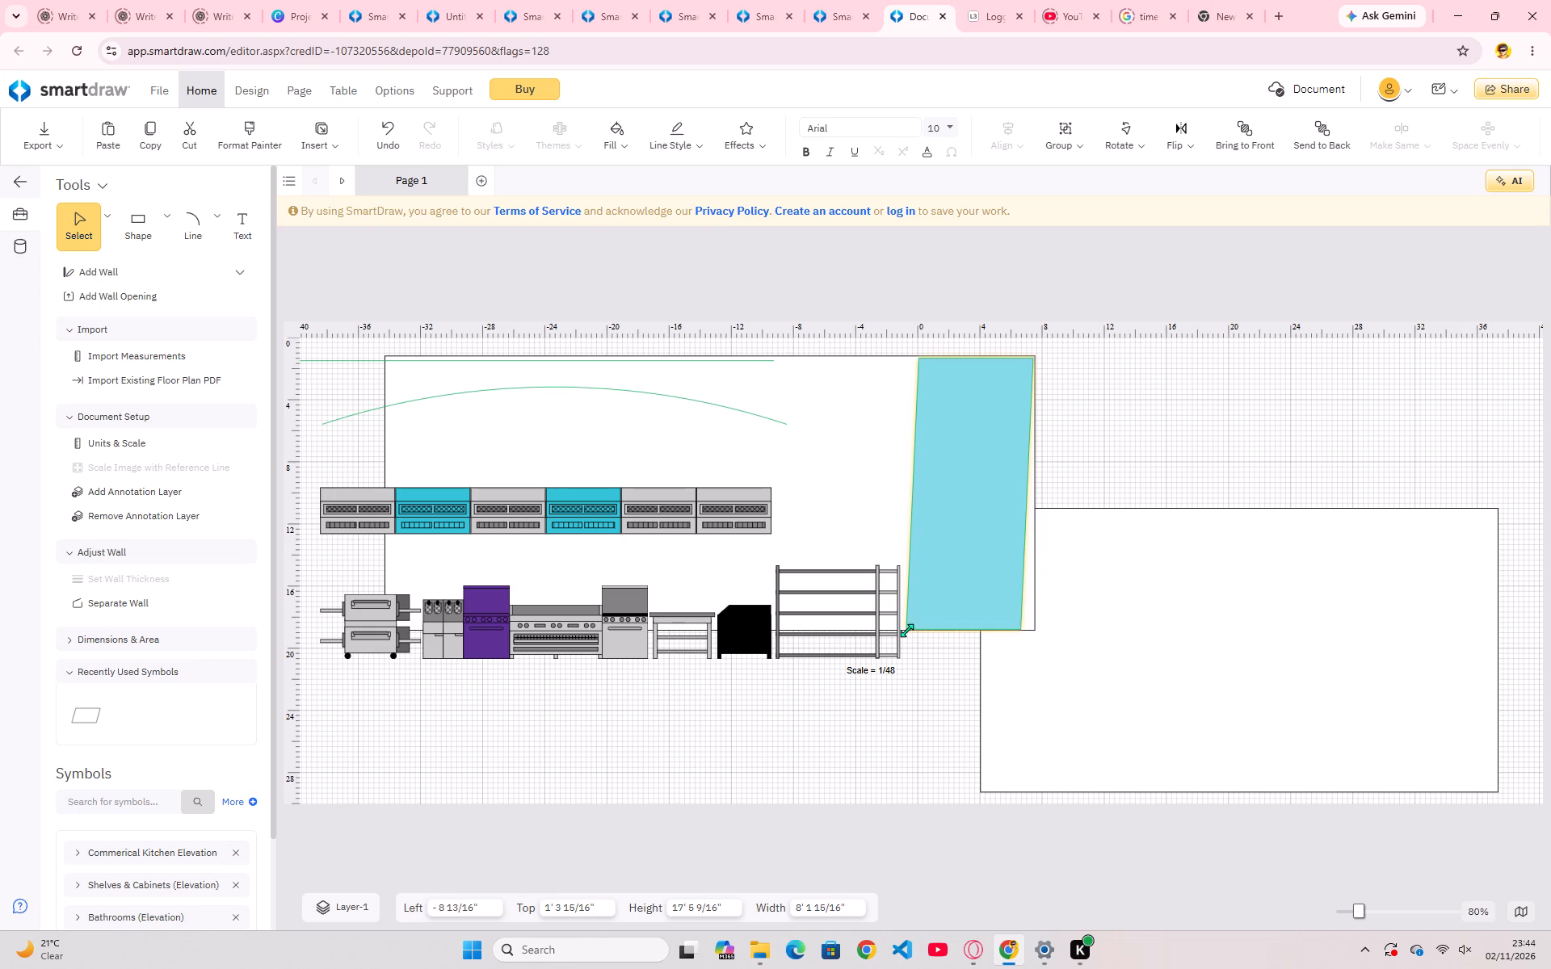
pyautogui.moveTo(906, 630); pyautogui.dragTo(902, 630)
pyautogui.click(902, 630)
pyautogui.click(960, 561)
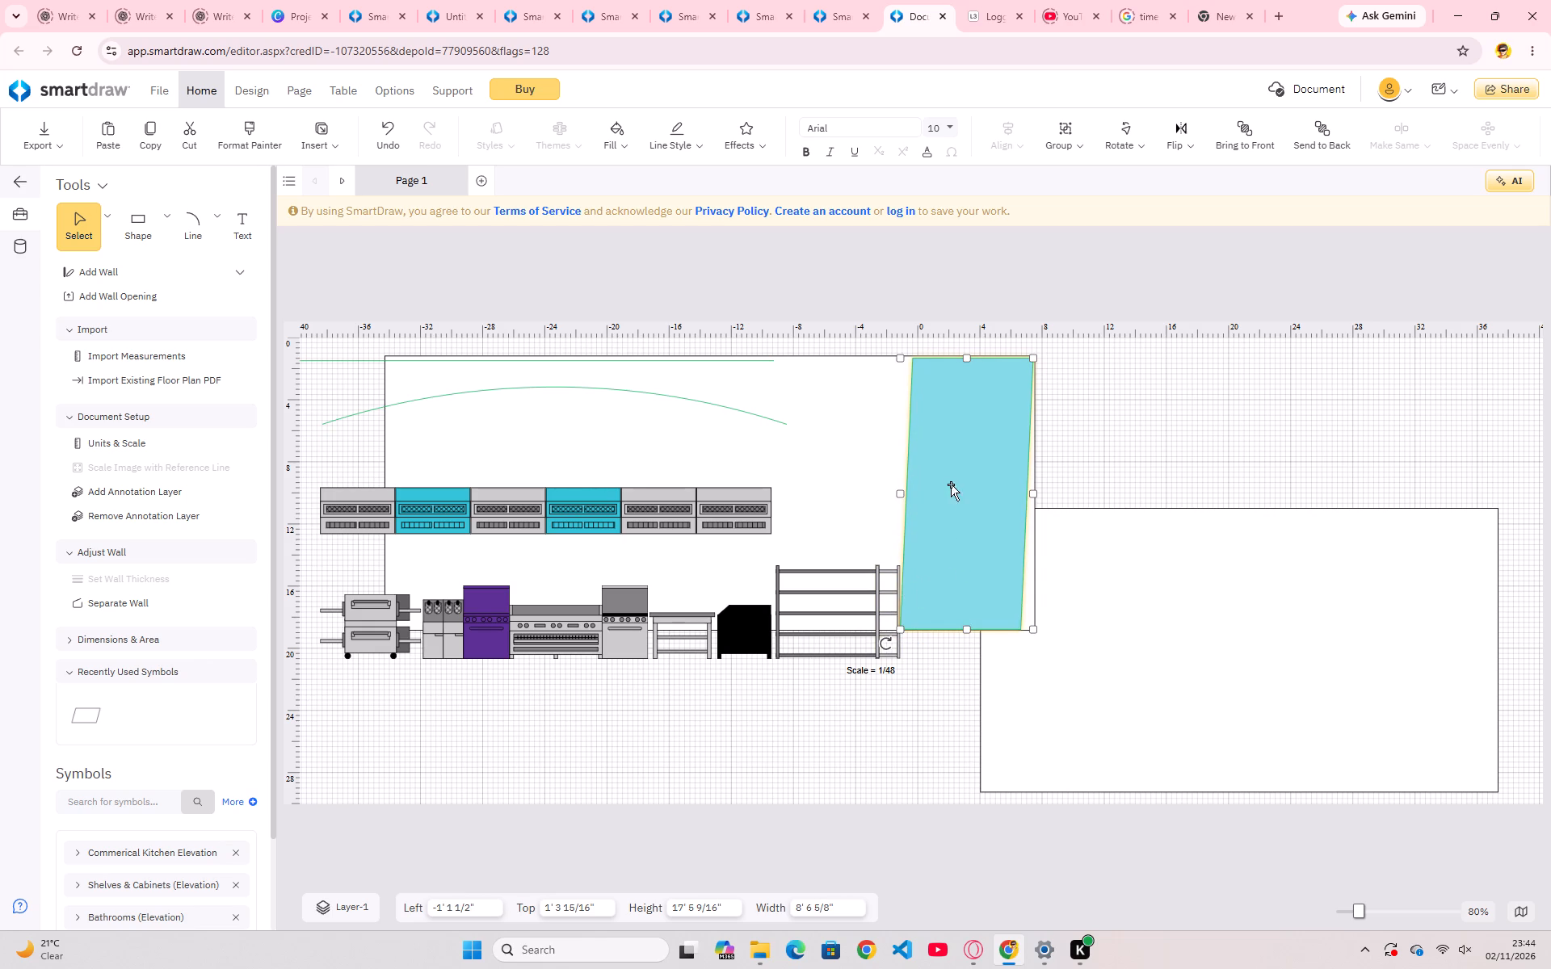
pyautogui.moveTo(903, 496); pyautogui.dragTo(919, 495)
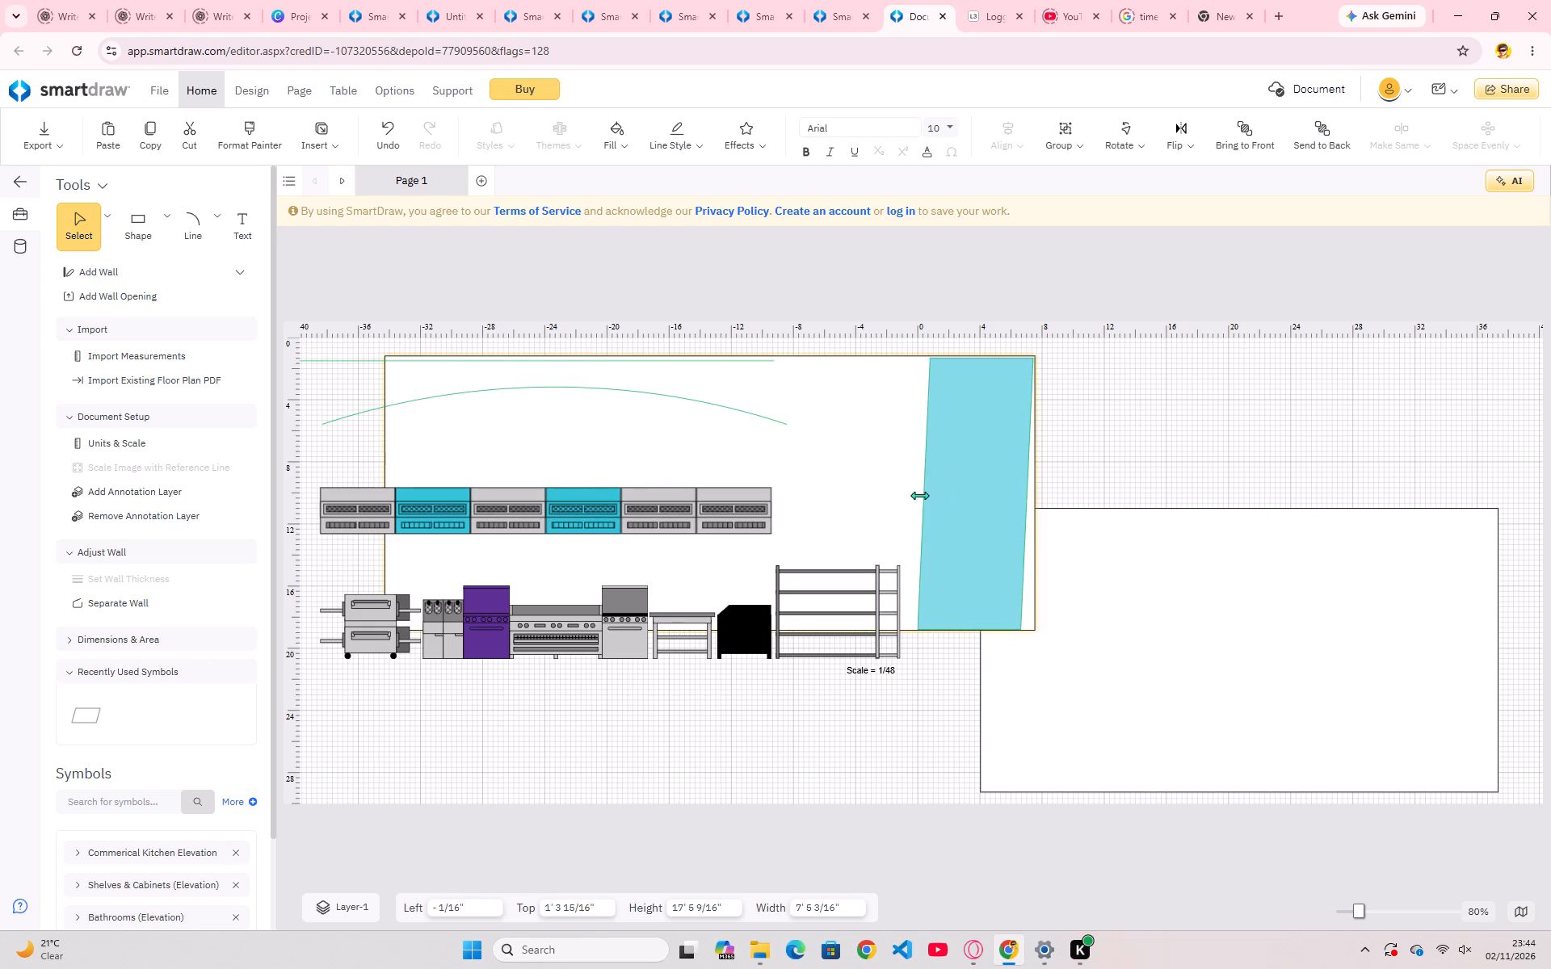
pyautogui.moveTo(919, 495); pyautogui.dragTo(951, 491)
pyautogui.click(951, 491)
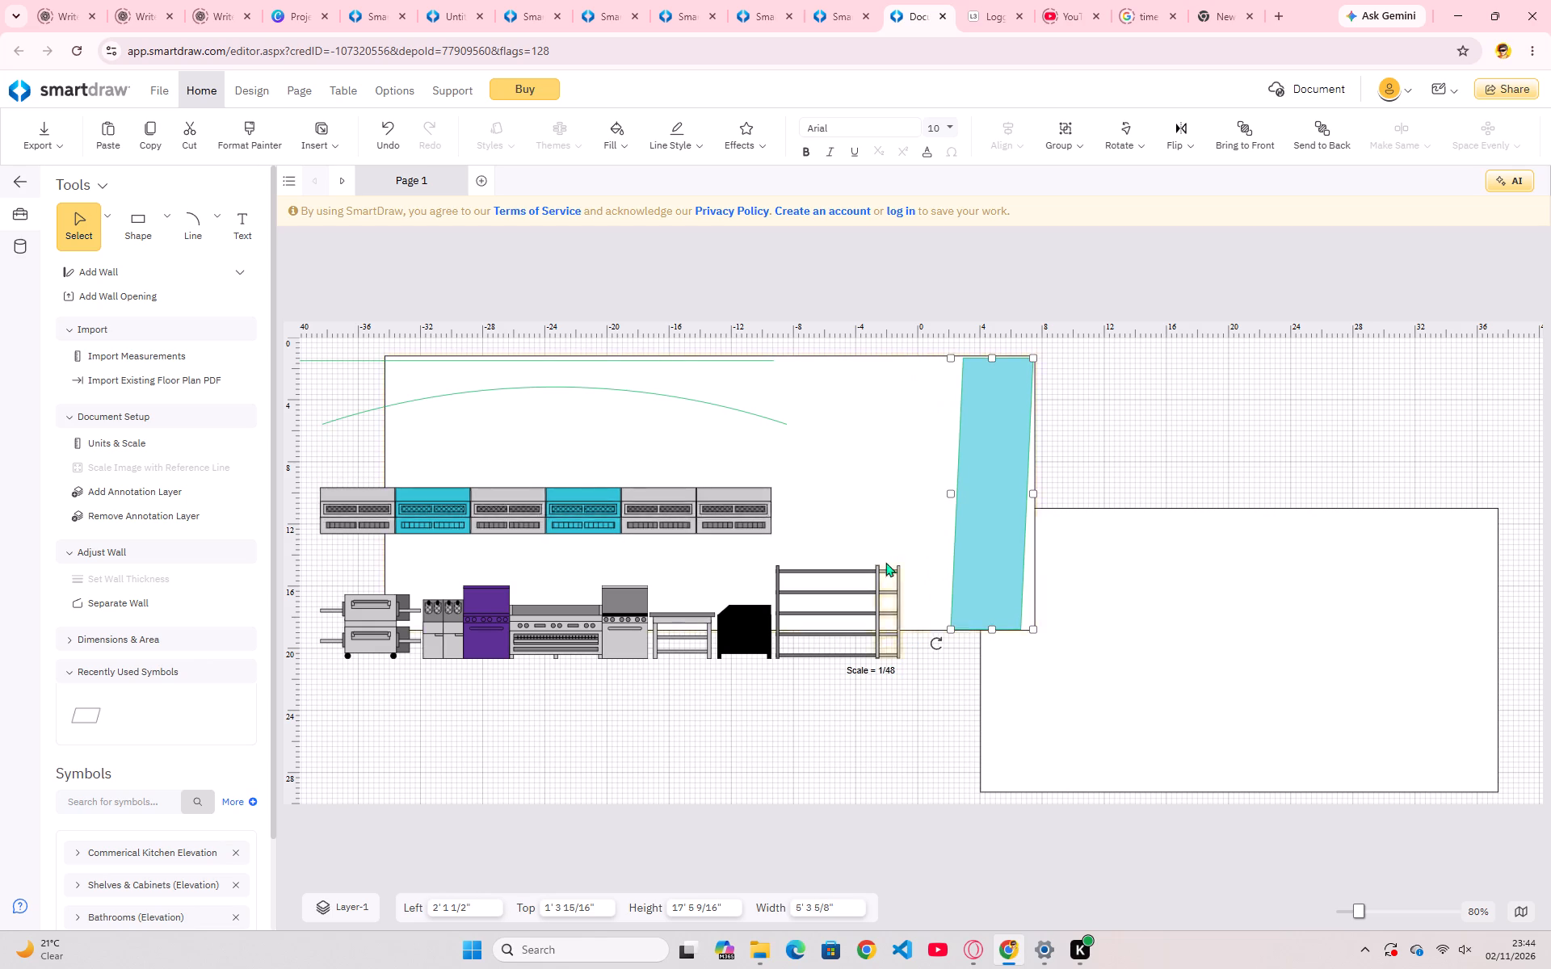
# Enlarge the wider shelving unit from its upper right corner to about 6' 3" high and 6' 11" wide.
pyautogui.moveTo(875, 568); pyautogui.dragTo(883, 564)
pyautogui.moveTo(883, 564); pyautogui.dragTo(883, 534)
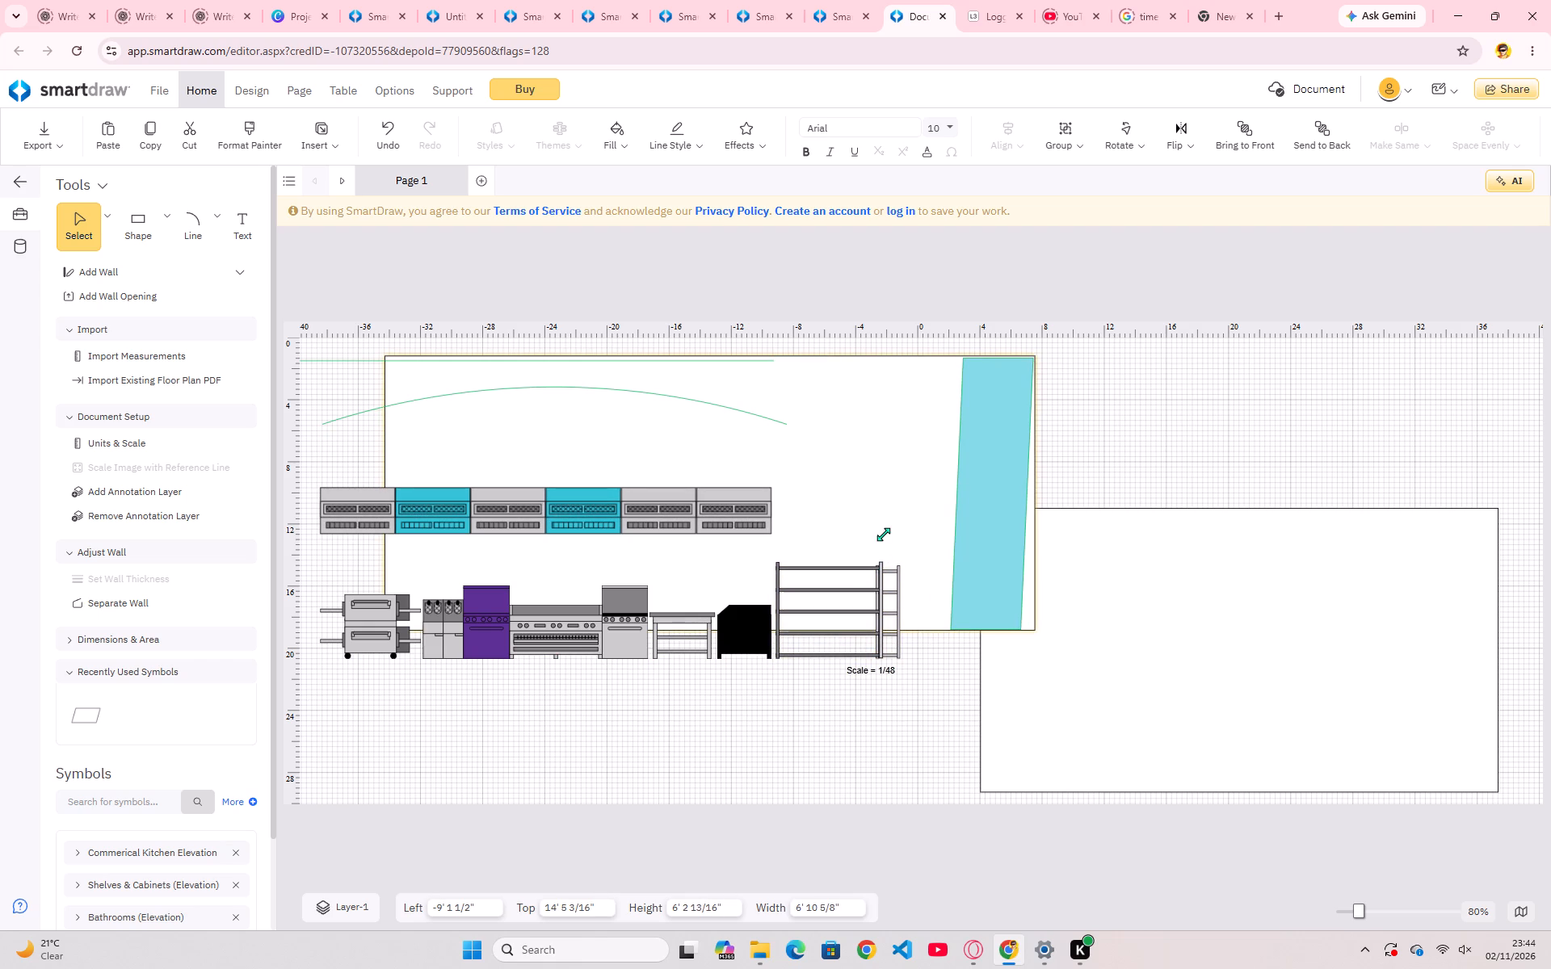
pyautogui.moveTo(883, 534); pyautogui.dragTo(883, 523)
# Move the rightmost grey unit out of the upper kitchen row to the blue parallelogram's left edge, about 8' 10" from the page top.
pyautogui.moveTo(753, 511); pyautogui.dragTo(825, 491)
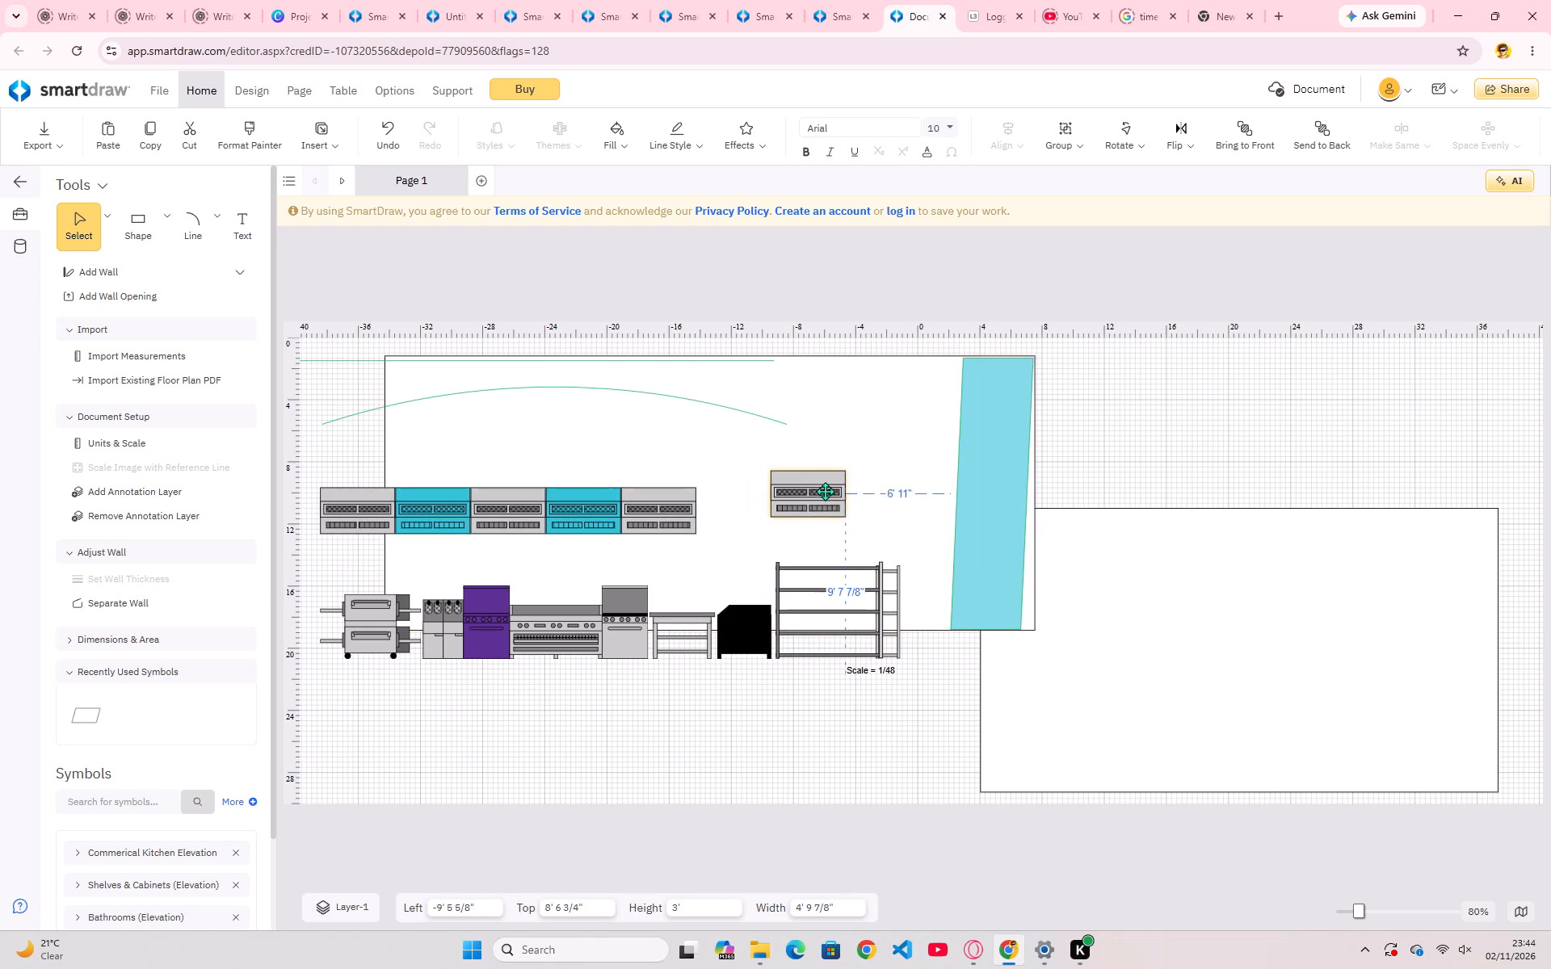
pyautogui.moveTo(825, 491); pyautogui.dragTo(876, 382)
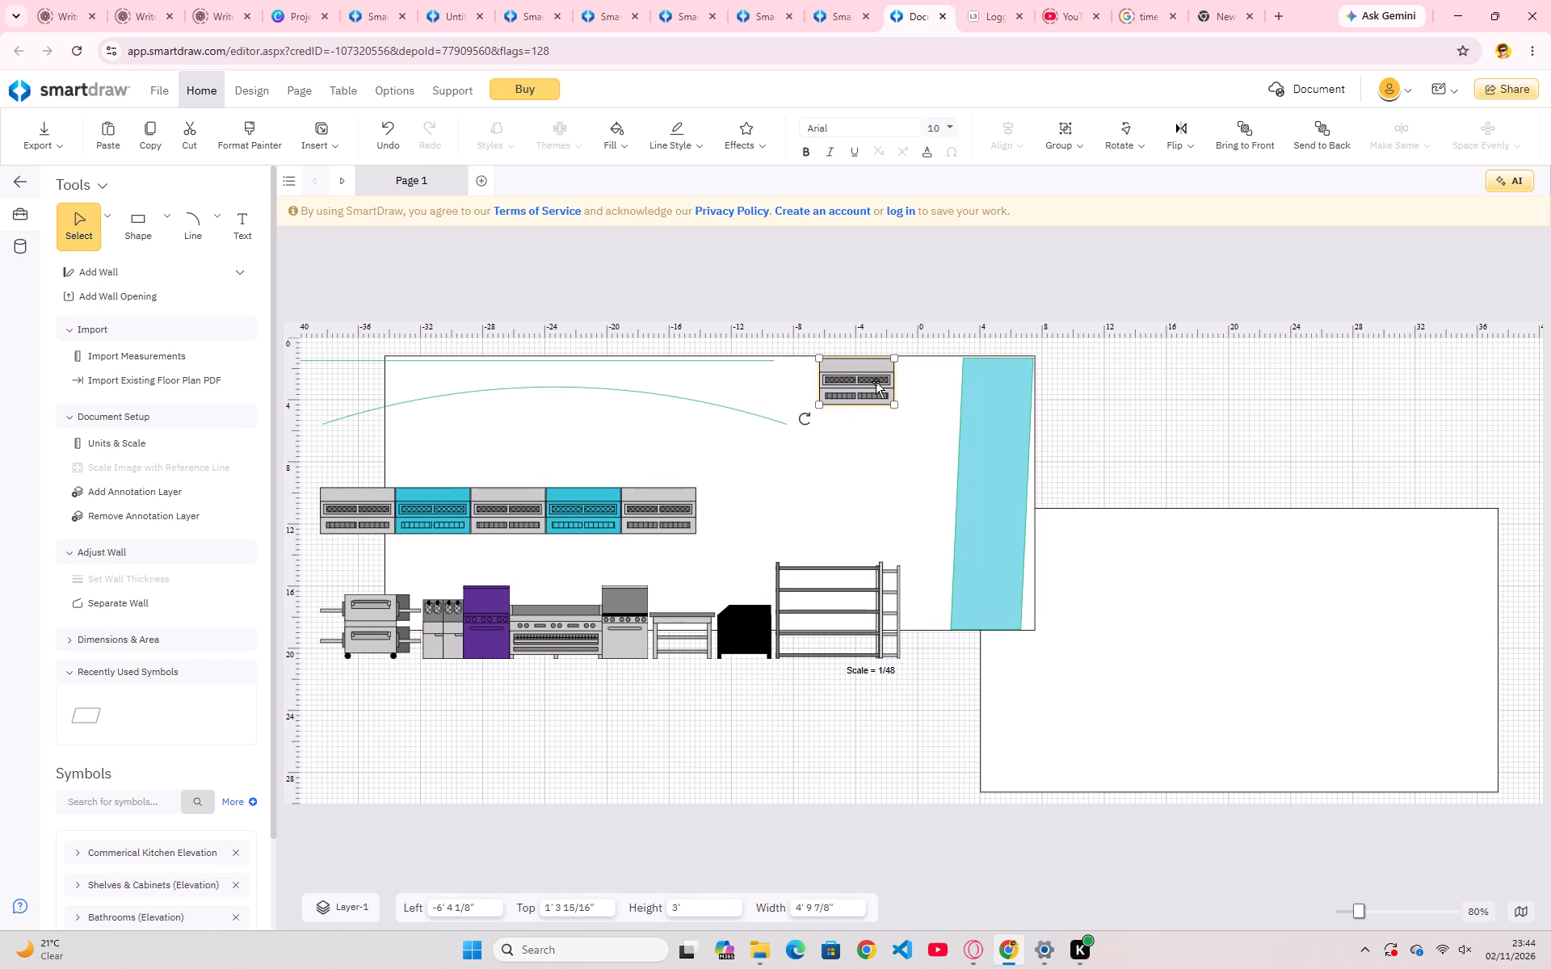
pyautogui.moveTo(873, 388); pyautogui.dragTo(935, 384)
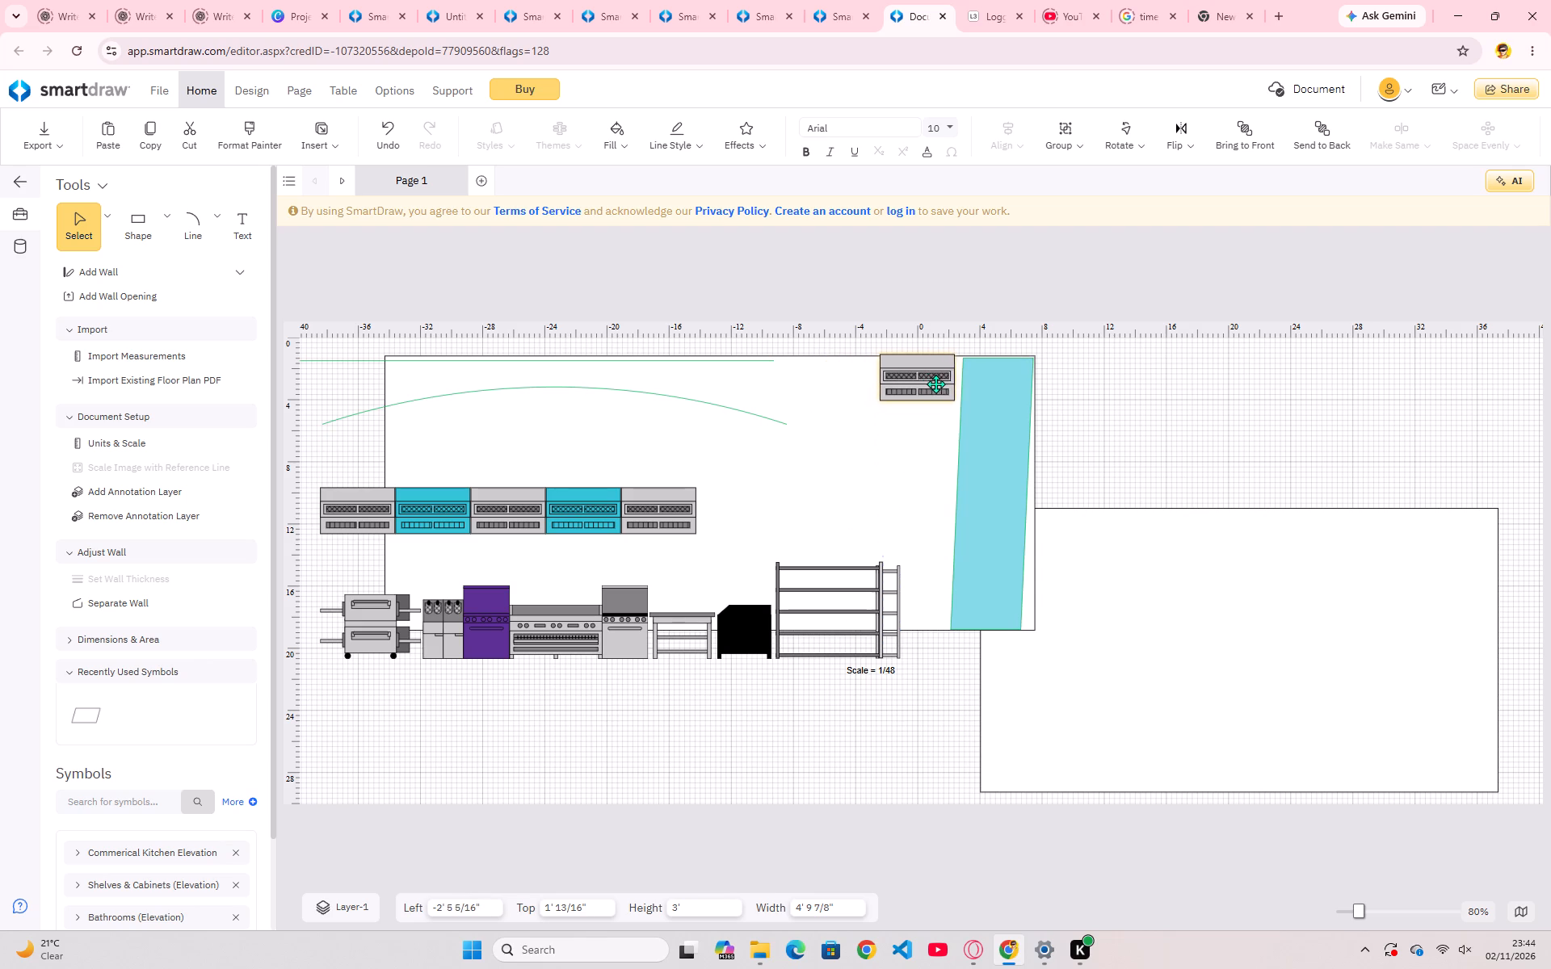
pyautogui.moveTo(935, 384); pyautogui.dragTo(935, 383)
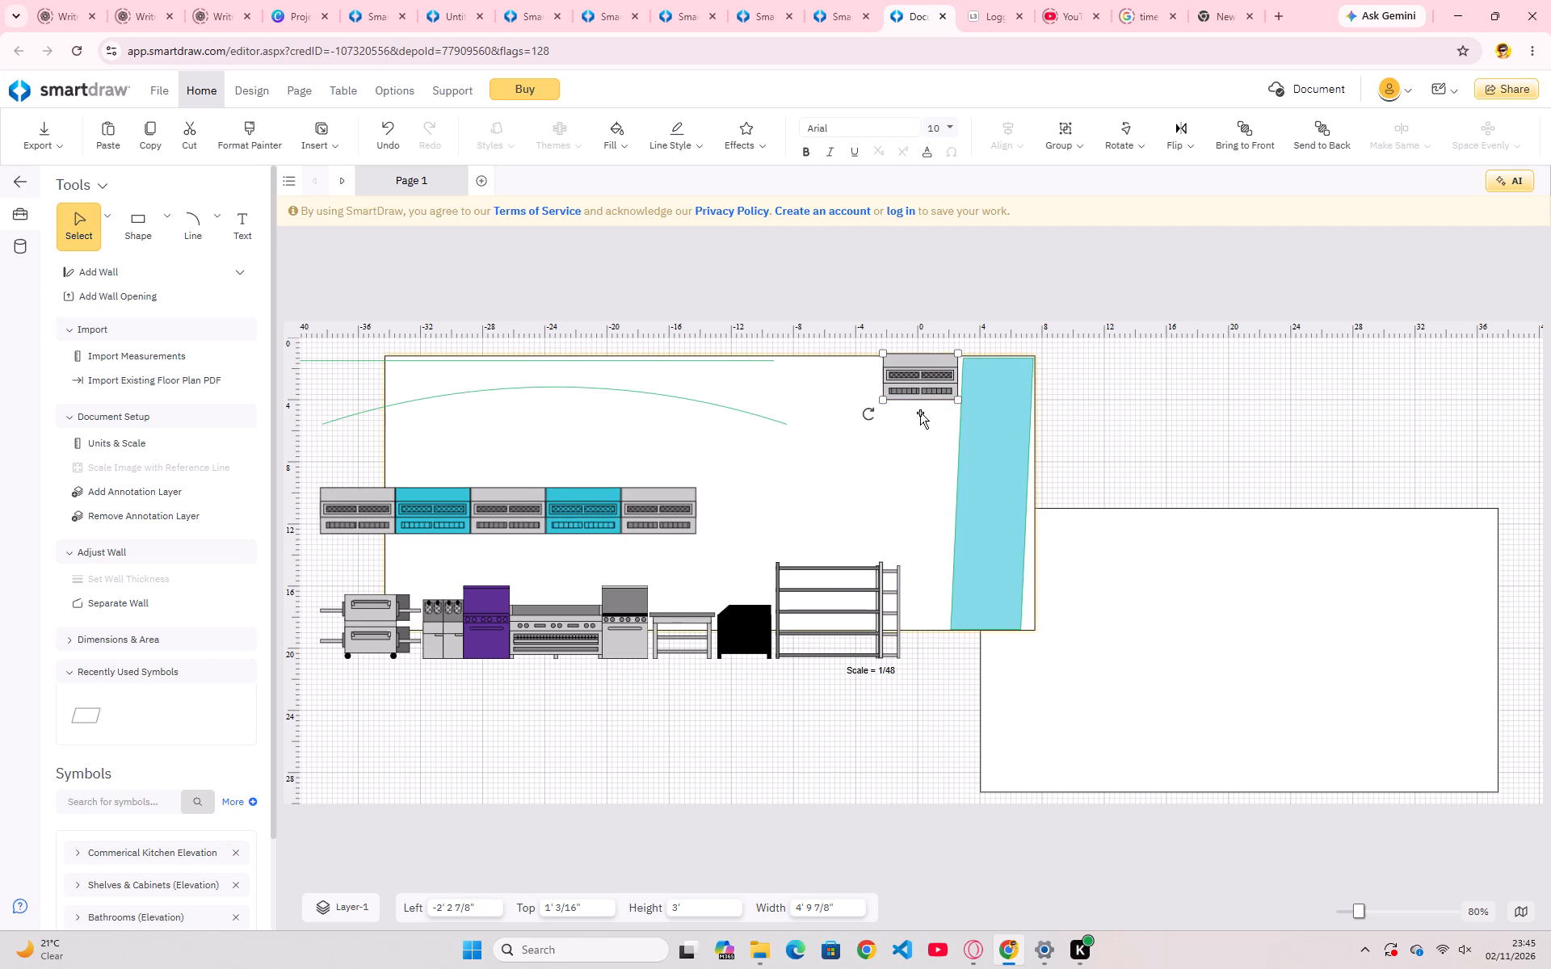
pyautogui.click(876, 490)
pyautogui.moveTo(914, 381); pyautogui.dragTo(917, 413)
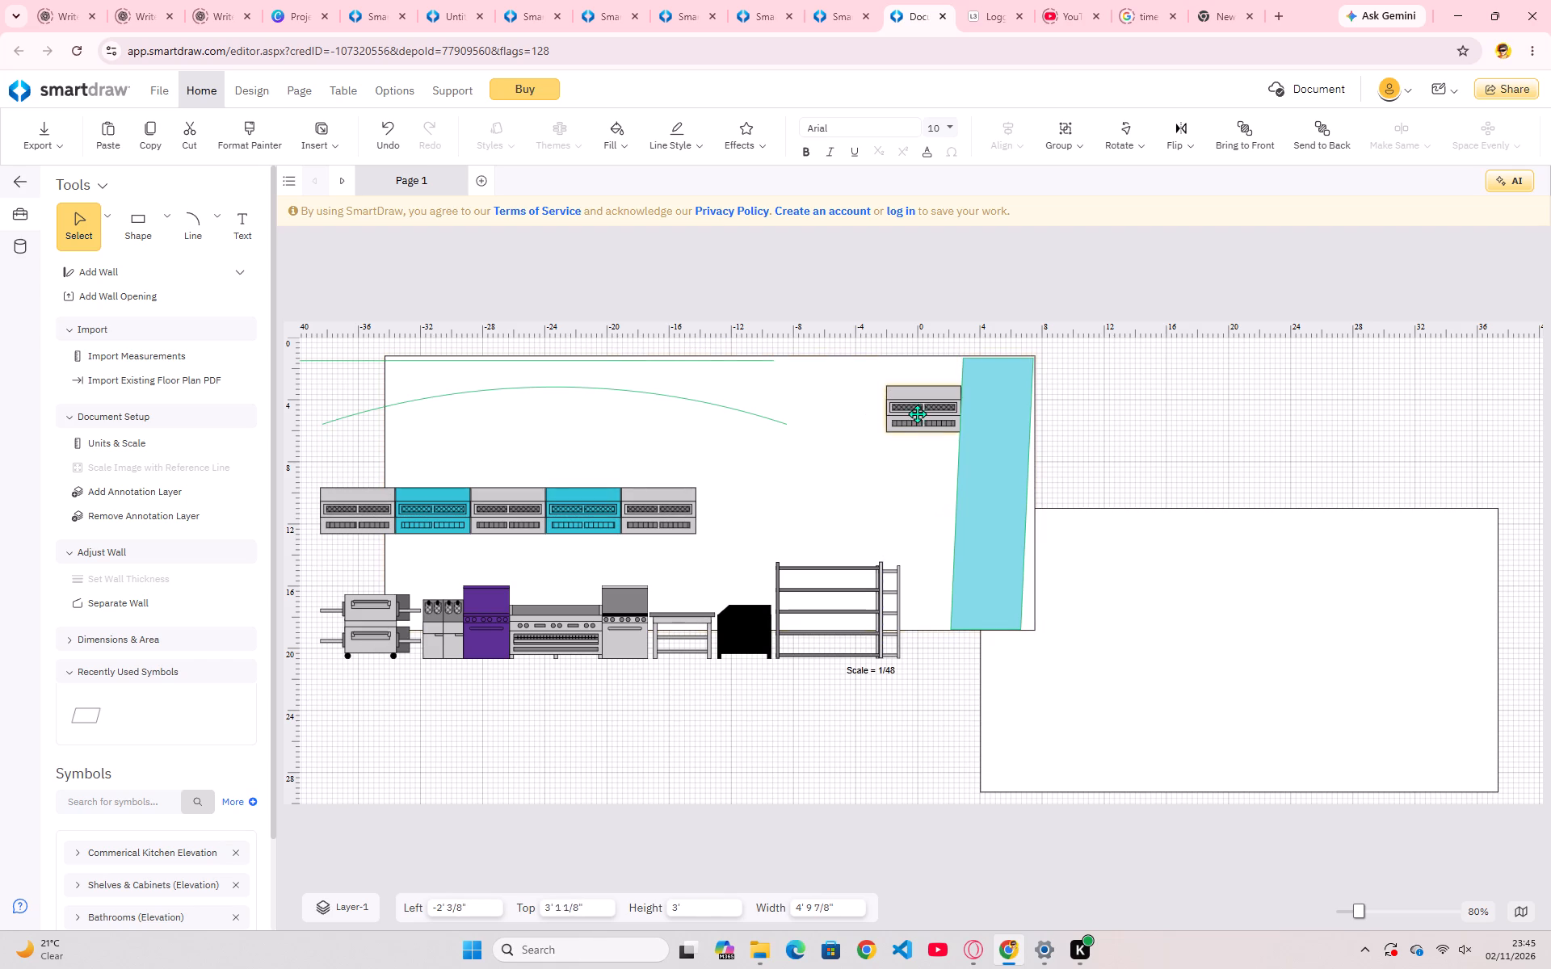
pyautogui.moveTo(917, 413); pyautogui.dragTo(923, 502)
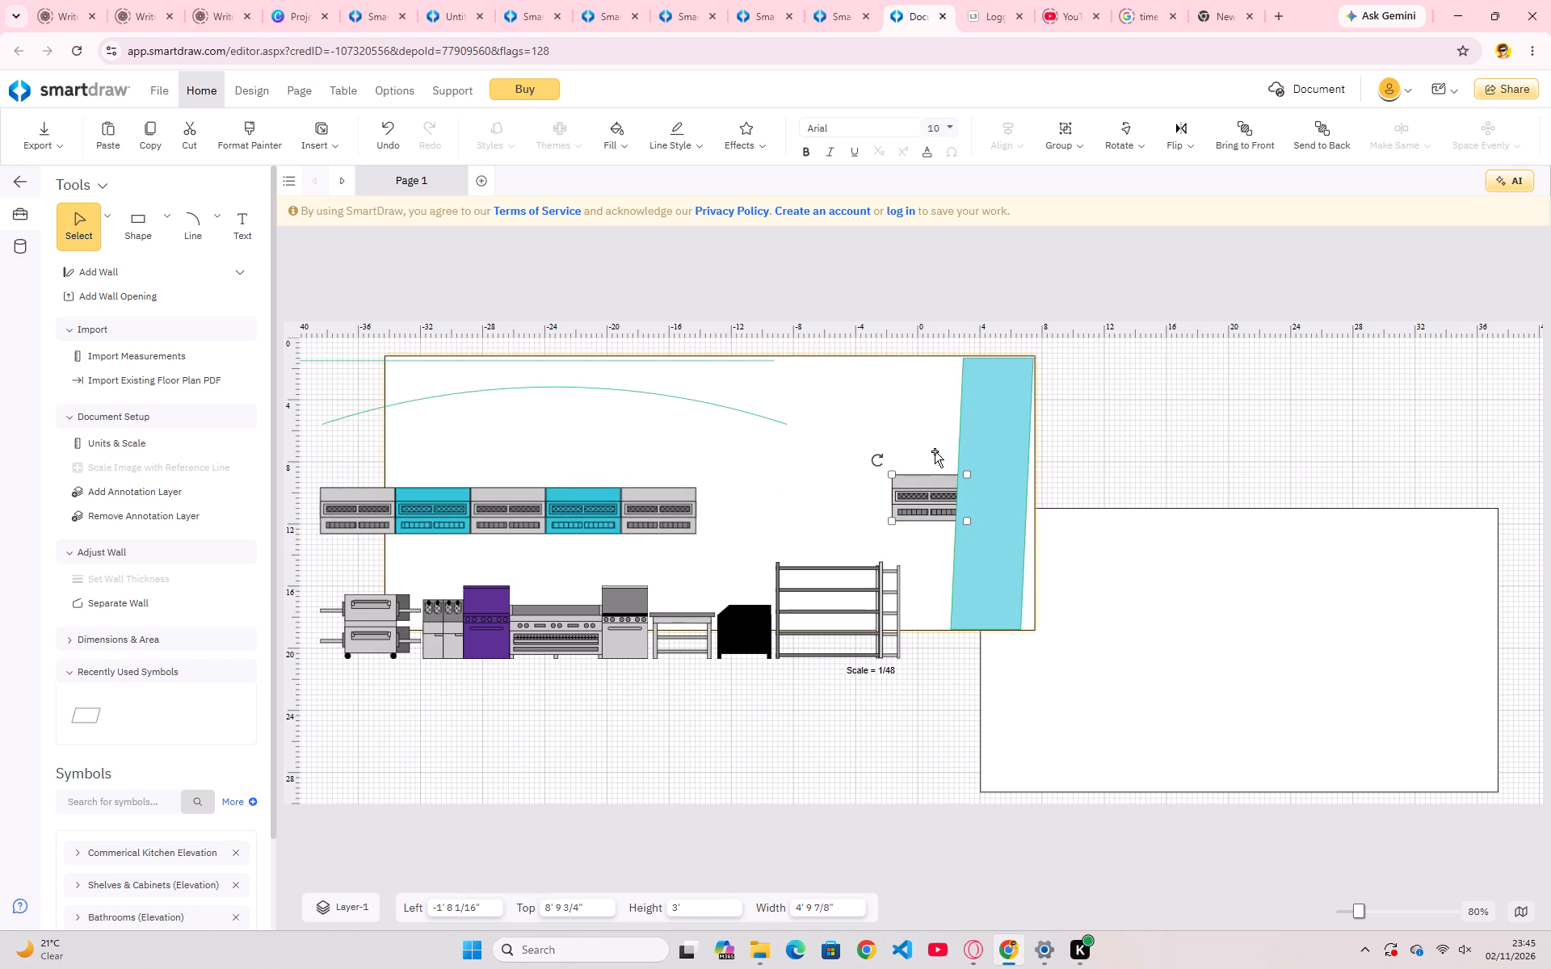
# Move the grey unit beside the blue parallelogram into the upper rectangle's top left corner, about 1' from its left edge.
pyautogui.moveTo(928, 496); pyautogui.dragTo(592, 411)
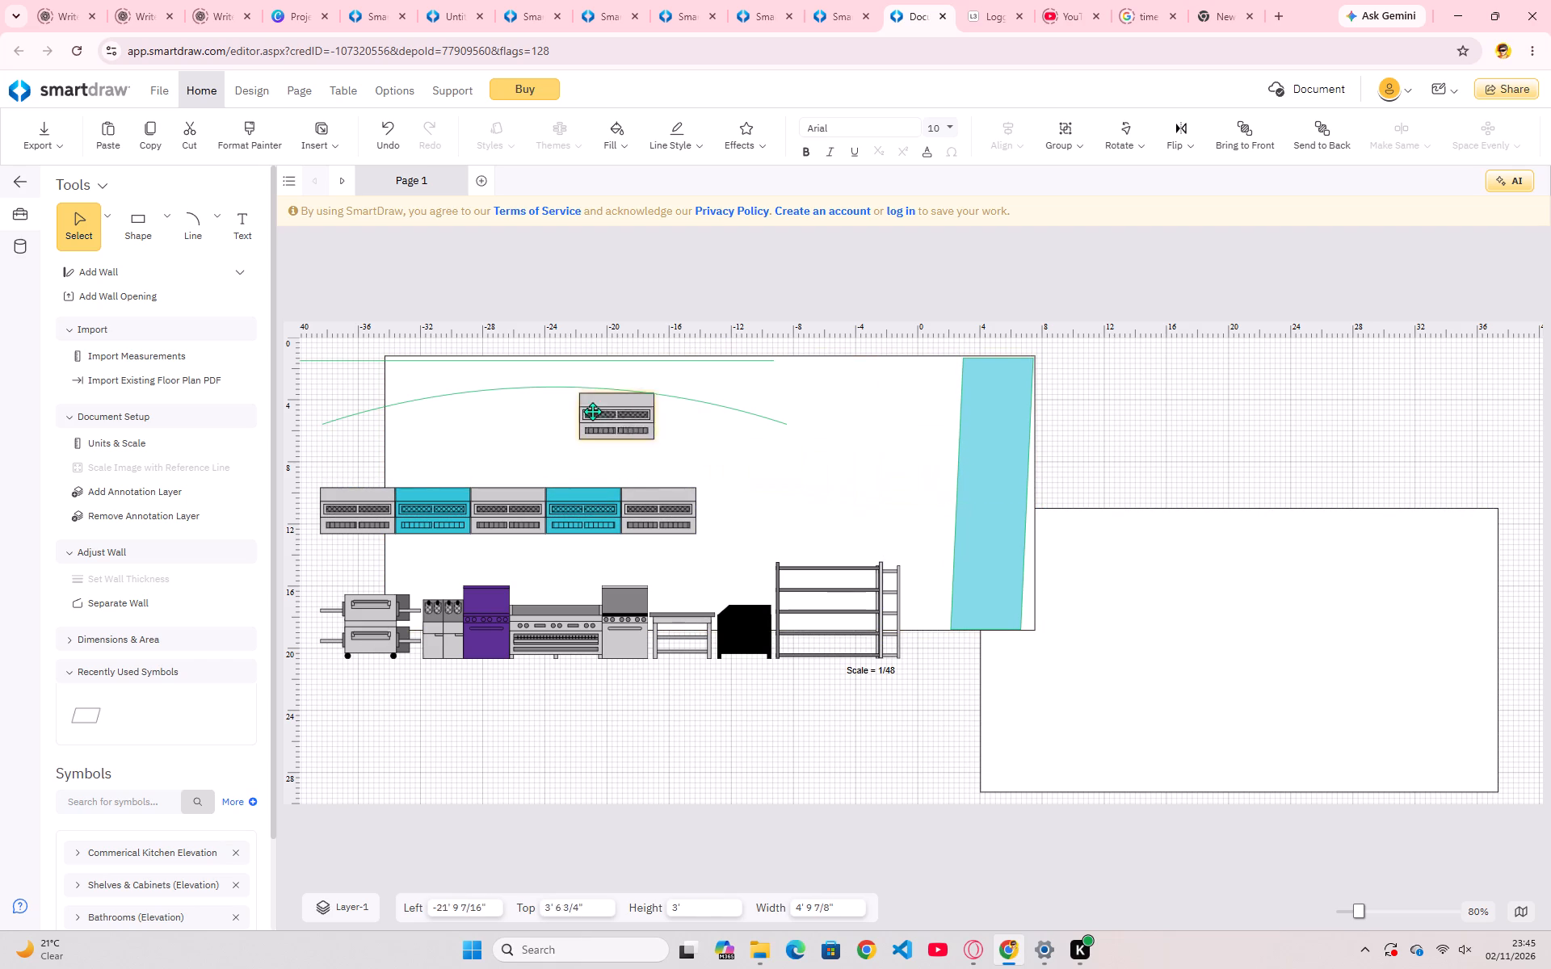
pyautogui.moveTo(592, 411); pyautogui.dragTo(438, 382)
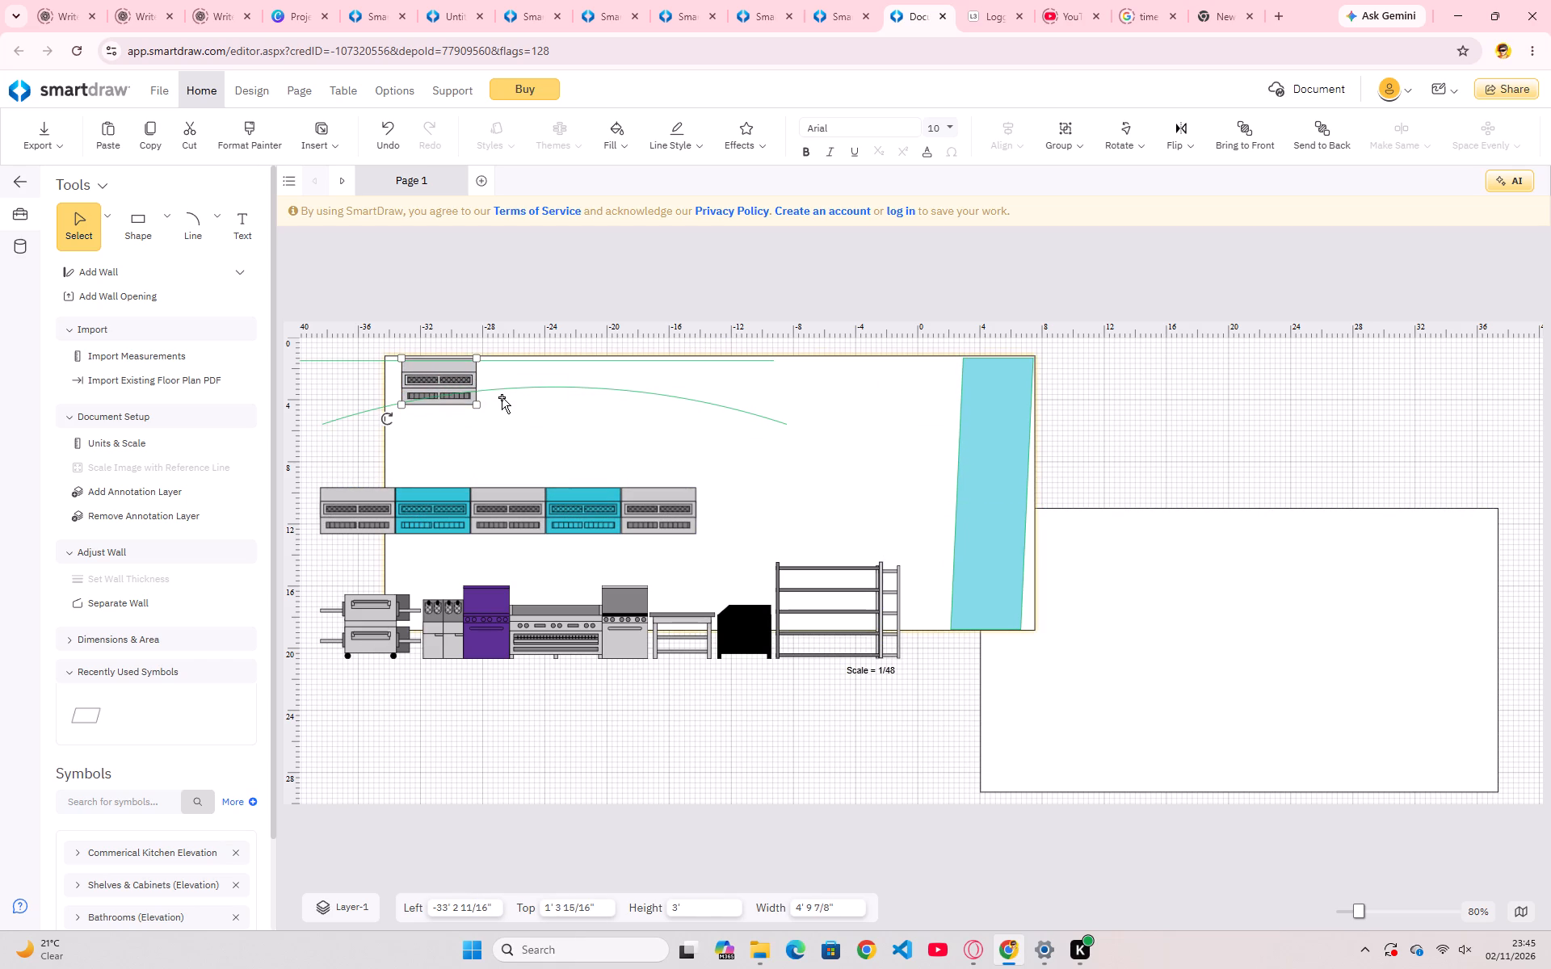
# Move the green arc down to start at the upper rectangle's left edge, with its top about 7' 1" from the page top.
pyautogui.moveTo(506, 388); pyautogui.dragTo(579, 436)
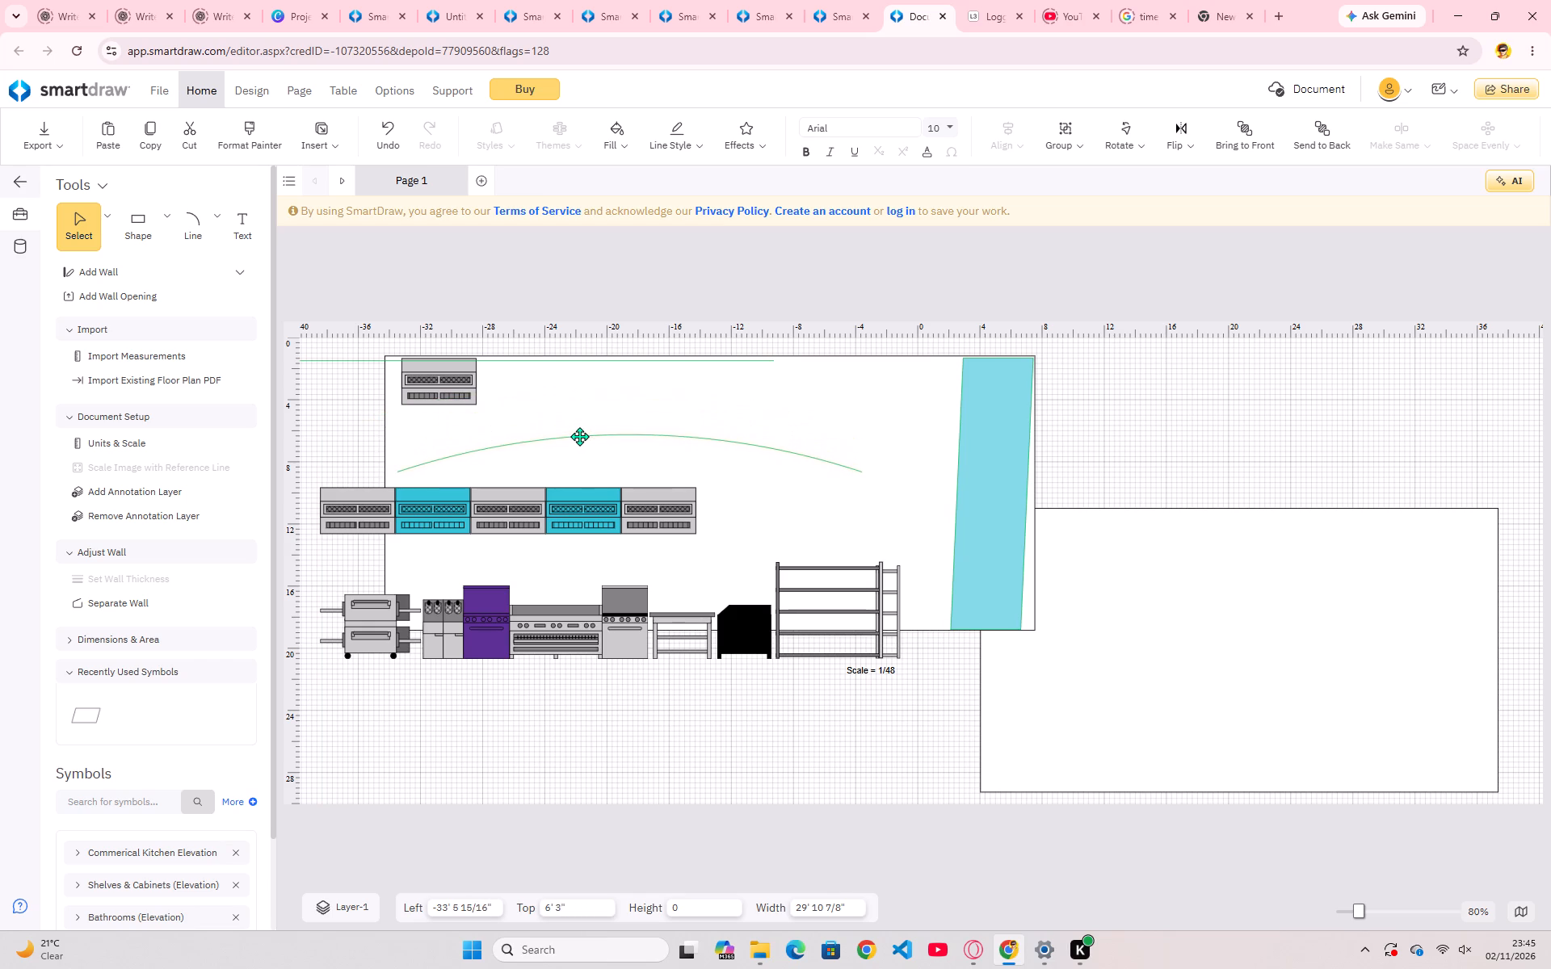
pyautogui.moveTo(579, 436); pyautogui.dragTo(572, 448)
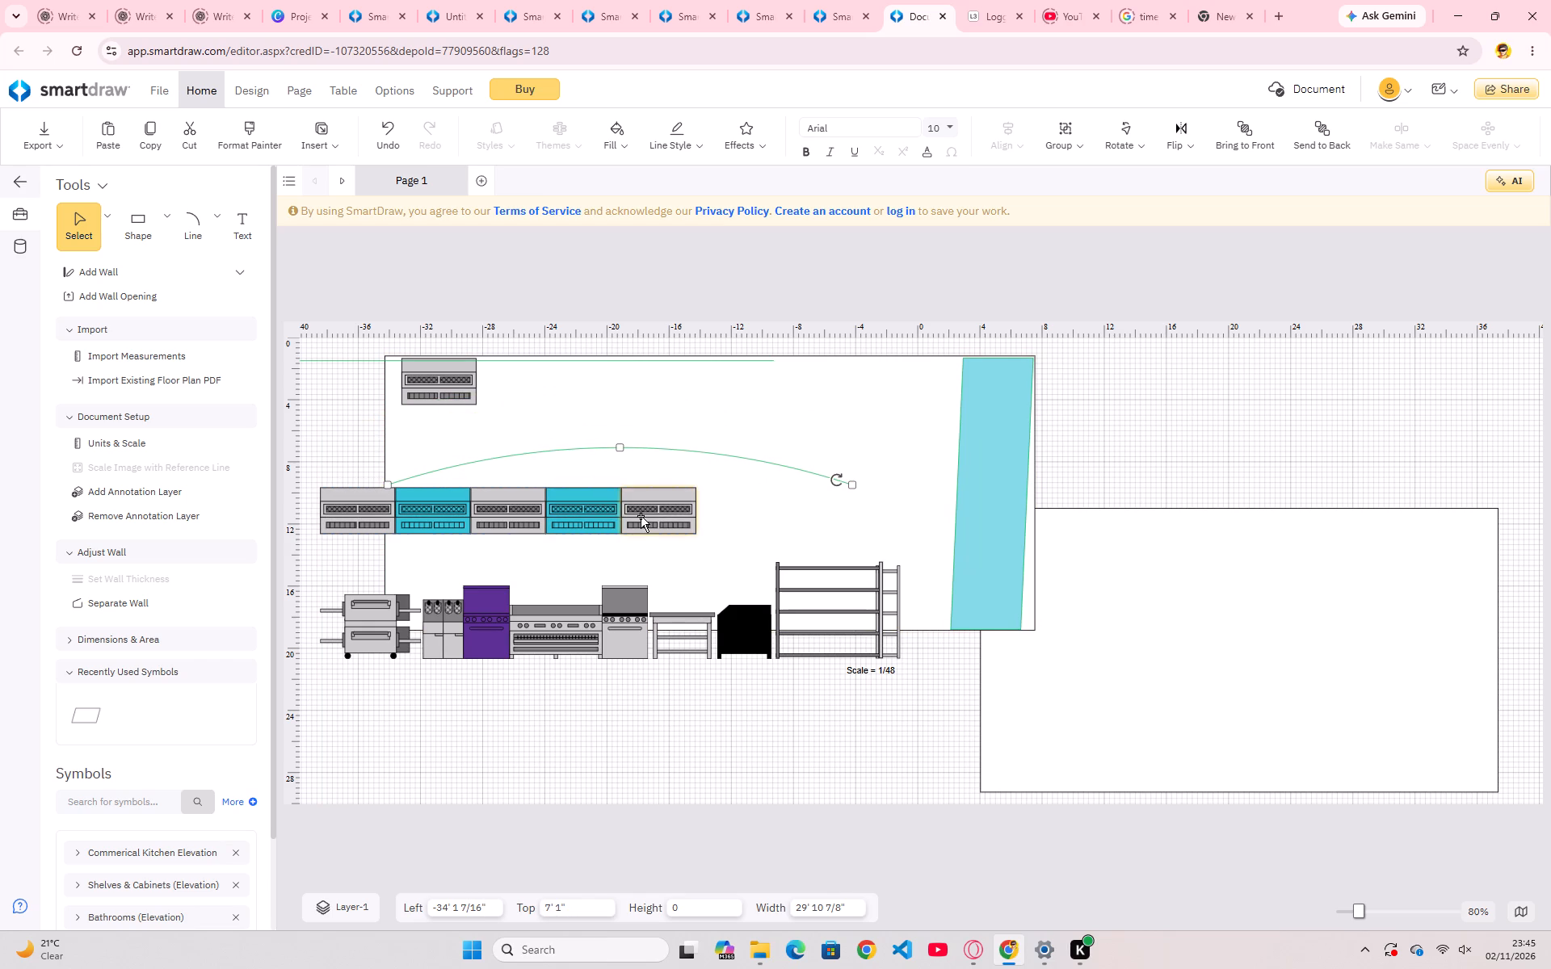
# Move the rightmost grey unit of the cooking row to the upper rectangle's top edge, just left of the blue parallelogram.
pyautogui.moveTo(641, 516); pyautogui.dragTo(893, 400)
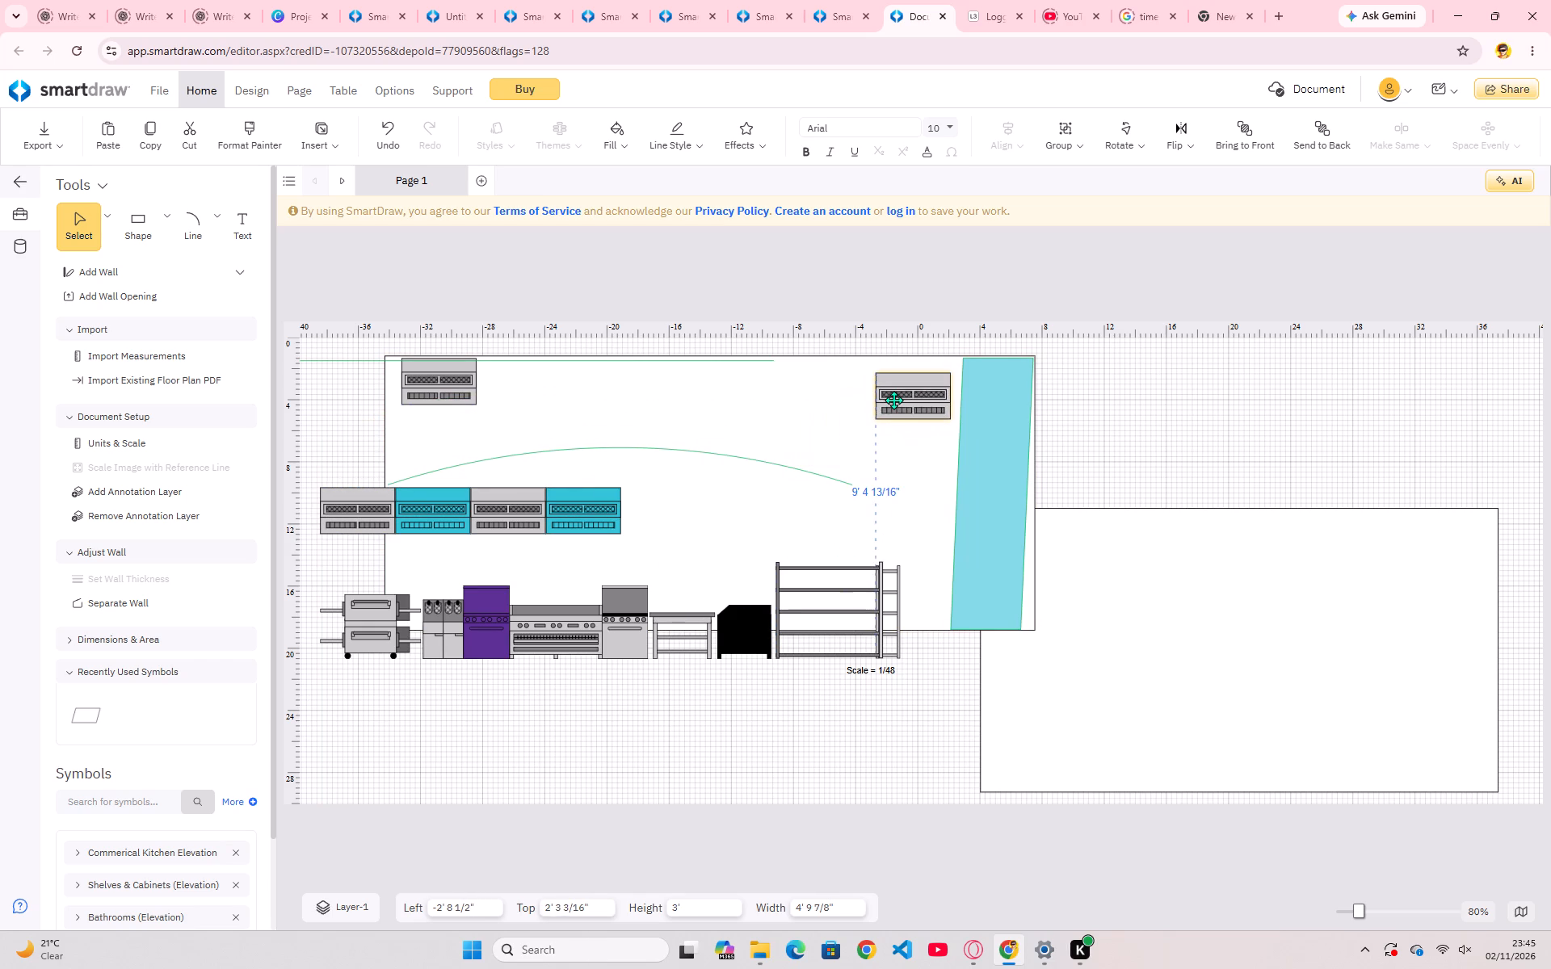
pyautogui.moveTo(893, 400); pyautogui.dragTo(888, 386)
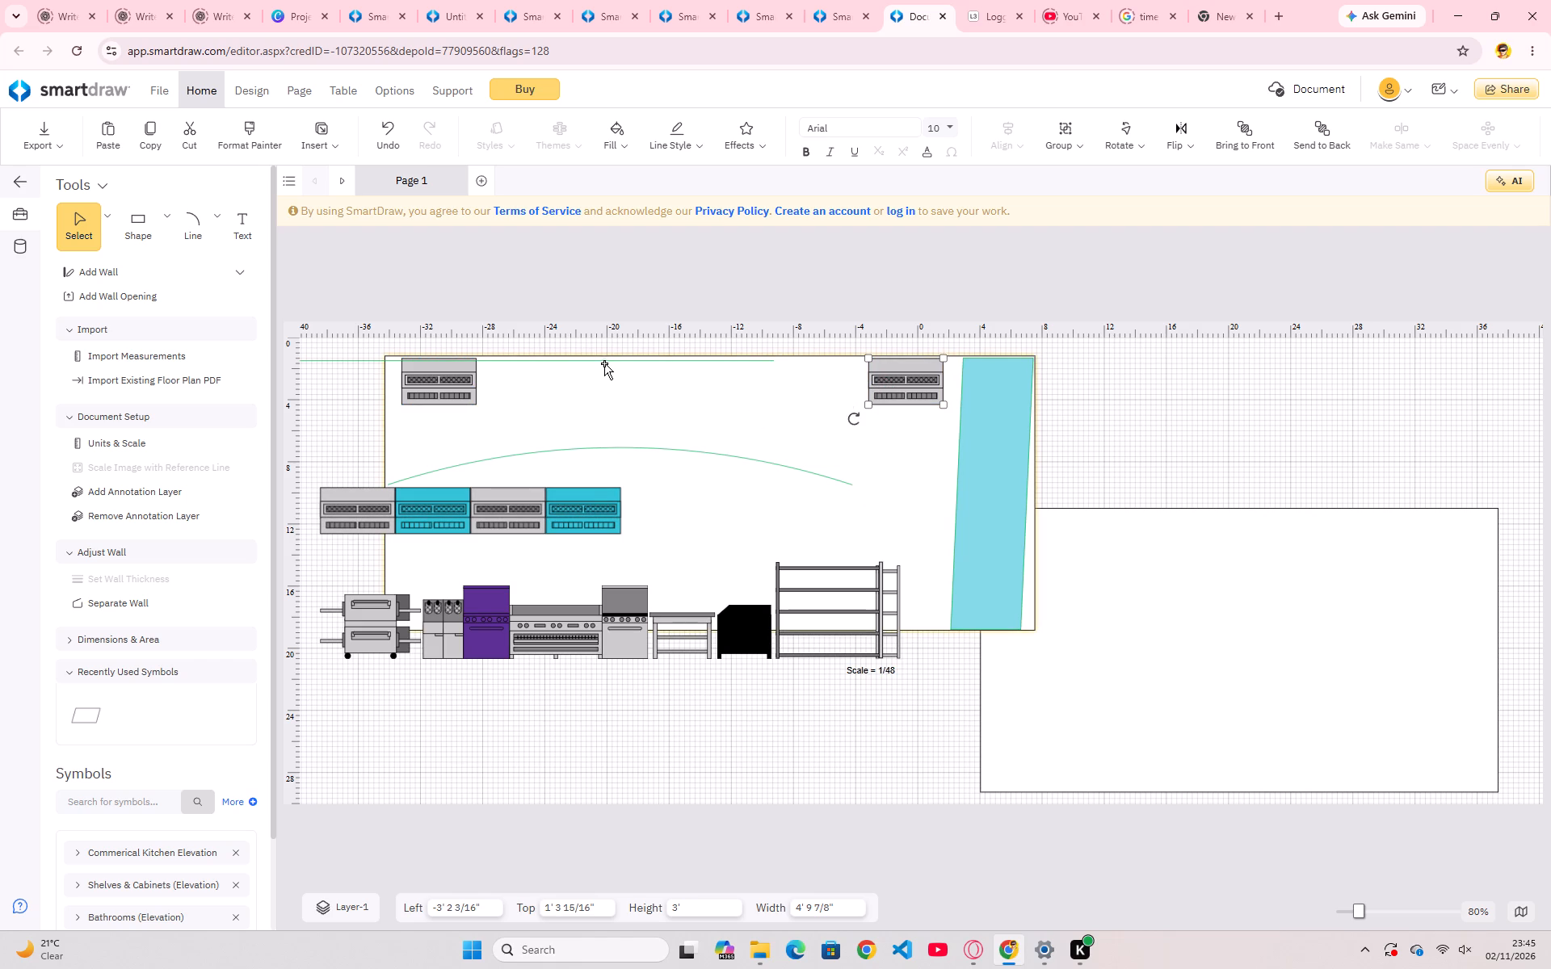
# Move the straight green line below the arc, starting at the upper rectangle's left edge, about 13' 5" from the page top.
pyautogui.moveTo(604, 359); pyautogui.dragTo(620, 375)
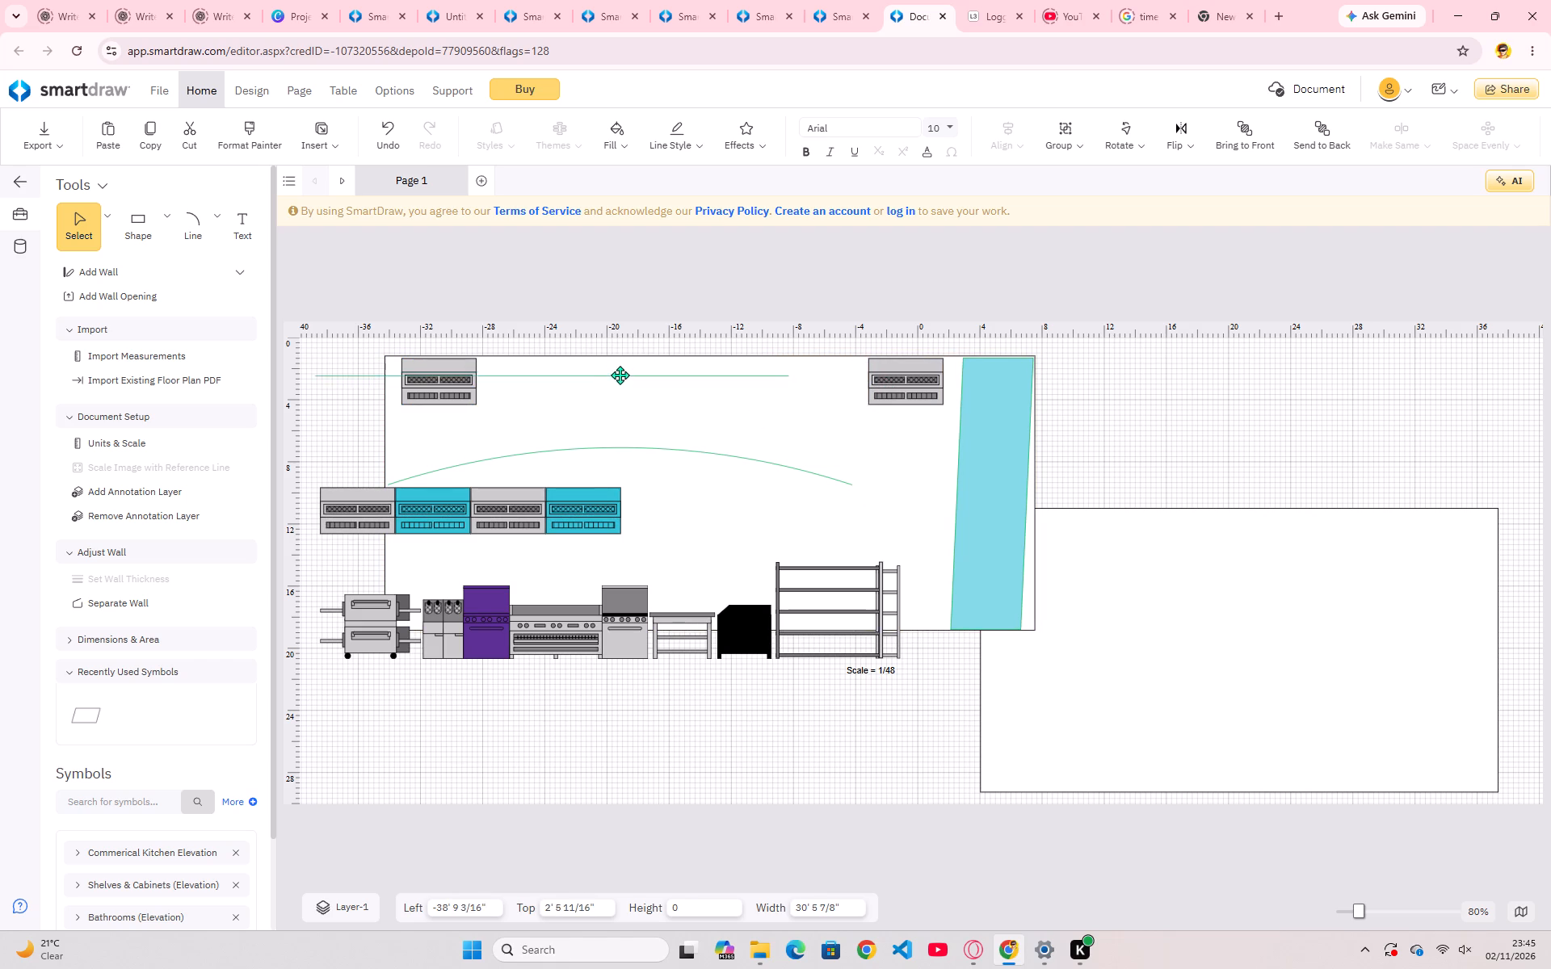
pyautogui.moveTo(620, 375); pyautogui.dragTo(673, 526)
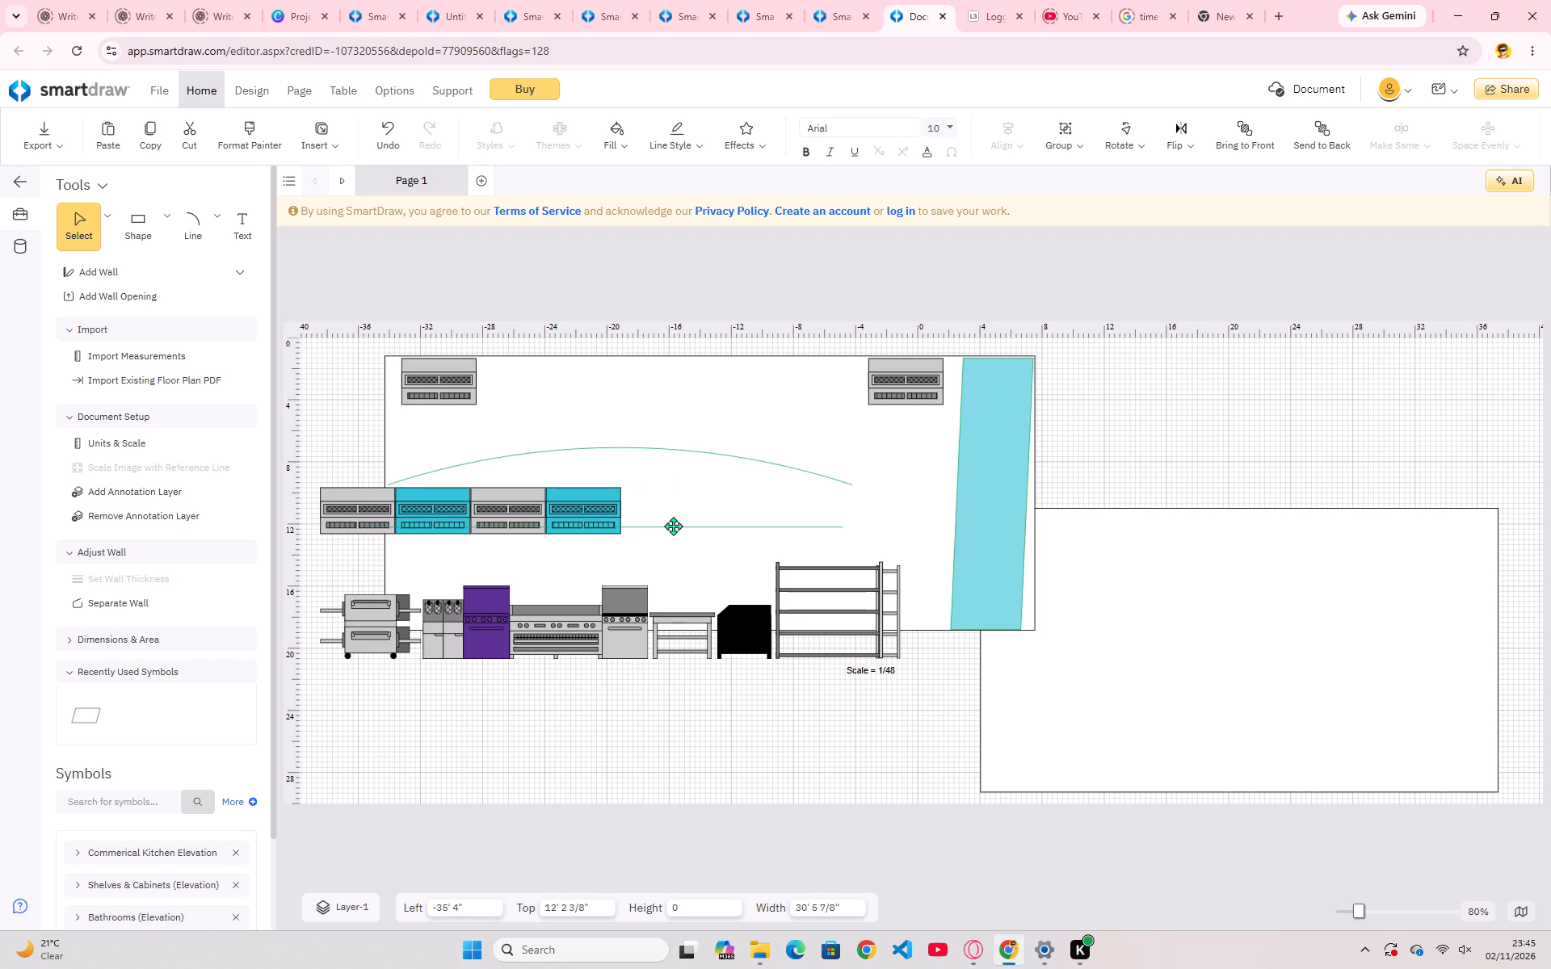
pyautogui.moveTo(673, 526); pyautogui.dragTo(684, 547)
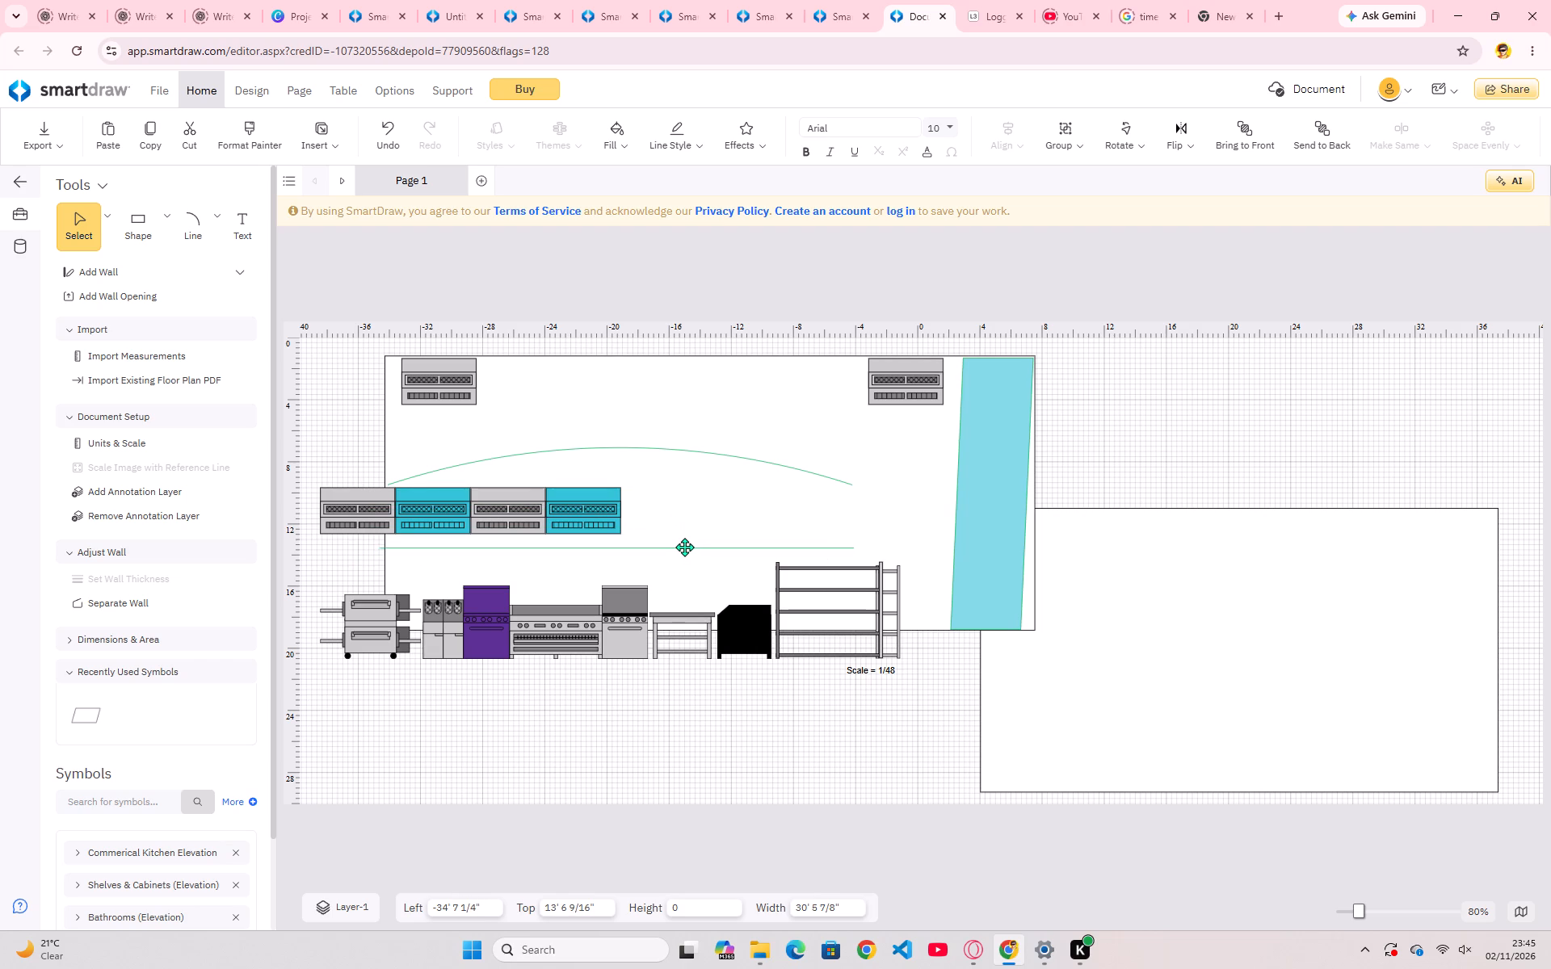
pyautogui.moveTo(684, 547); pyautogui.dragTo(688, 544)
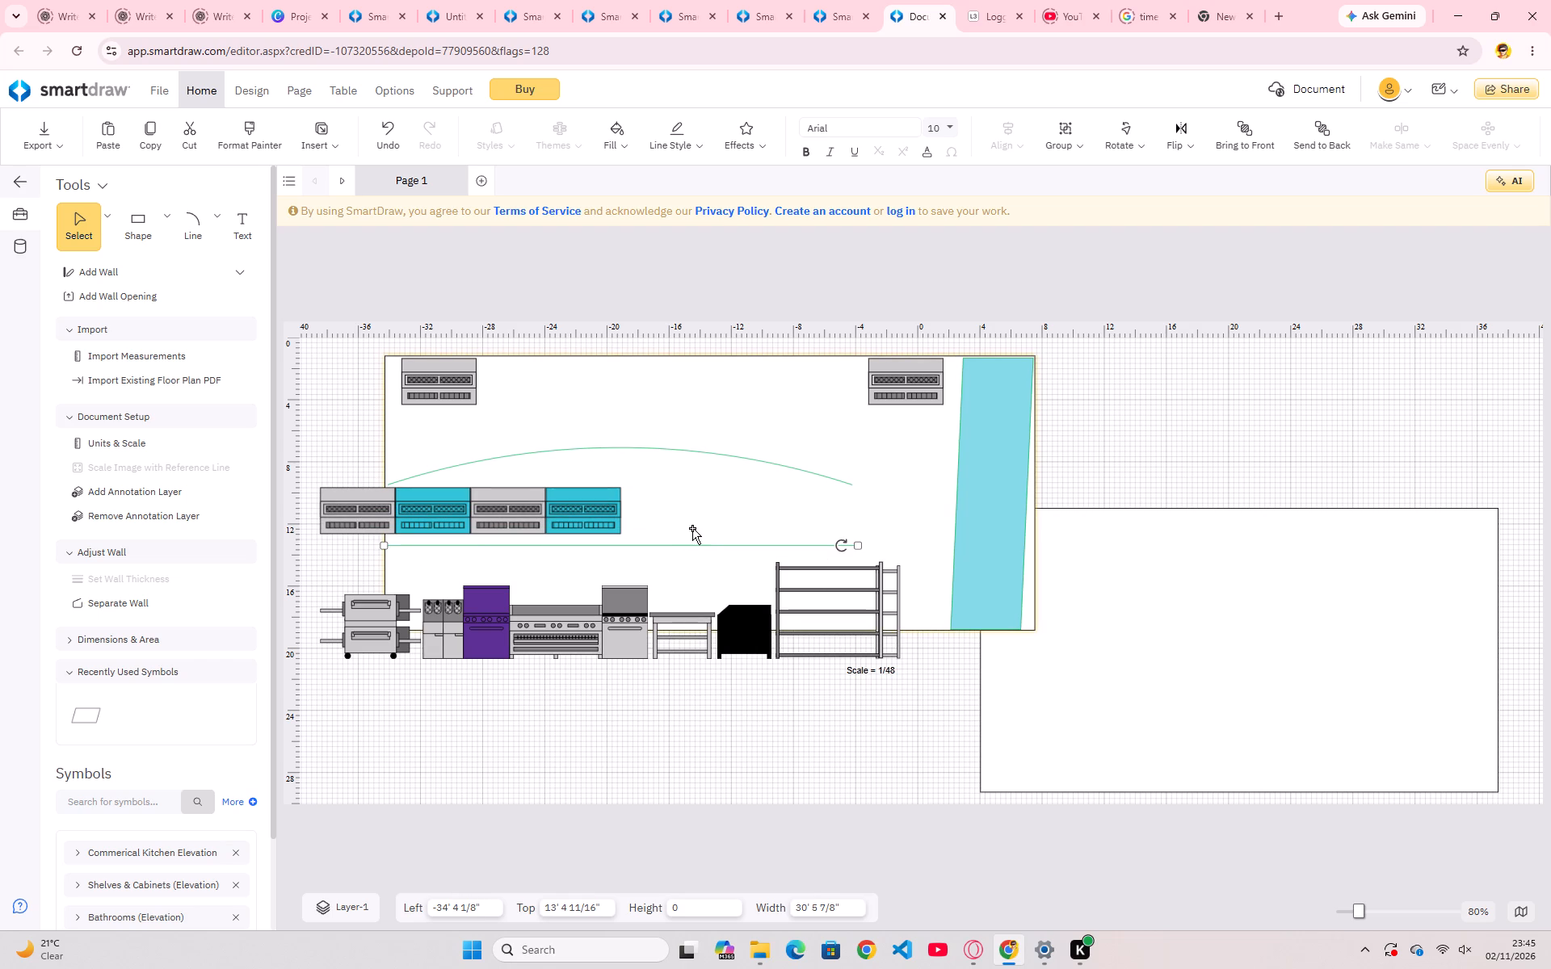
# Move the rightmost blue unit of the cooking row to the upper rectangle's top edge, about 10" from the page top.
pyautogui.moveTo(582, 509); pyautogui.dragTo(594, 391)
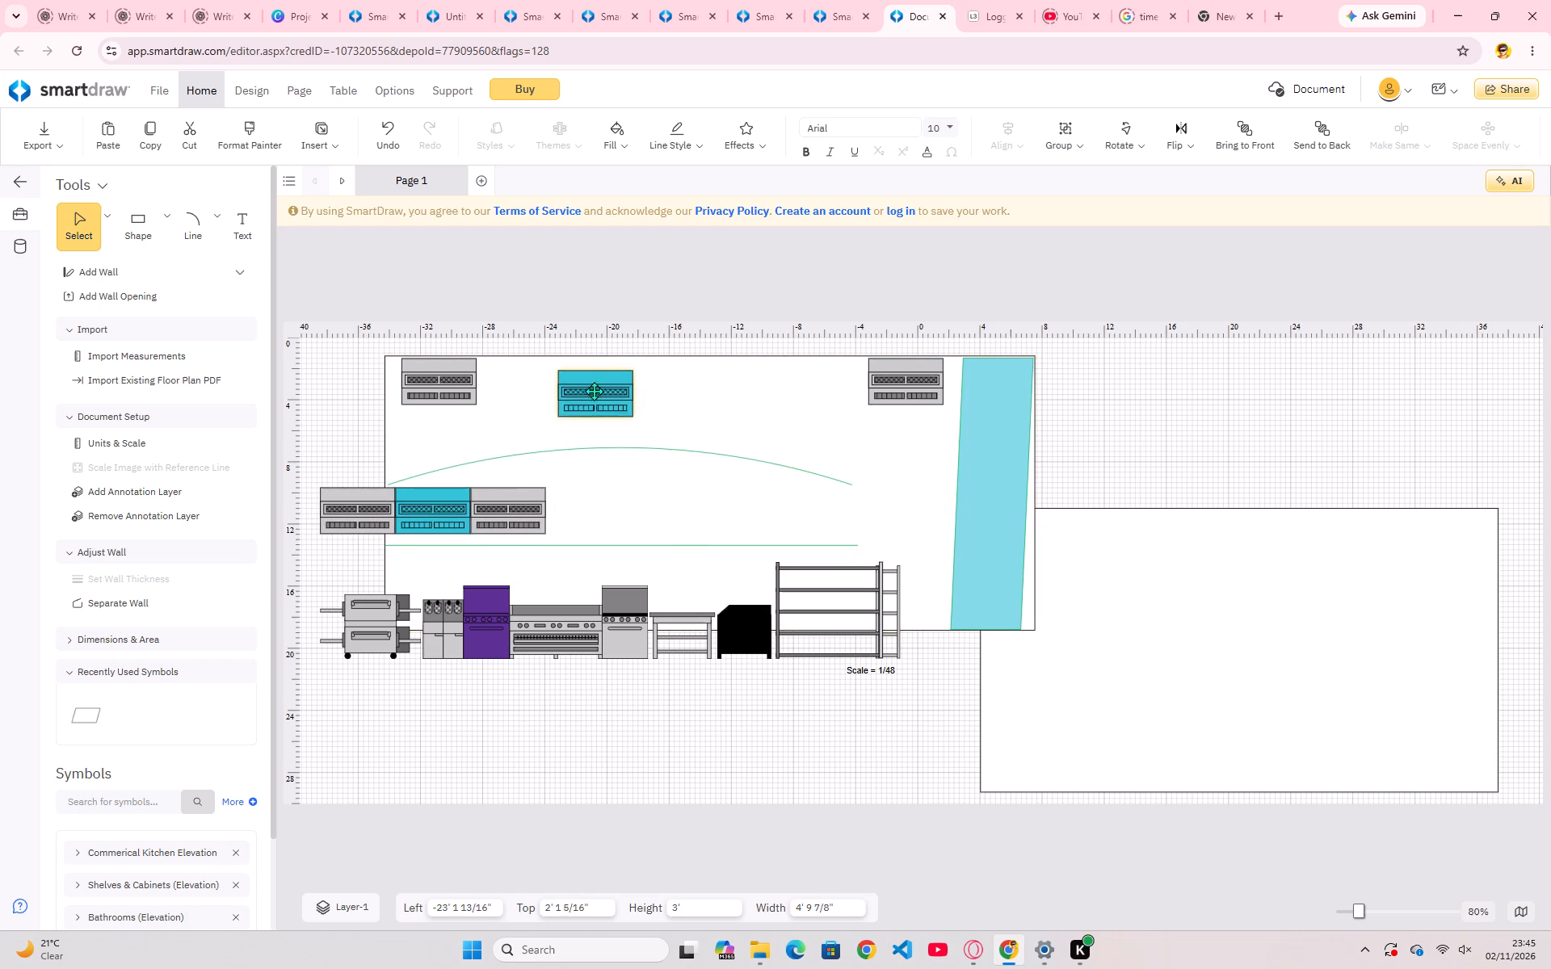
pyautogui.moveTo(594, 391); pyautogui.dragTo(578, 371)
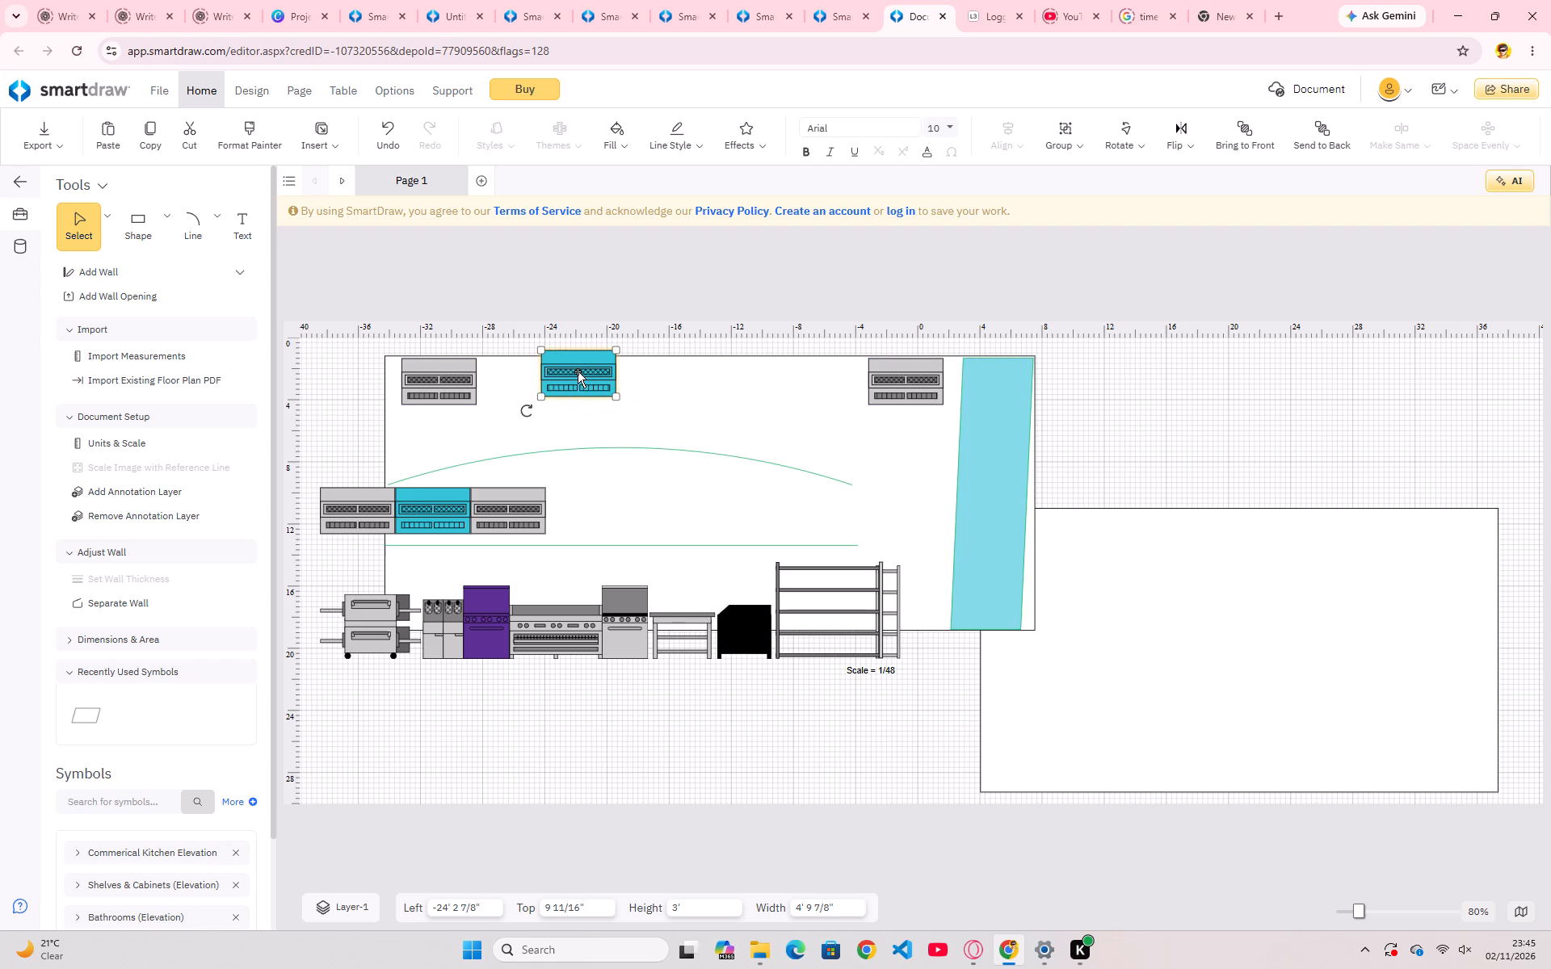
# Move the rightmost grey unit of the cooking row to the rectangle's top edge, at about -13' 7" horizontally and 1' 1" from the page top.
pyautogui.moveTo(522, 514); pyautogui.dragTo(585, 501)
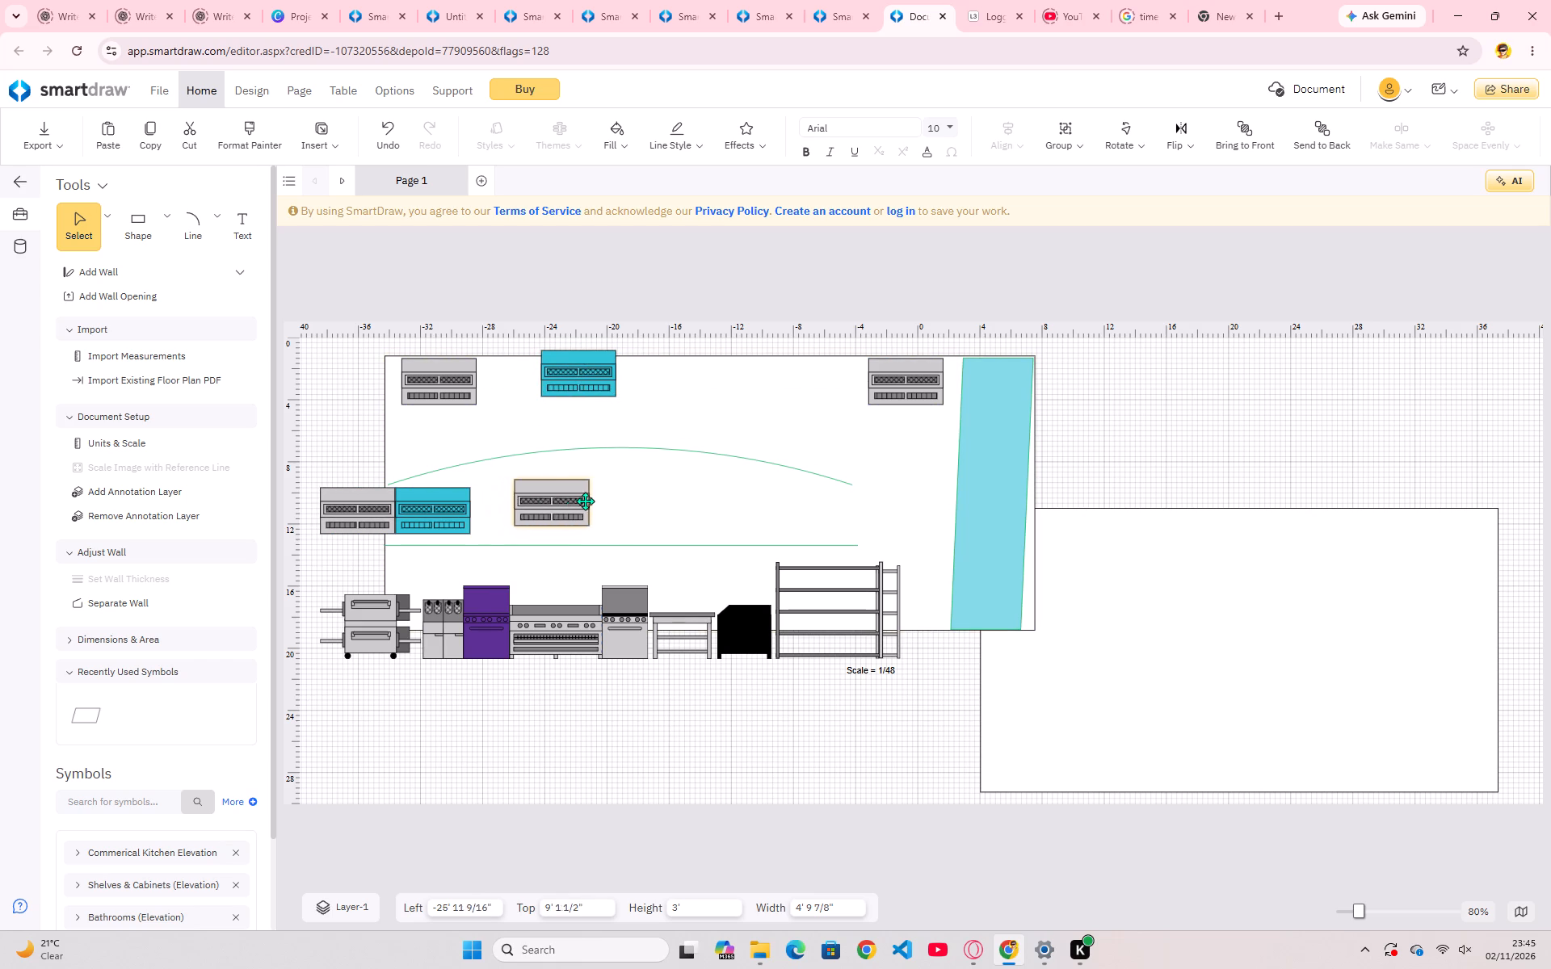
pyautogui.moveTo(585, 501); pyautogui.dragTo(725, 404)
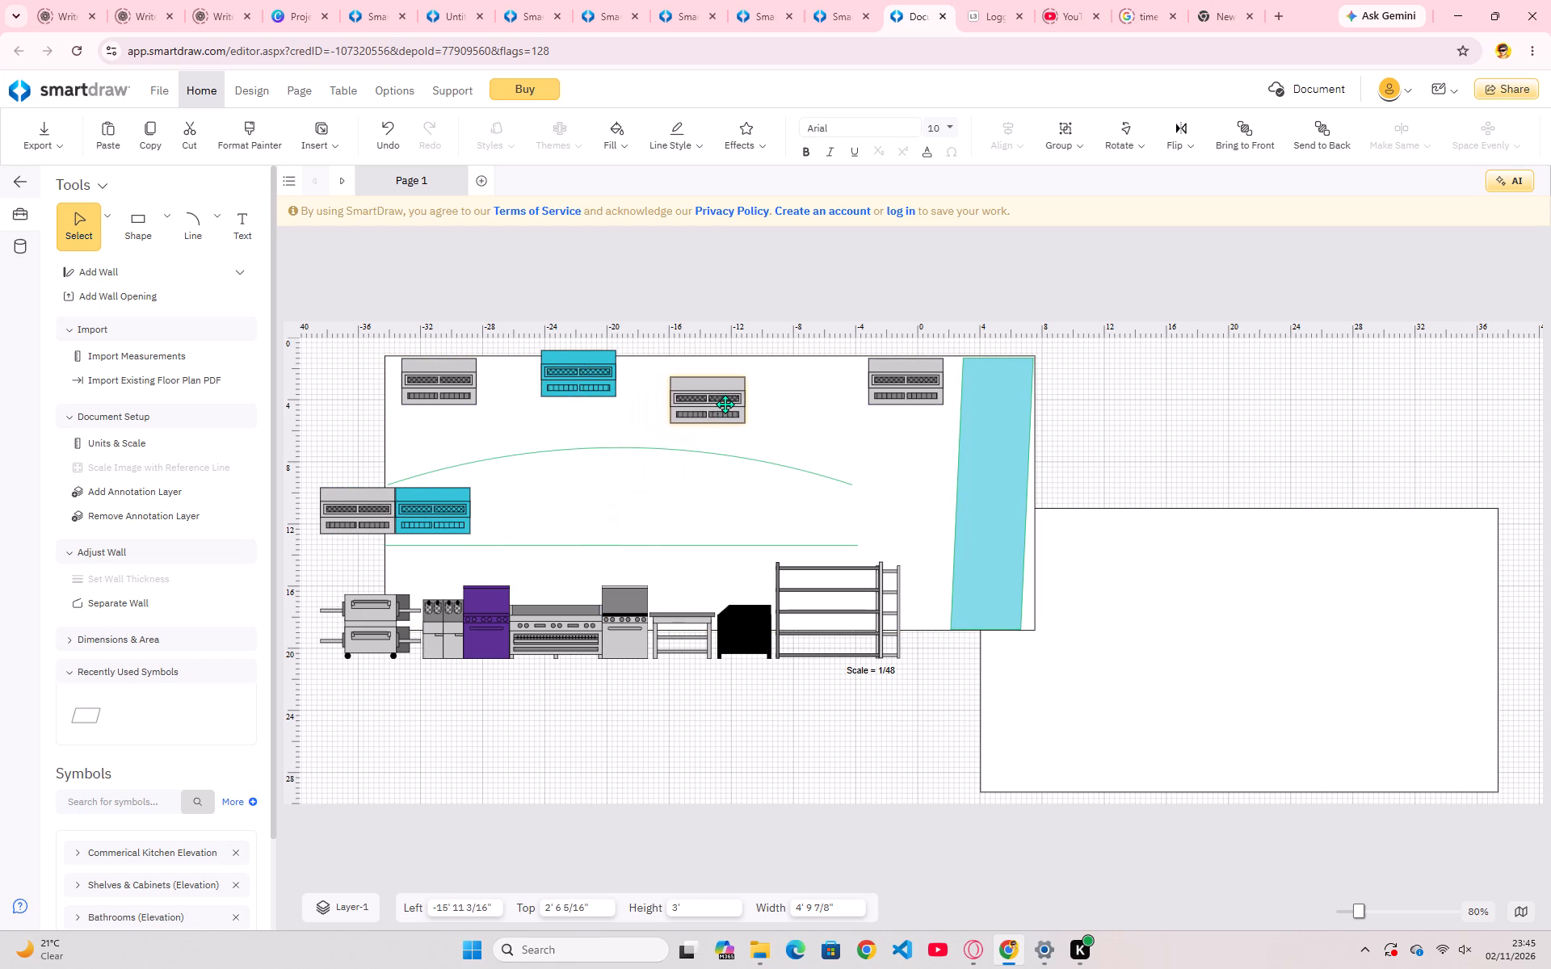
pyautogui.moveTo(725, 404); pyautogui.dragTo(834, 409)
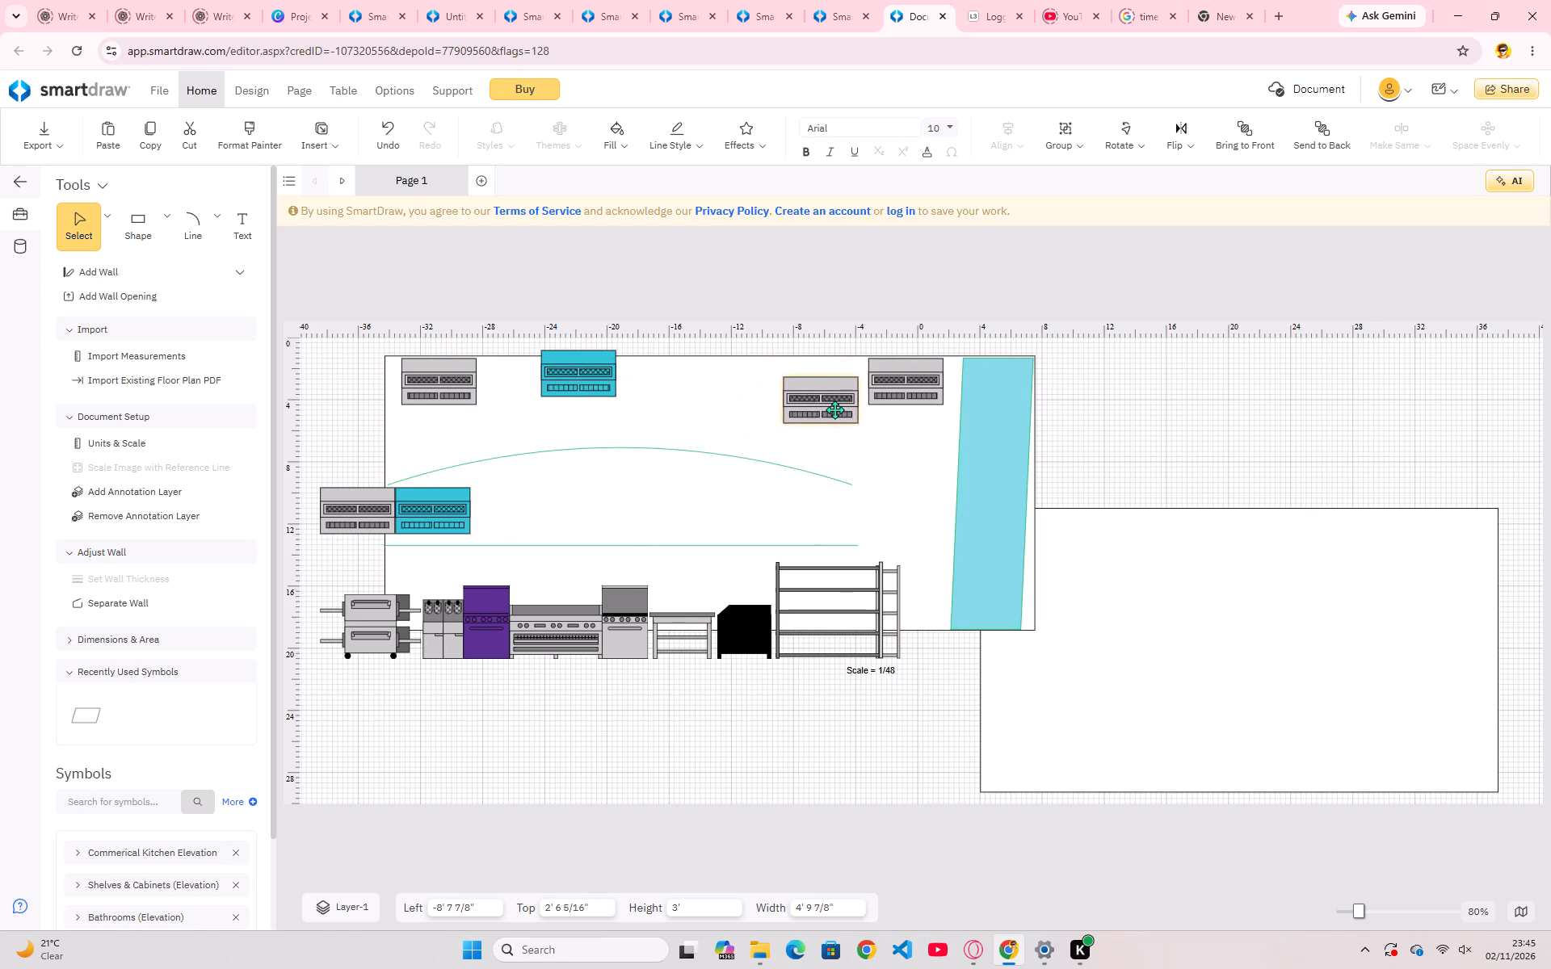
pyautogui.moveTo(834, 409); pyautogui.dragTo(769, 698)
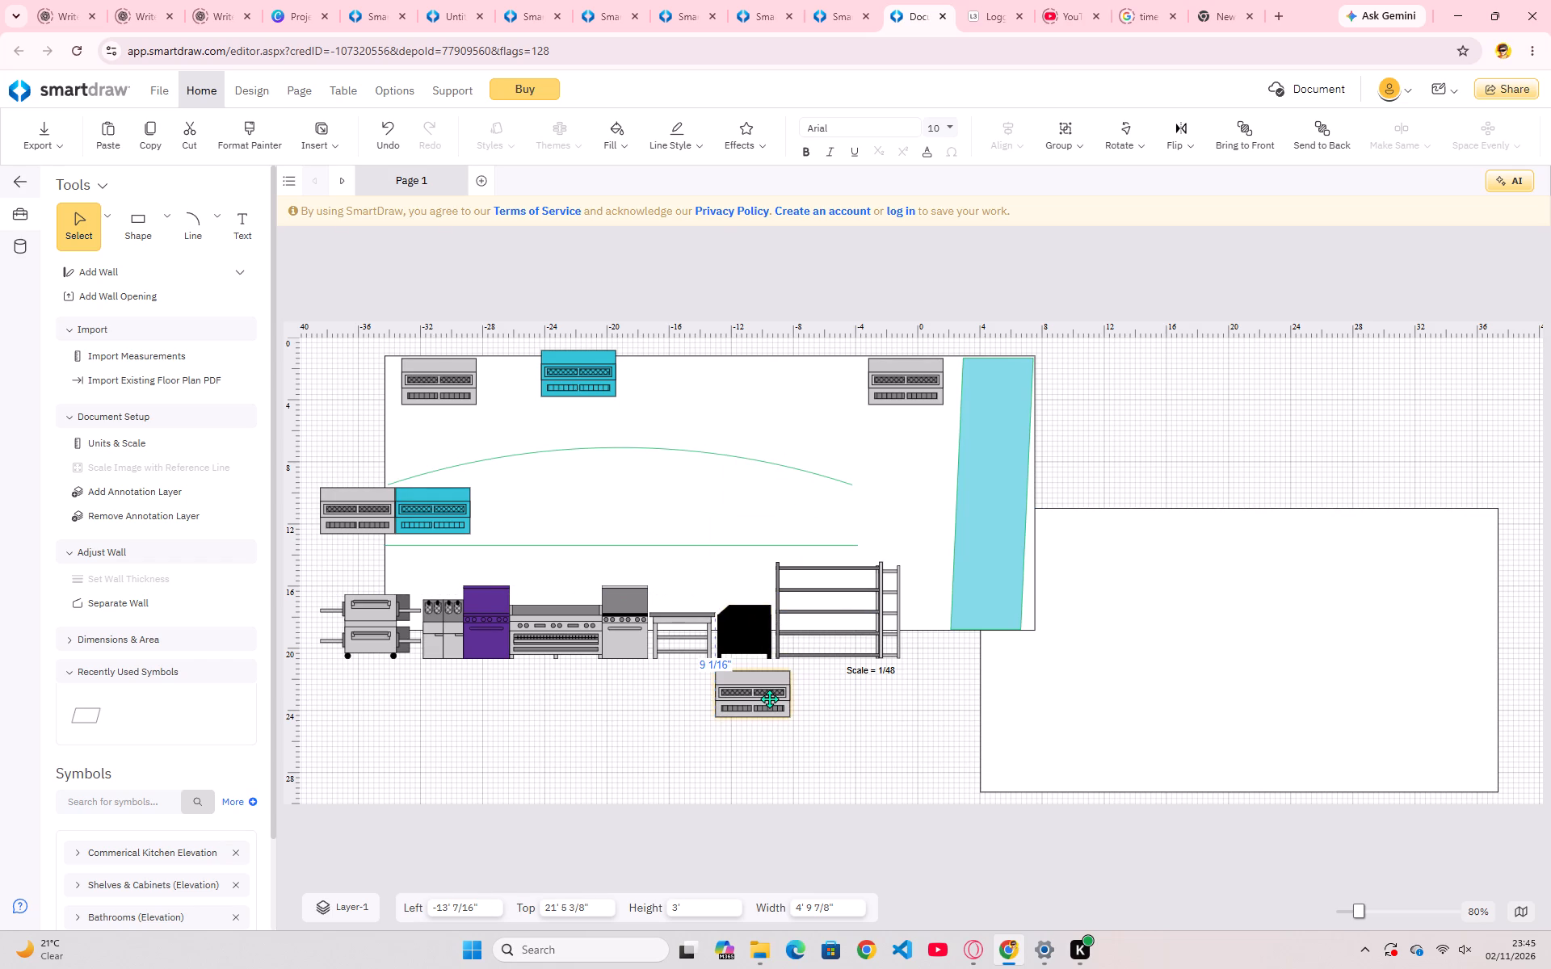
pyautogui.moveTo(769, 698); pyautogui.dragTo(760, 564)
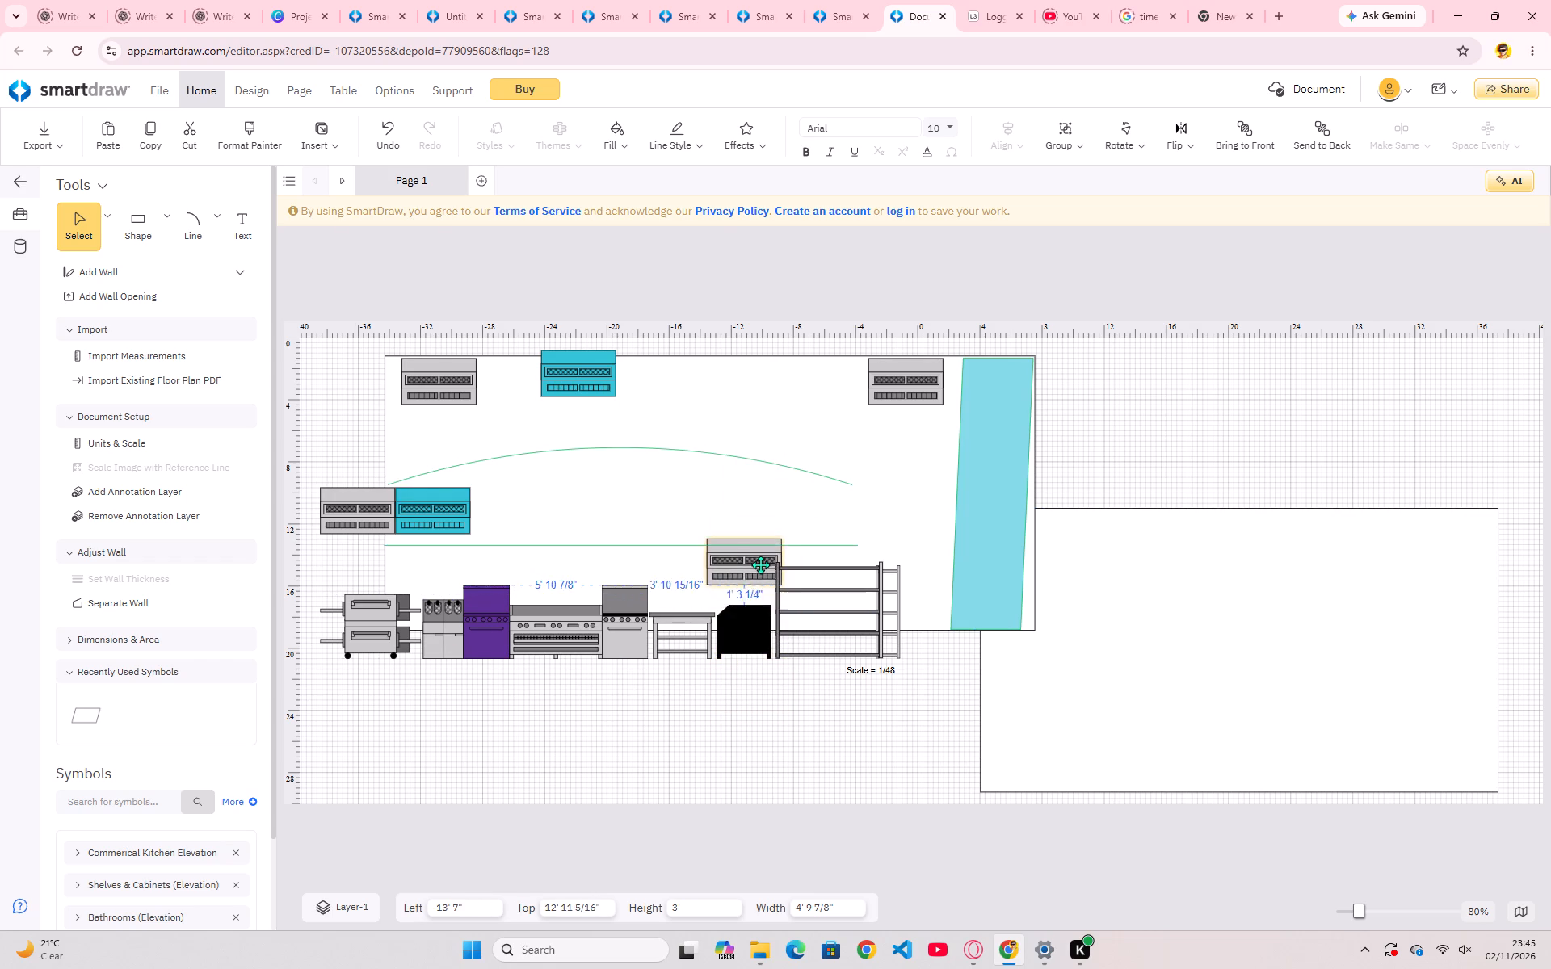
pyautogui.moveTo(760, 564); pyautogui.dragTo(739, 409)
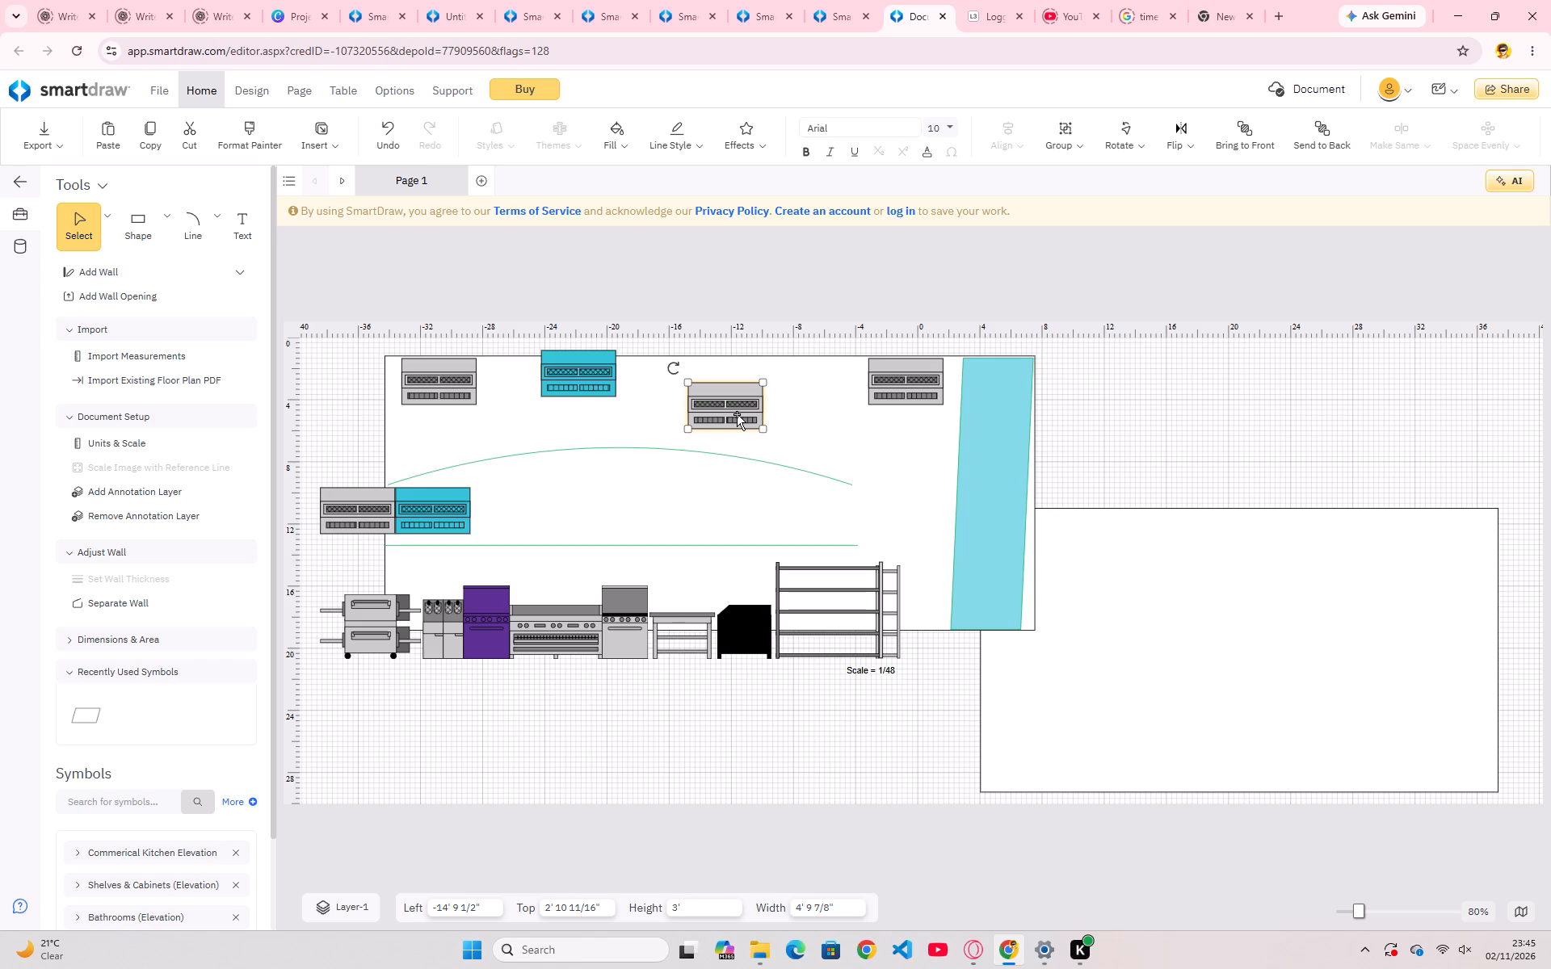
pyautogui.moveTo(737, 414); pyautogui.dragTo(755, 413)
pyautogui.moveTo(755, 413); pyautogui.dragTo(773, 395)
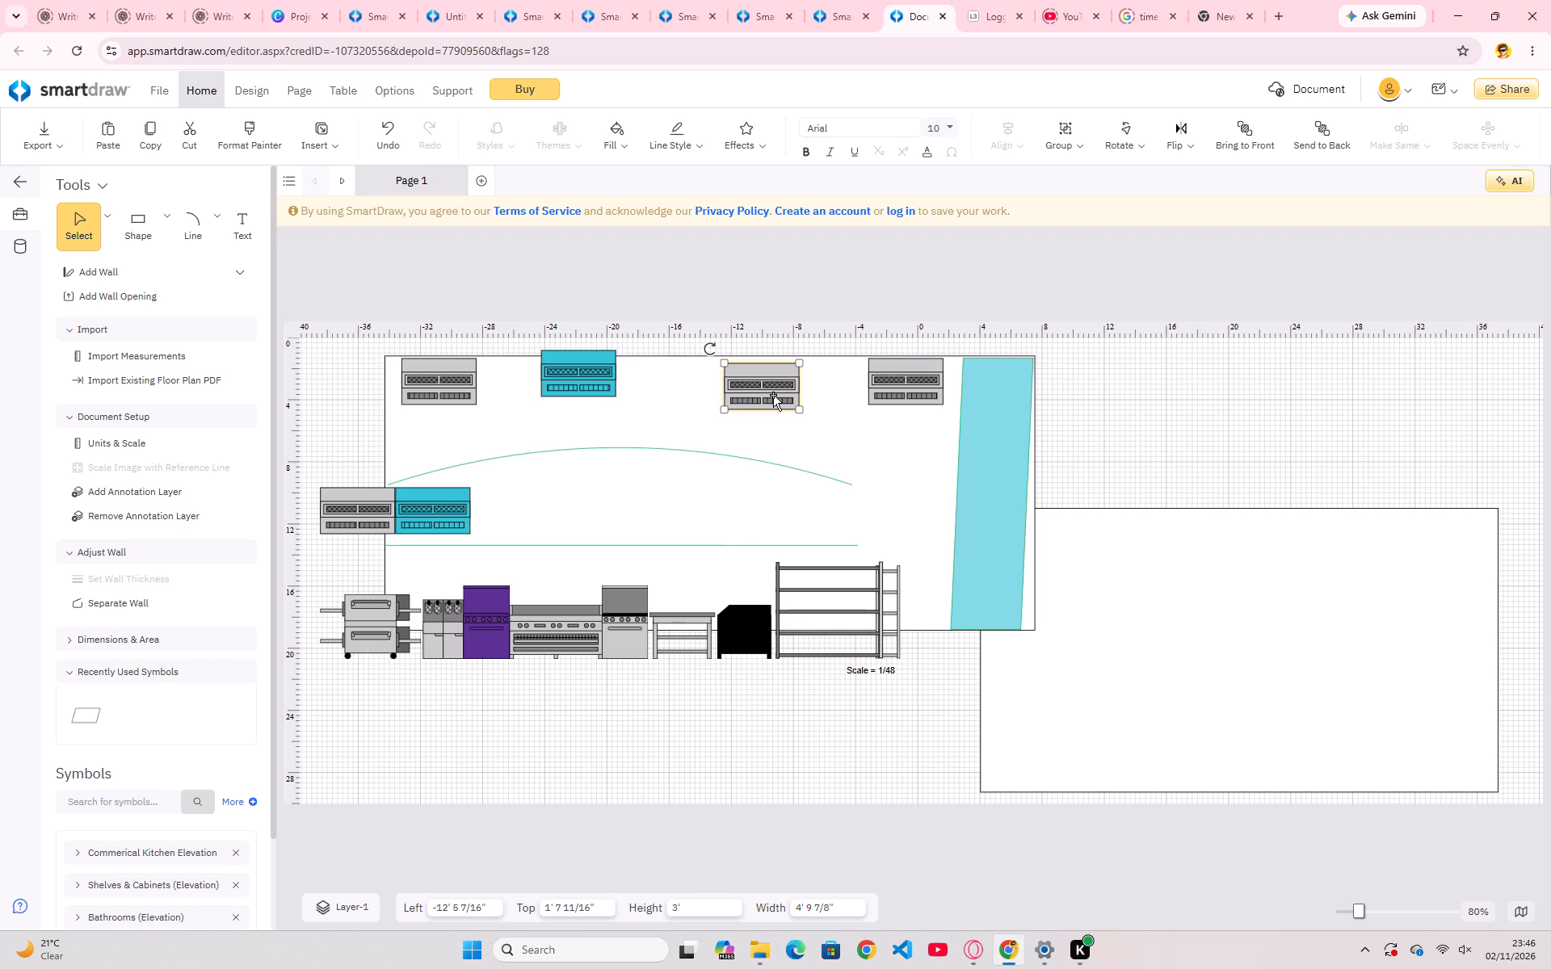
pyautogui.moveTo(775, 395); pyautogui.dragTo(778, 395)
pyautogui.moveTo(778, 395); pyautogui.dragTo(773, 409)
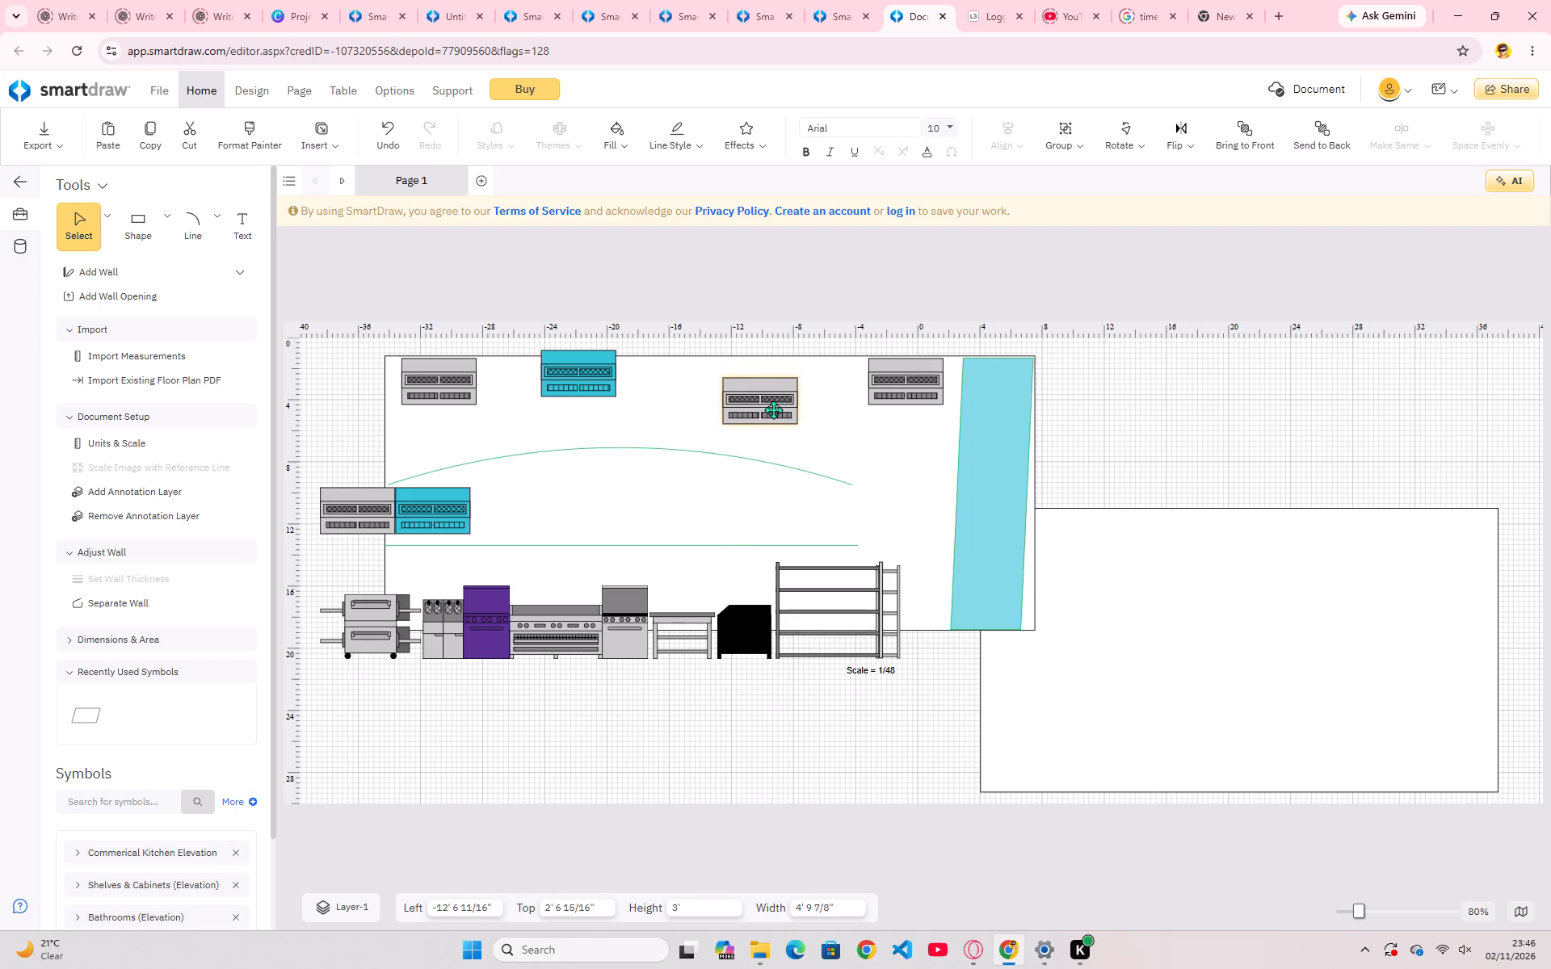
pyautogui.moveTo(773, 409); pyautogui.dragTo(767, 433)
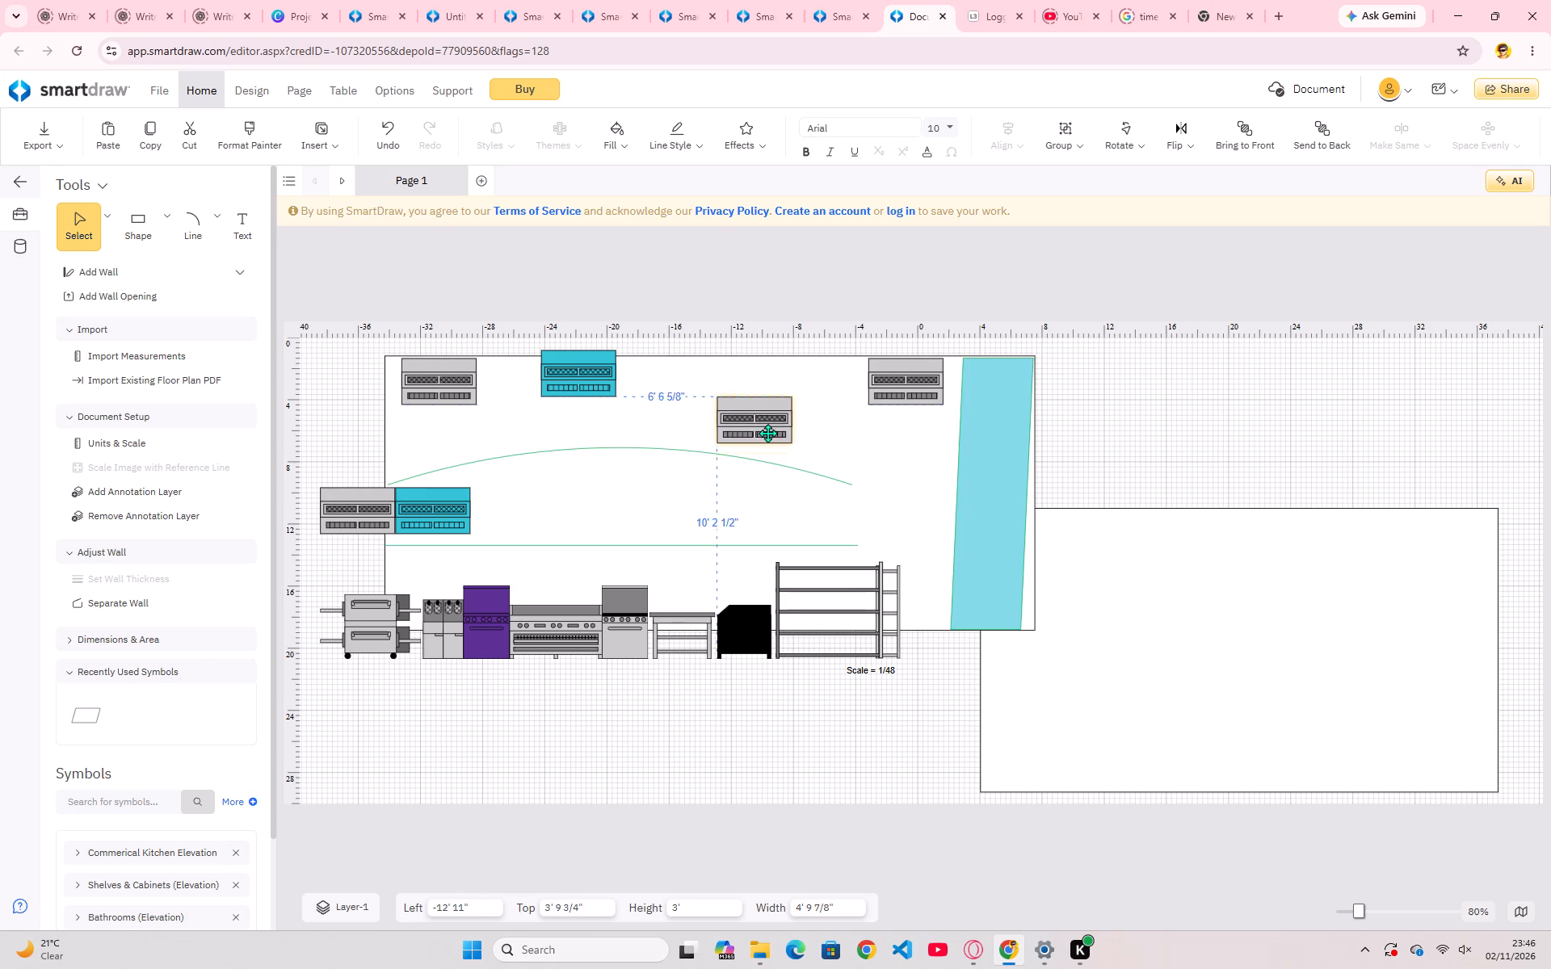
pyautogui.moveTo(767, 433); pyautogui.dragTo(749, 467)
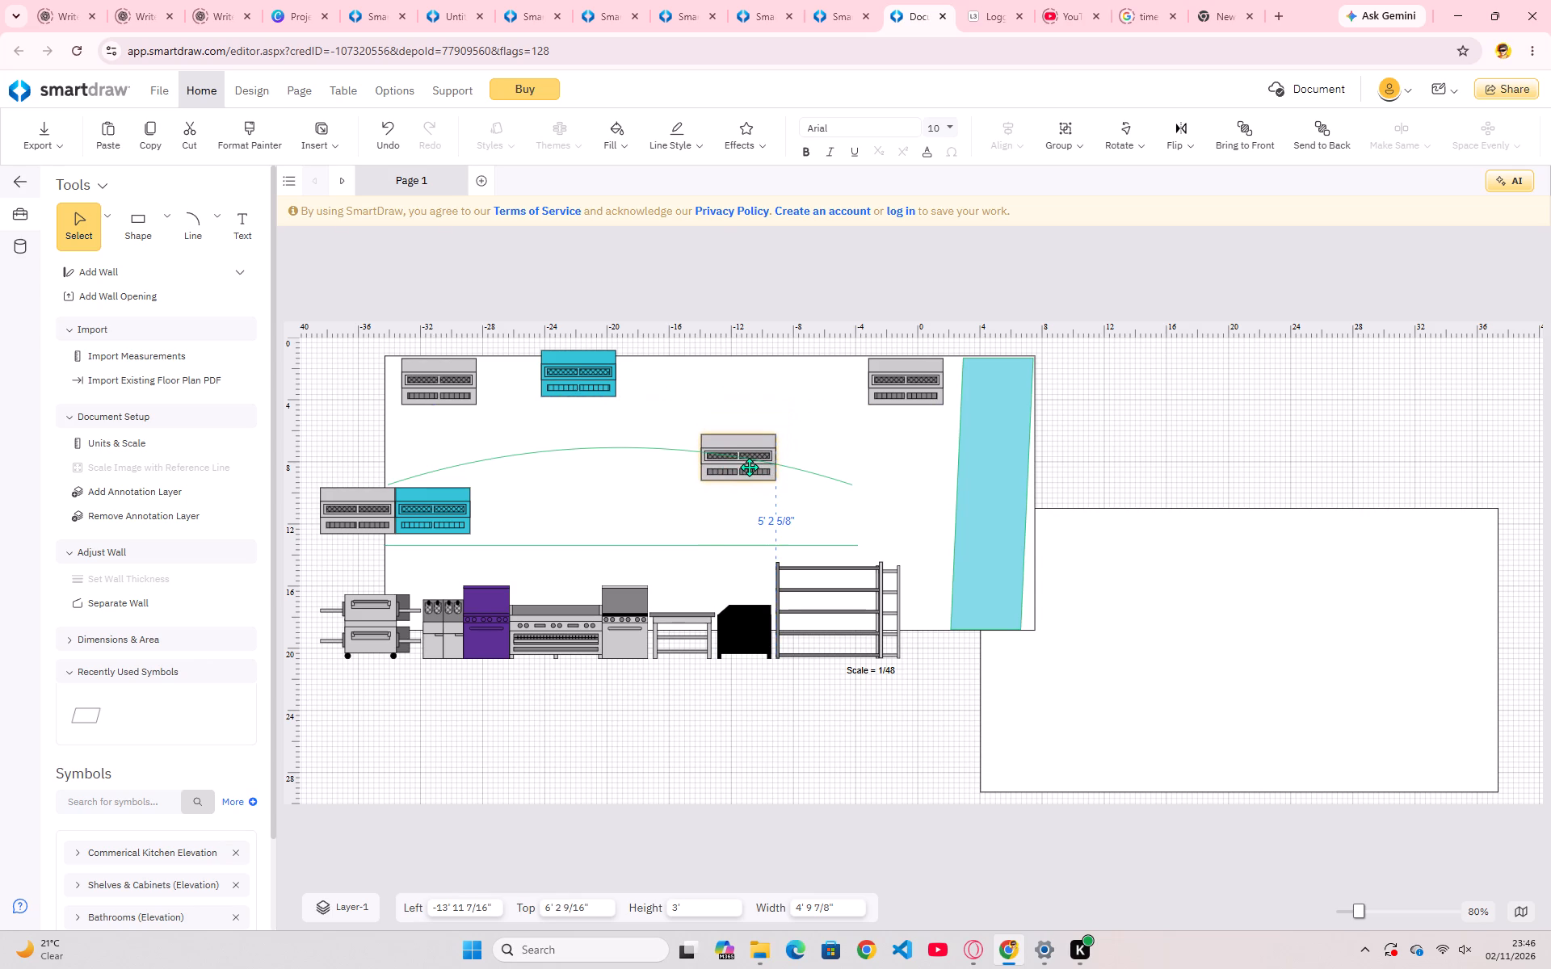
pyautogui.moveTo(749, 467); pyautogui.dragTo(742, 434)
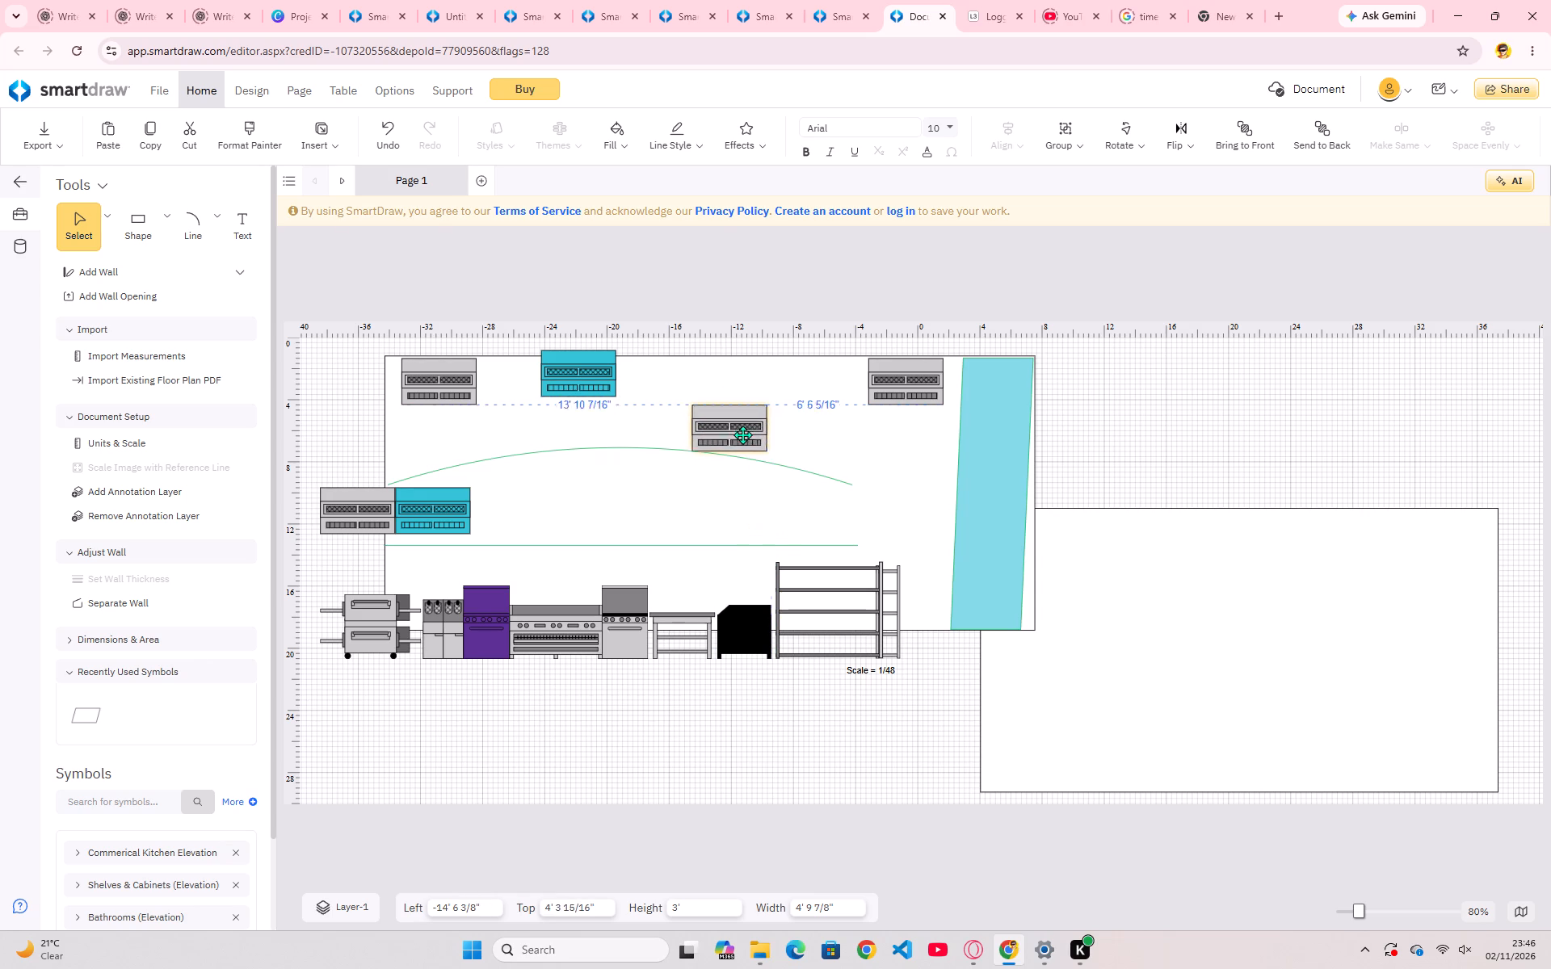
pyautogui.moveTo(742, 434); pyautogui.dragTo(748, 395)
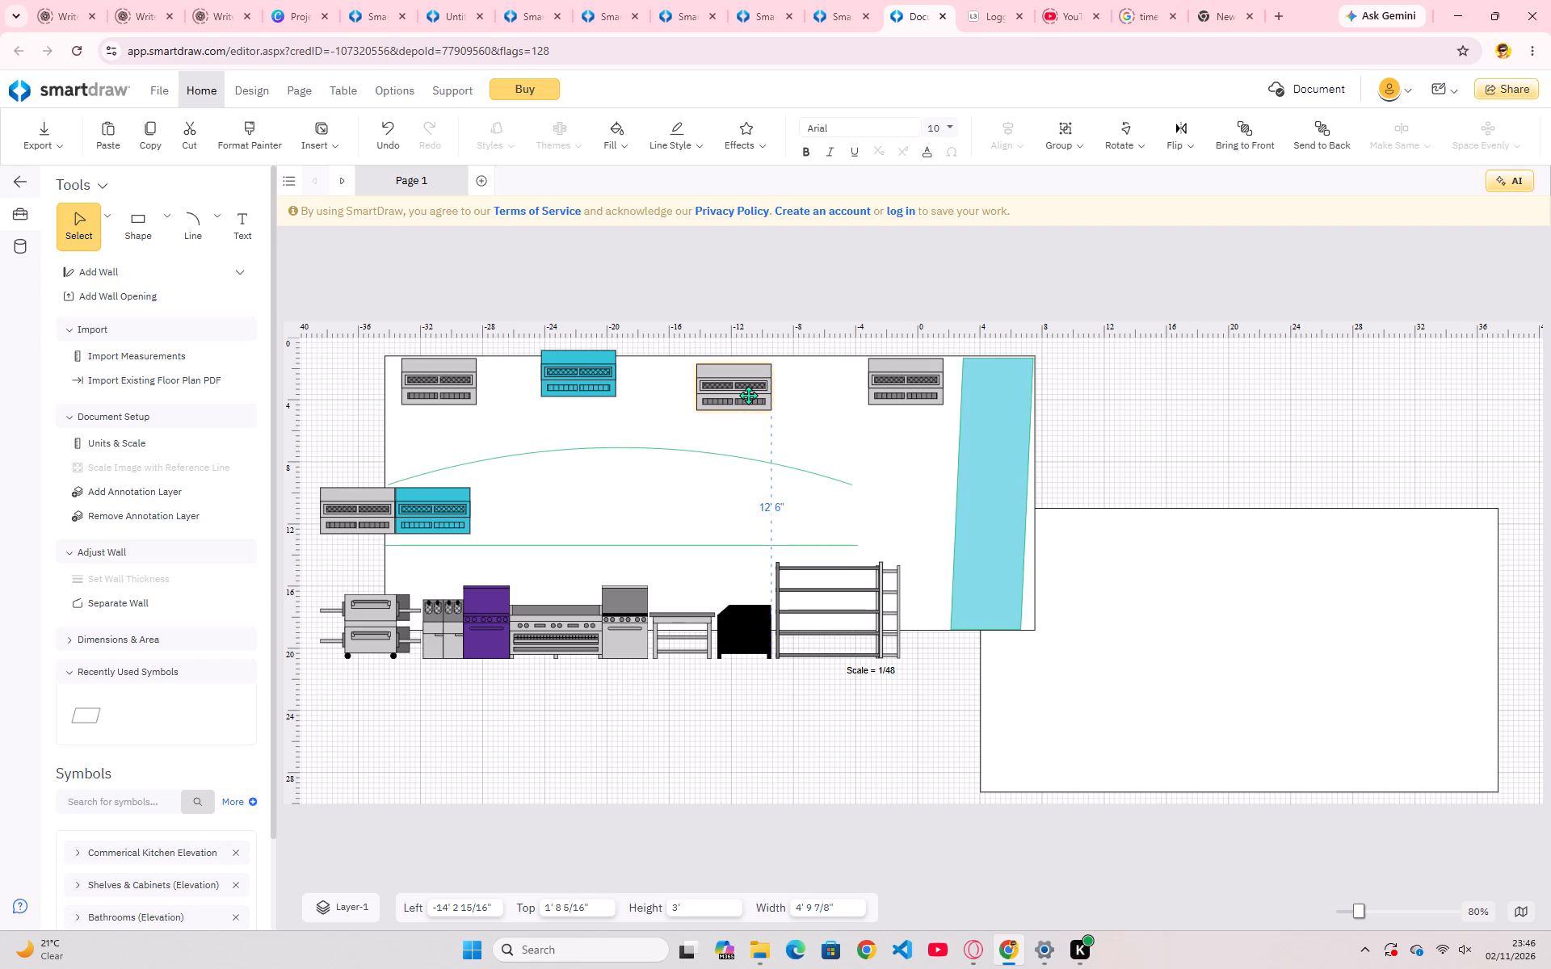
pyautogui.moveTo(748, 395); pyautogui.dragTo(760, 387)
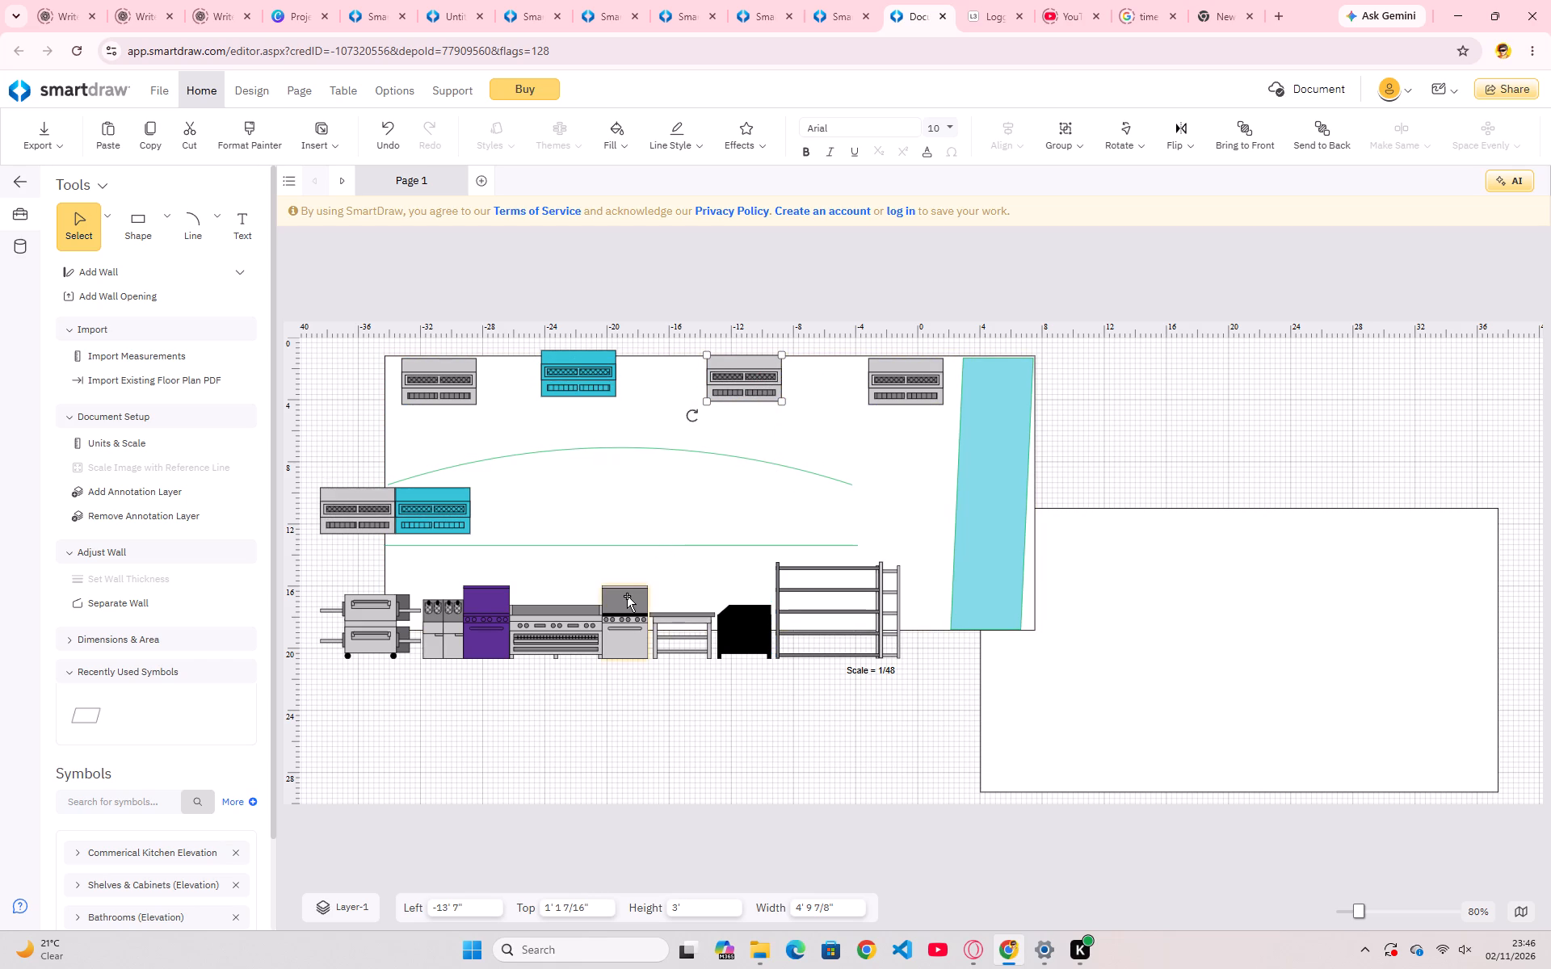
# Move the grey range with the dark backsplash to the rectangle's top edge, between the blue unit and the middle grey unit.
pyautogui.moveTo(630, 606); pyautogui.dragTo(662, 375)
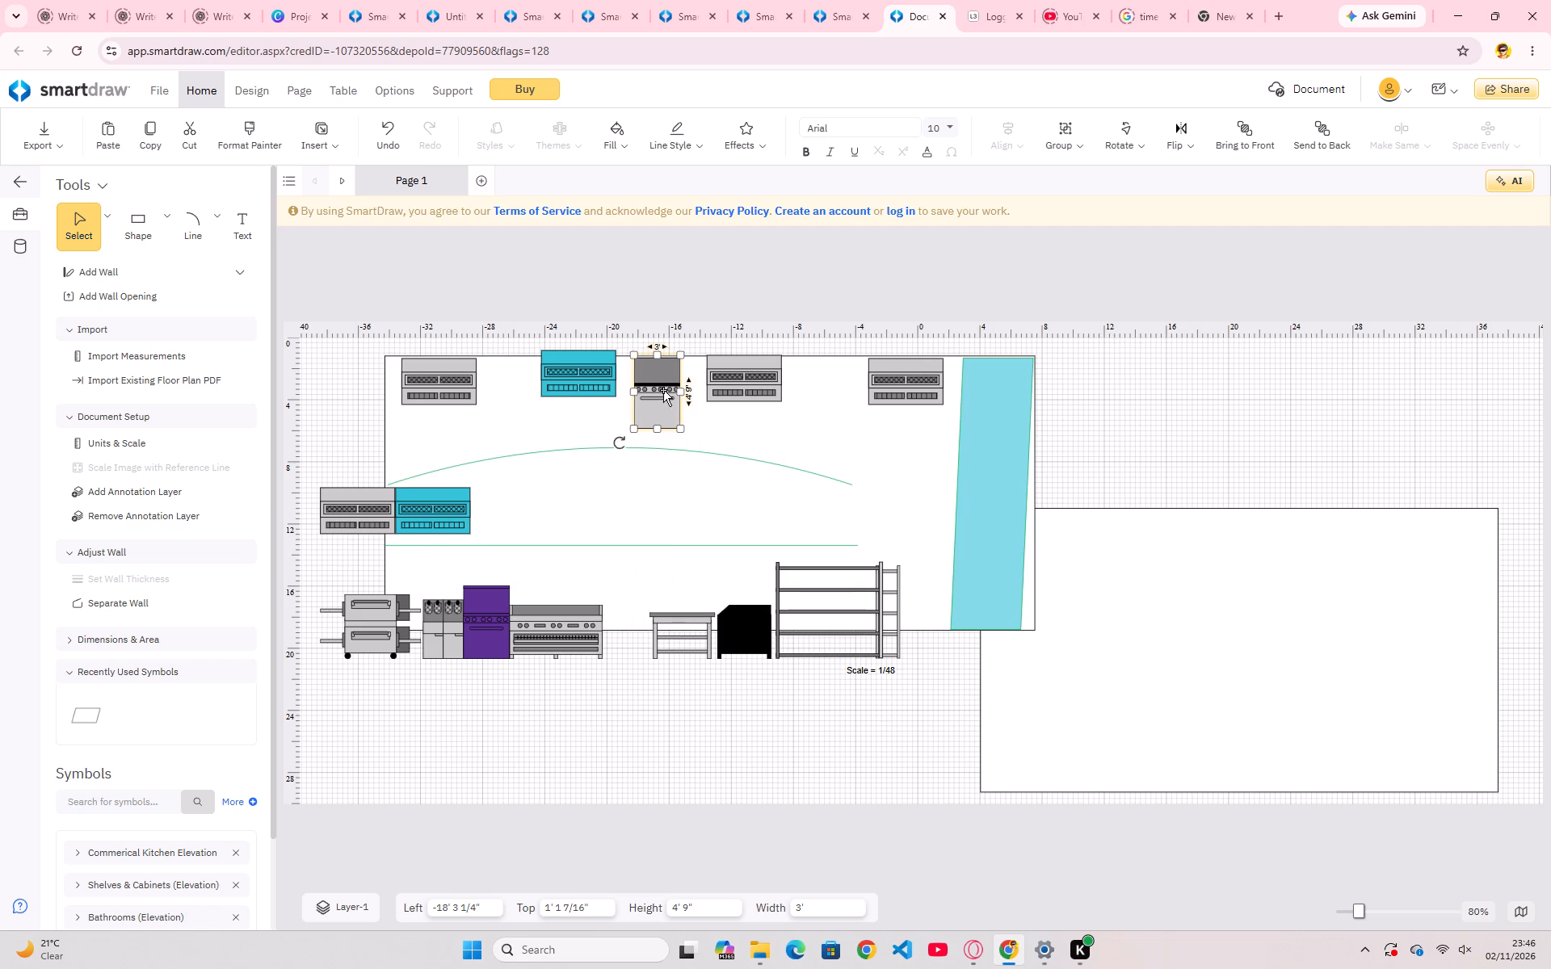
# Move the grey work table into the gap between the two rightmost grey units along the rectangle's top edge.
pyautogui.moveTo(671, 634); pyautogui.dragTo(717, 501)
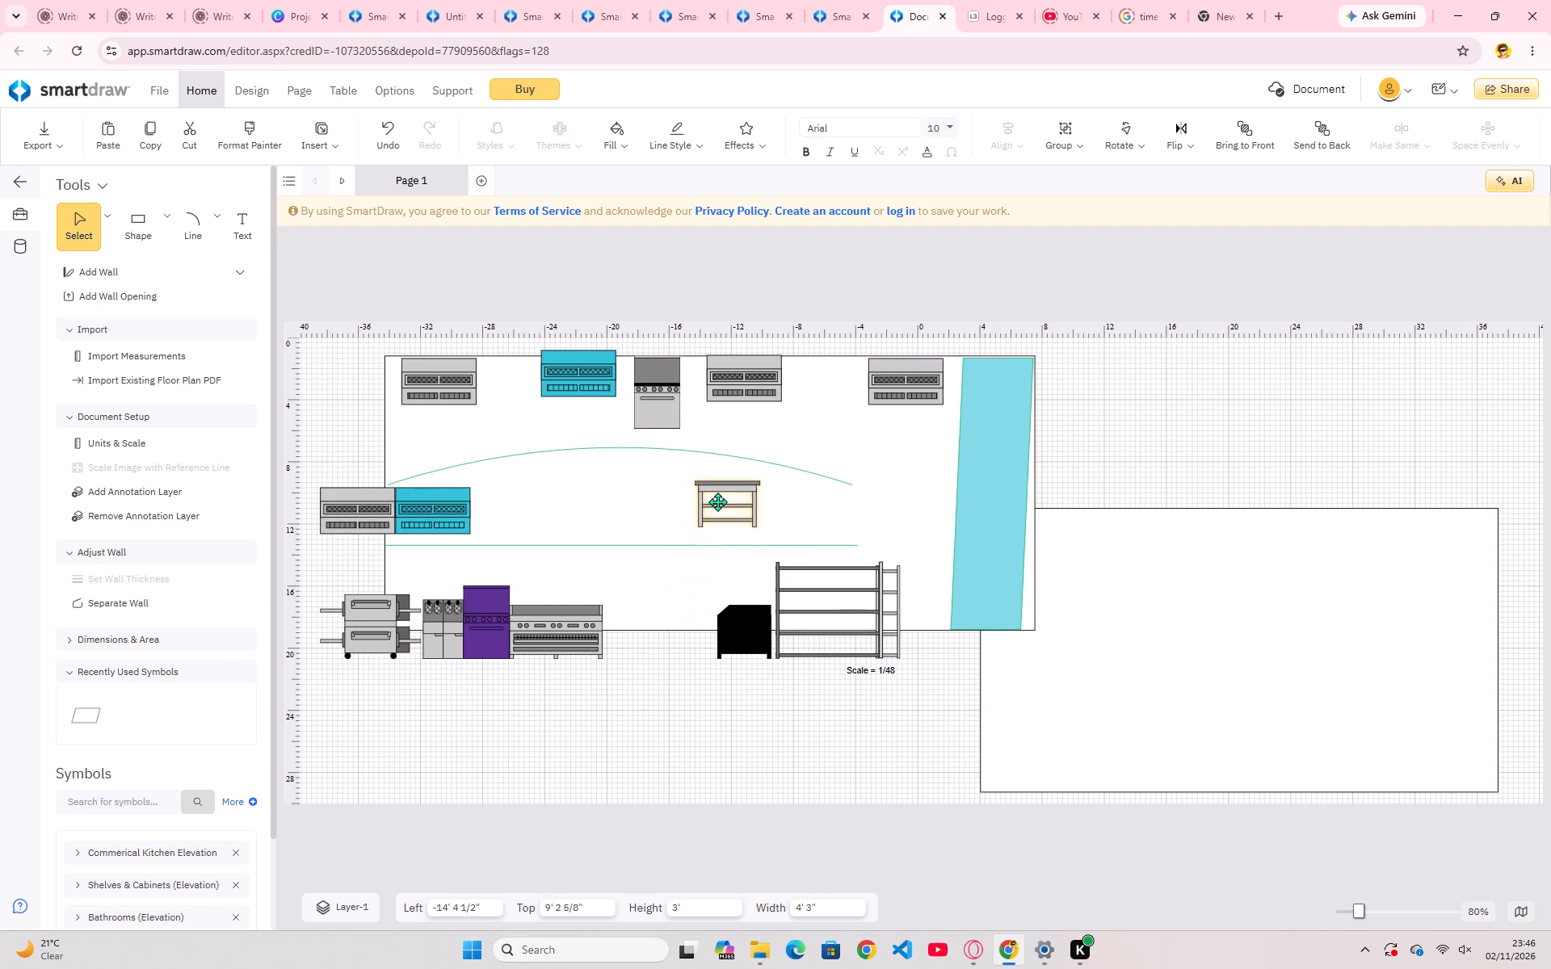
pyautogui.moveTo(717, 501); pyautogui.dragTo(821, 382)
# Move the black unit next to the wide grey range, with its base at the upper rectangle's bottom edge.
pyautogui.moveTo(733, 623); pyautogui.dragTo(660, 584)
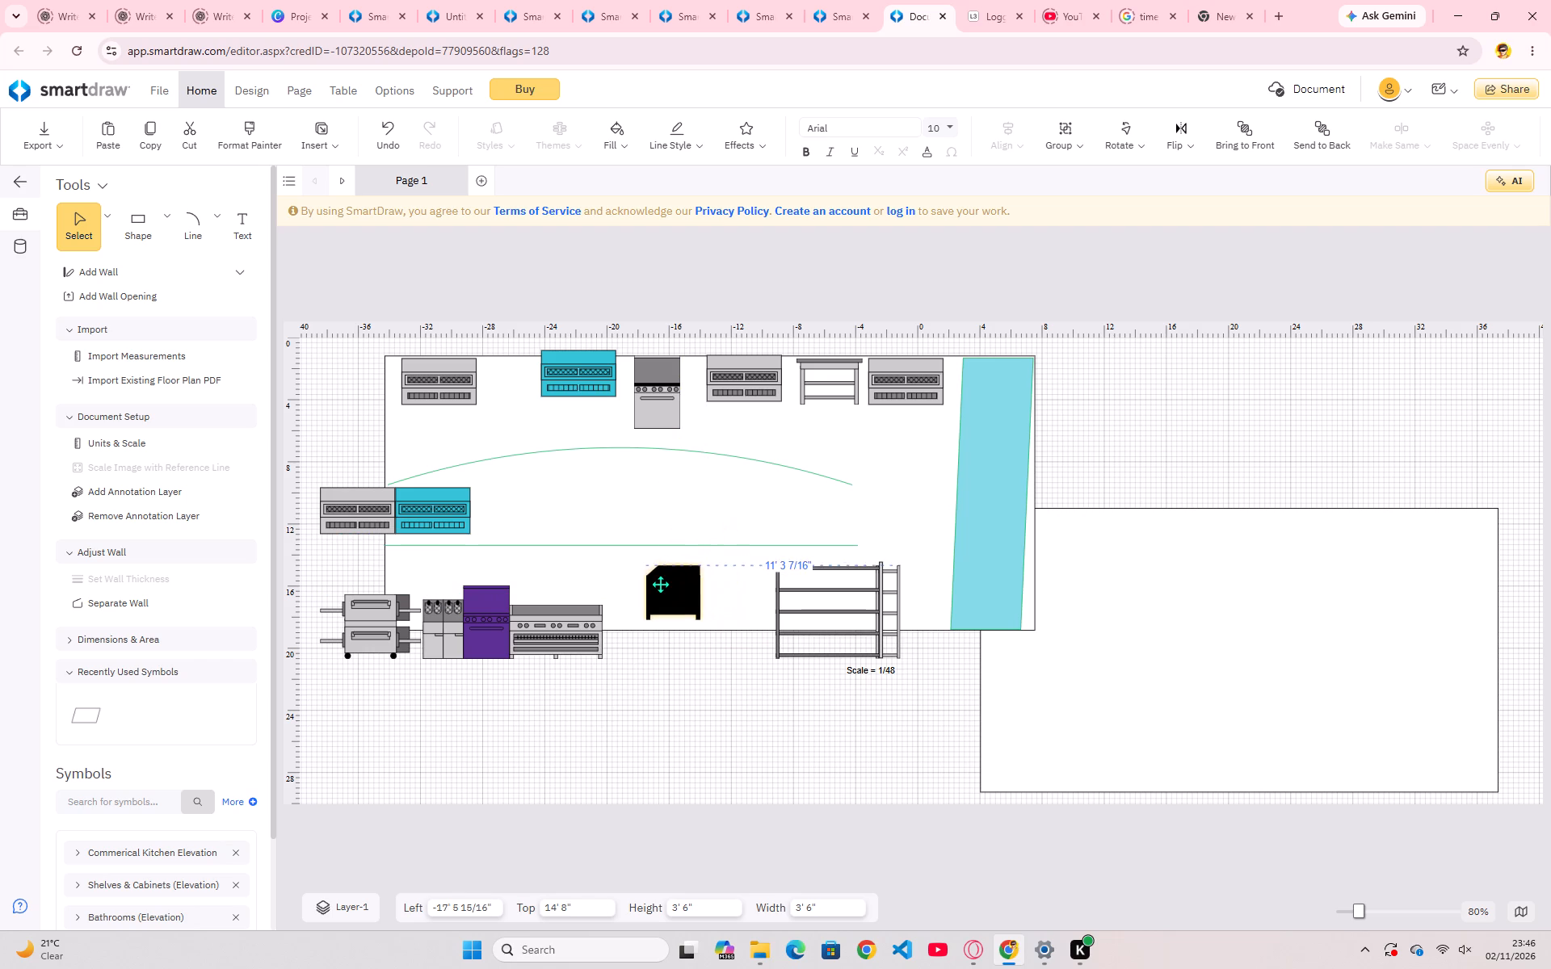
pyautogui.moveTo(660, 584); pyautogui.dragTo(624, 592)
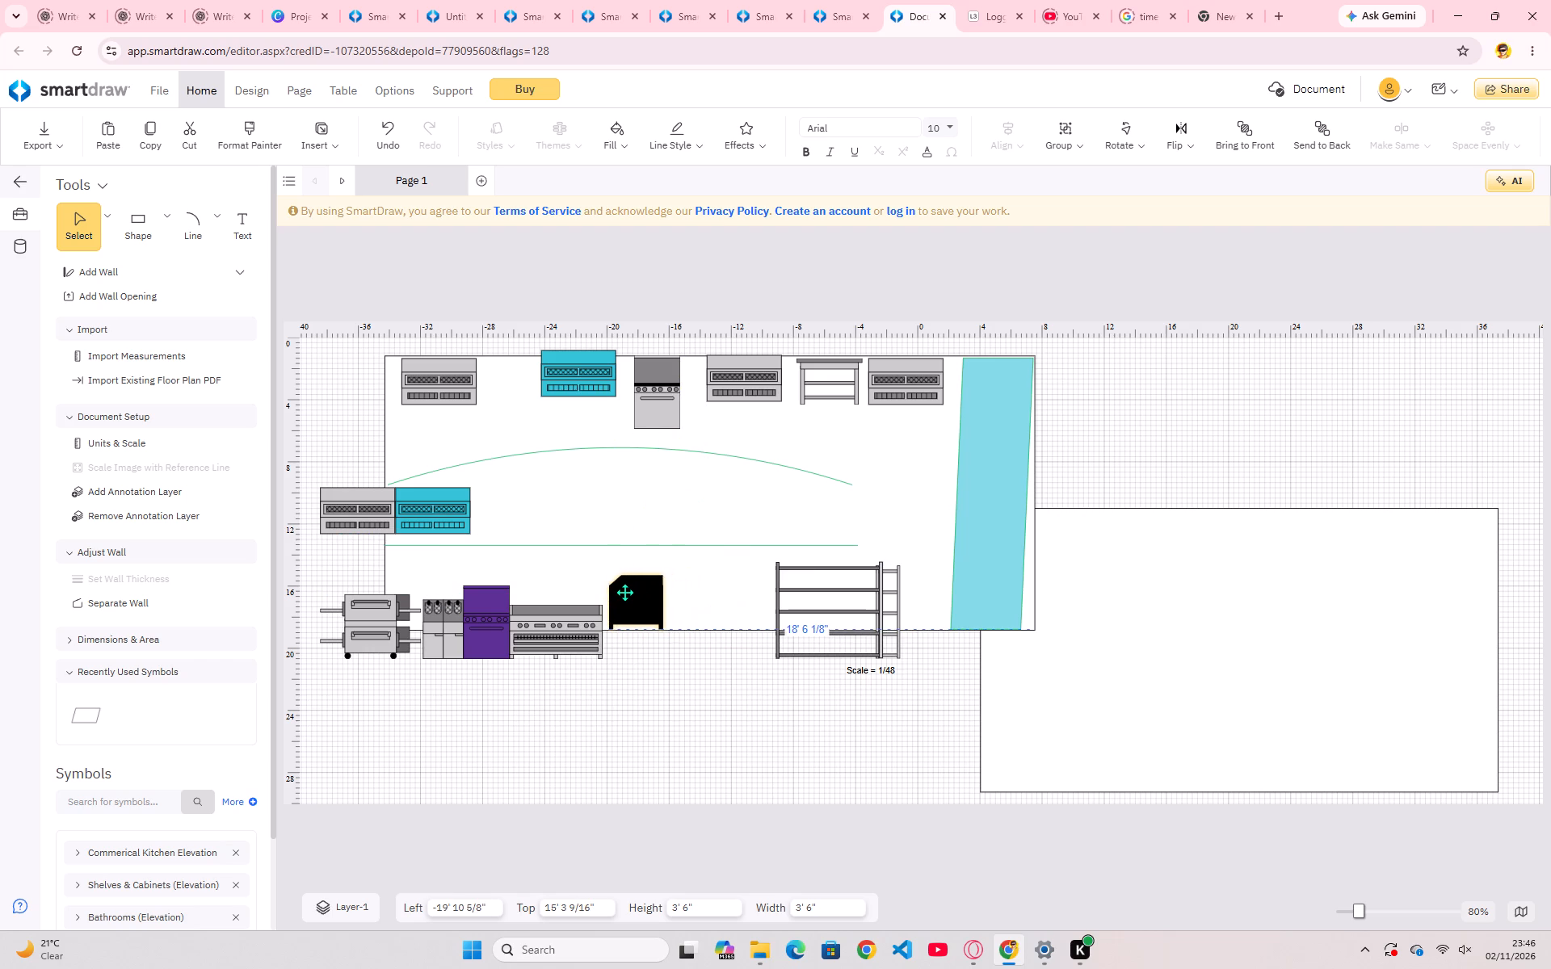
pyautogui.moveTo(624, 592); pyautogui.dragTo(619, 591)
# Move the wider shelving unit beside the black unit, with its feet at the rectangle's bottom edge, about 12' 7" from the page top.
pyautogui.moveTo(826, 586); pyautogui.dragTo(780, 563)
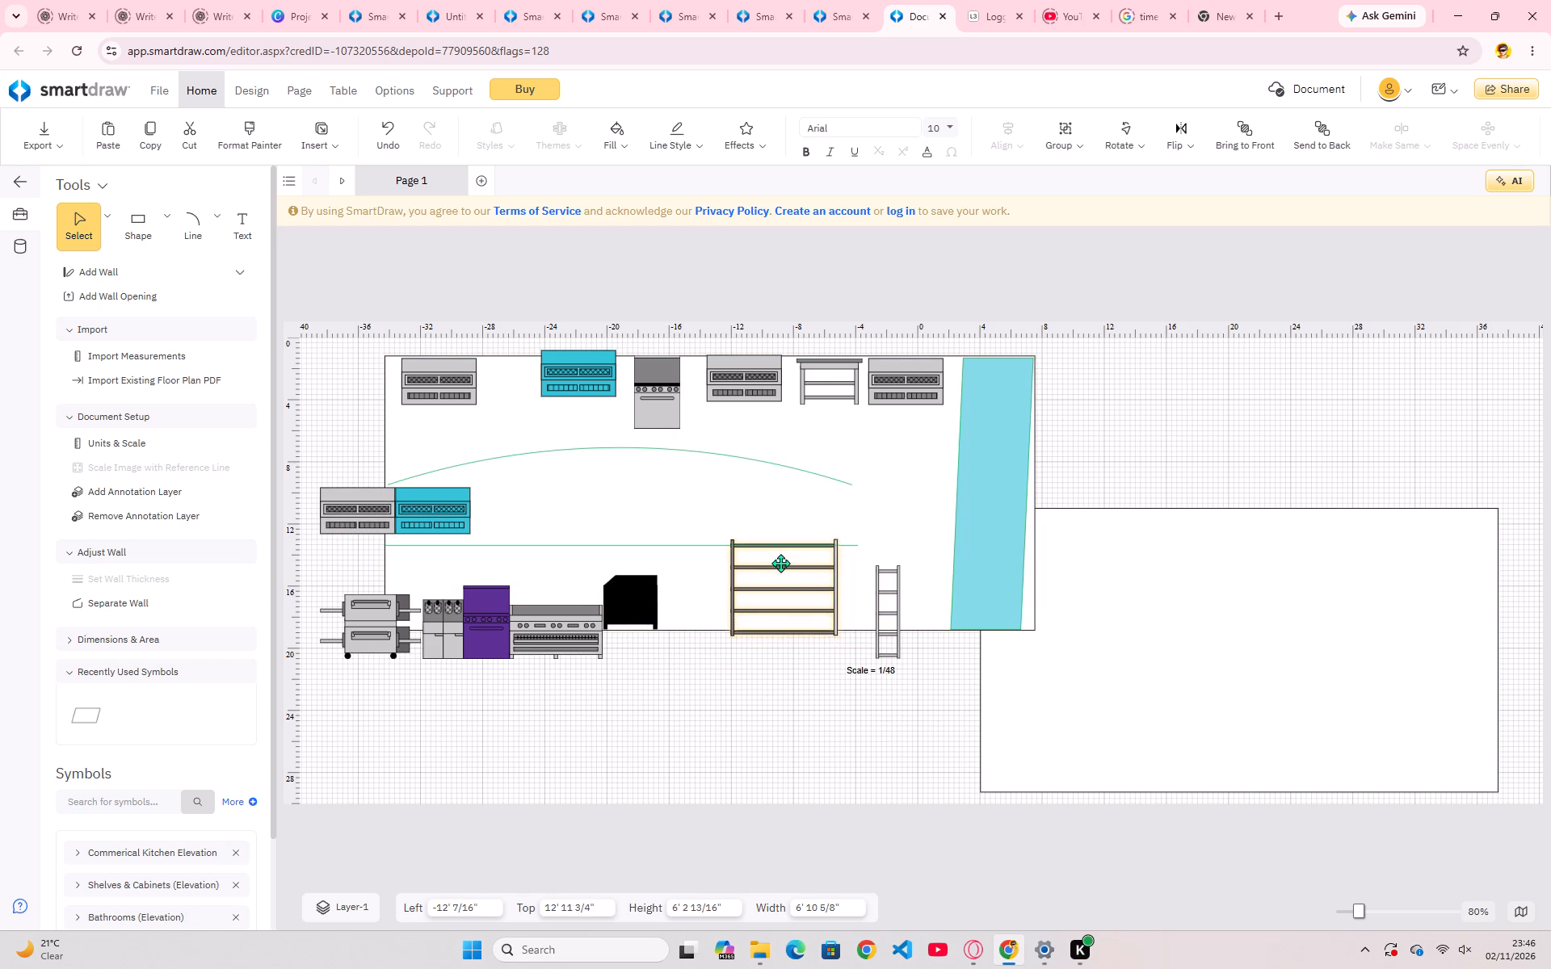
pyautogui.moveTo(780, 563); pyautogui.dragTo(712, 553)
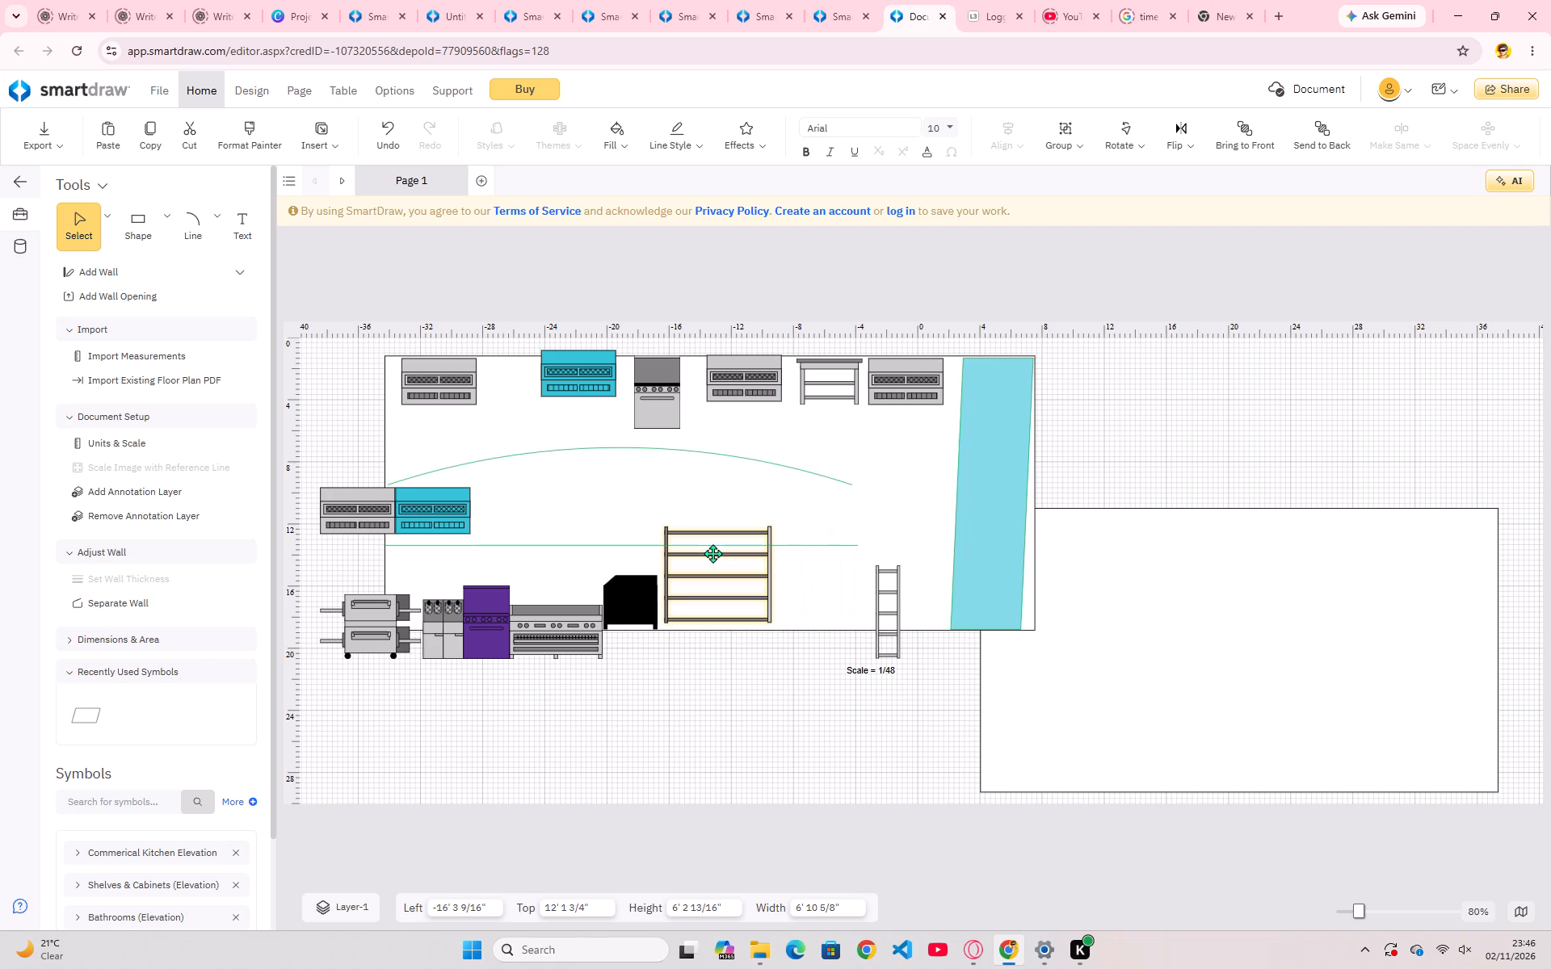
pyautogui.moveTo(712, 553); pyautogui.dragTo(734, 540)
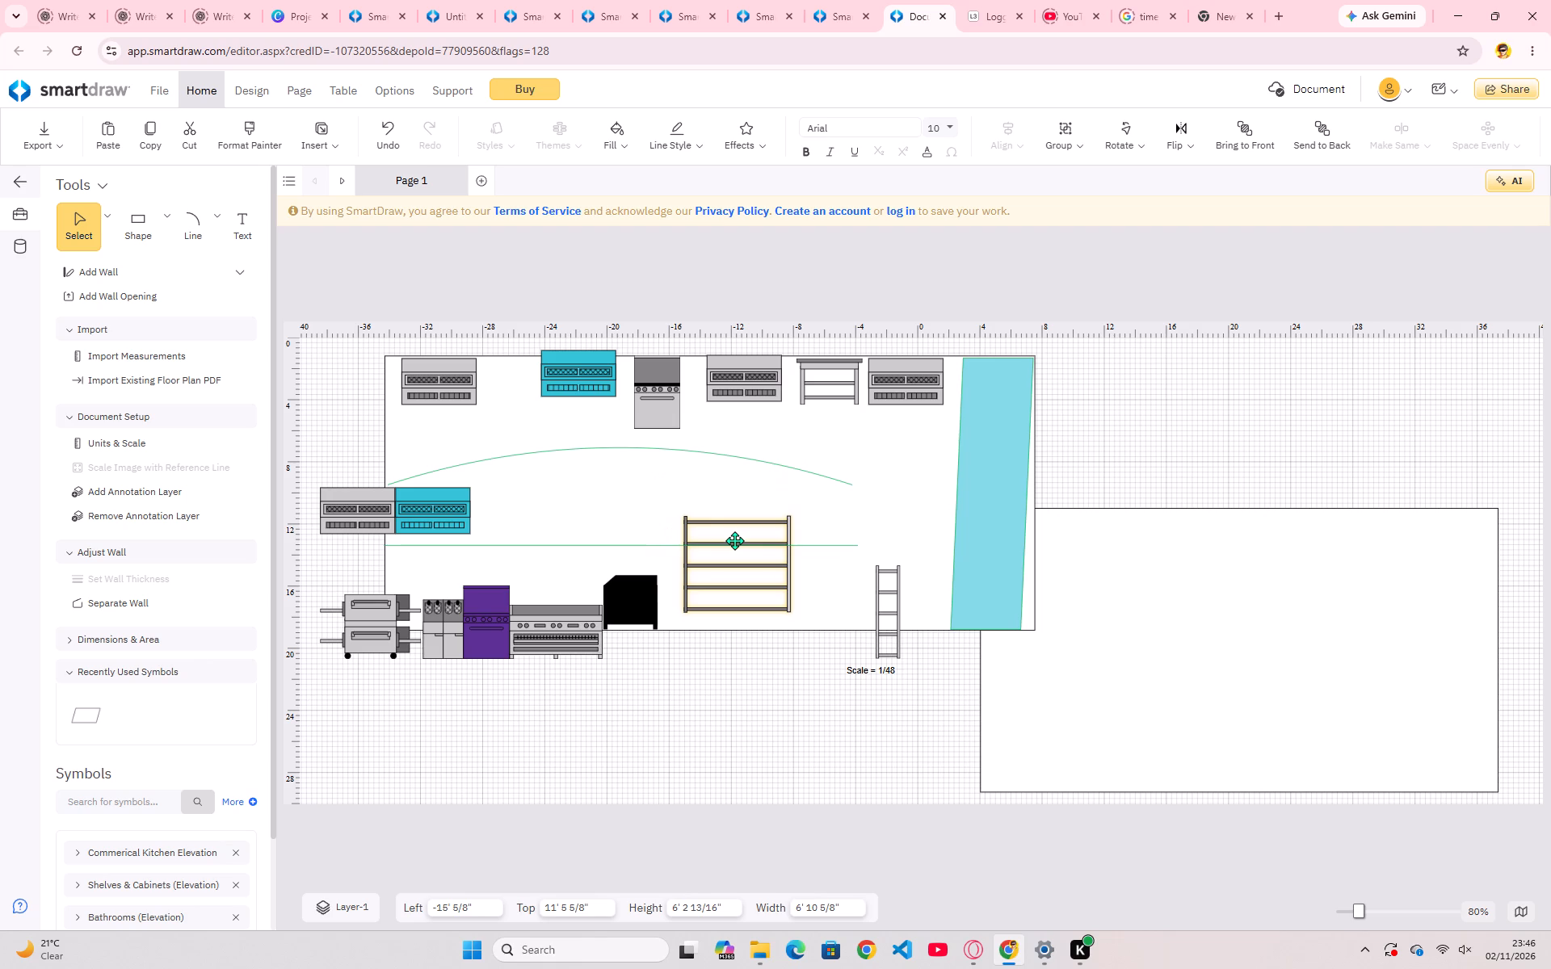
pyautogui.moveTo(734, 540); pyautogui.dragTo(721, 557)
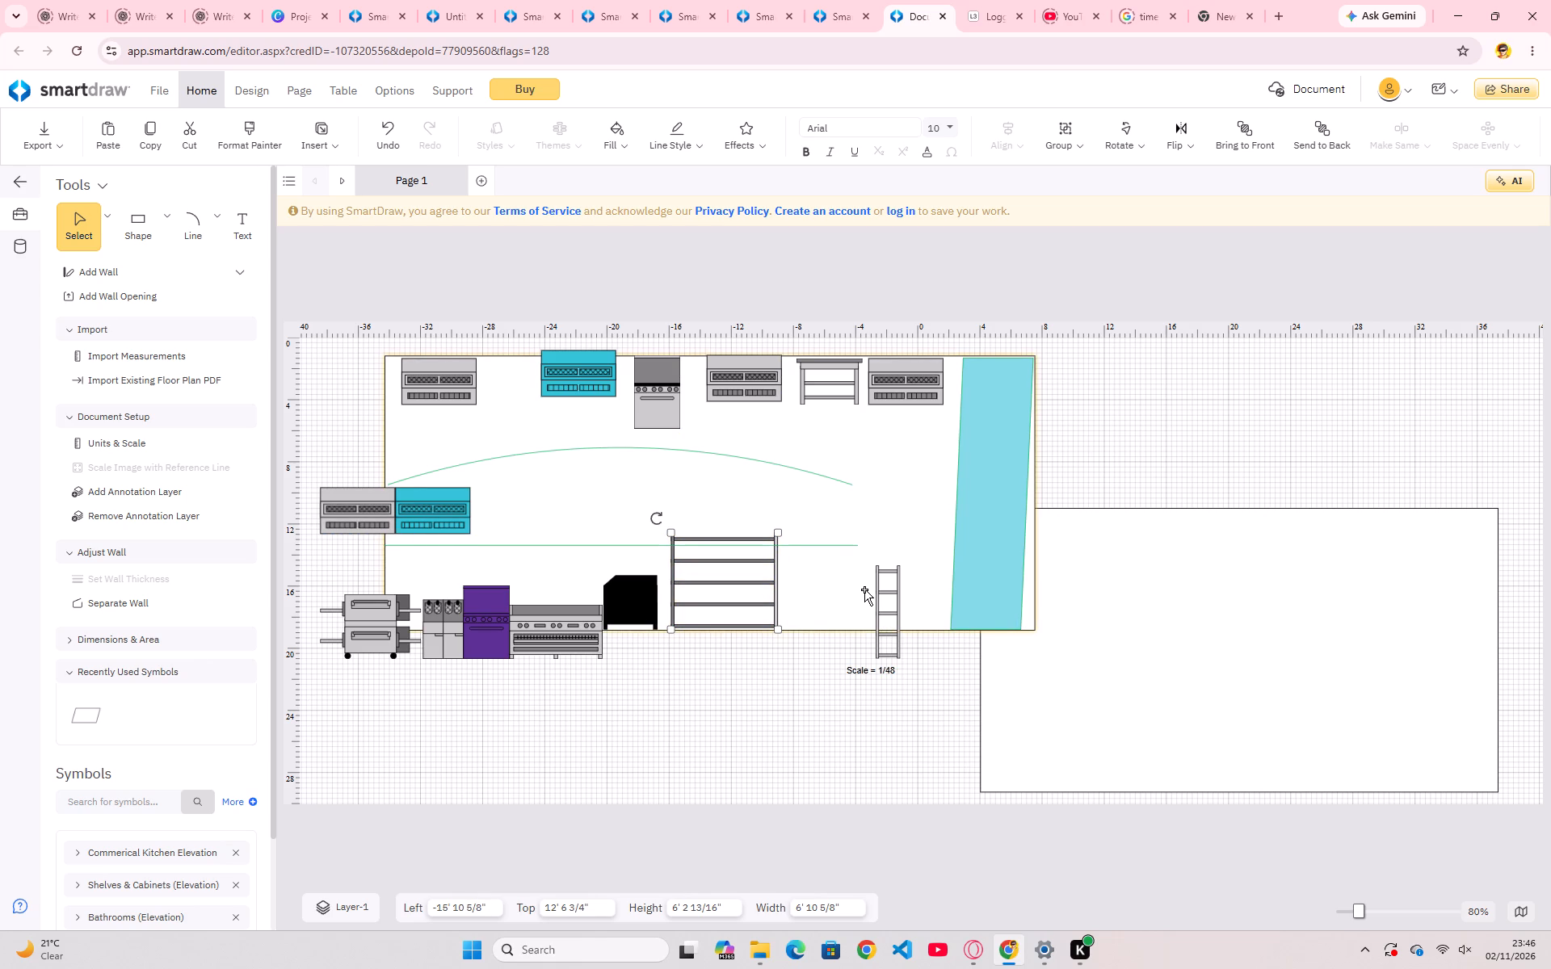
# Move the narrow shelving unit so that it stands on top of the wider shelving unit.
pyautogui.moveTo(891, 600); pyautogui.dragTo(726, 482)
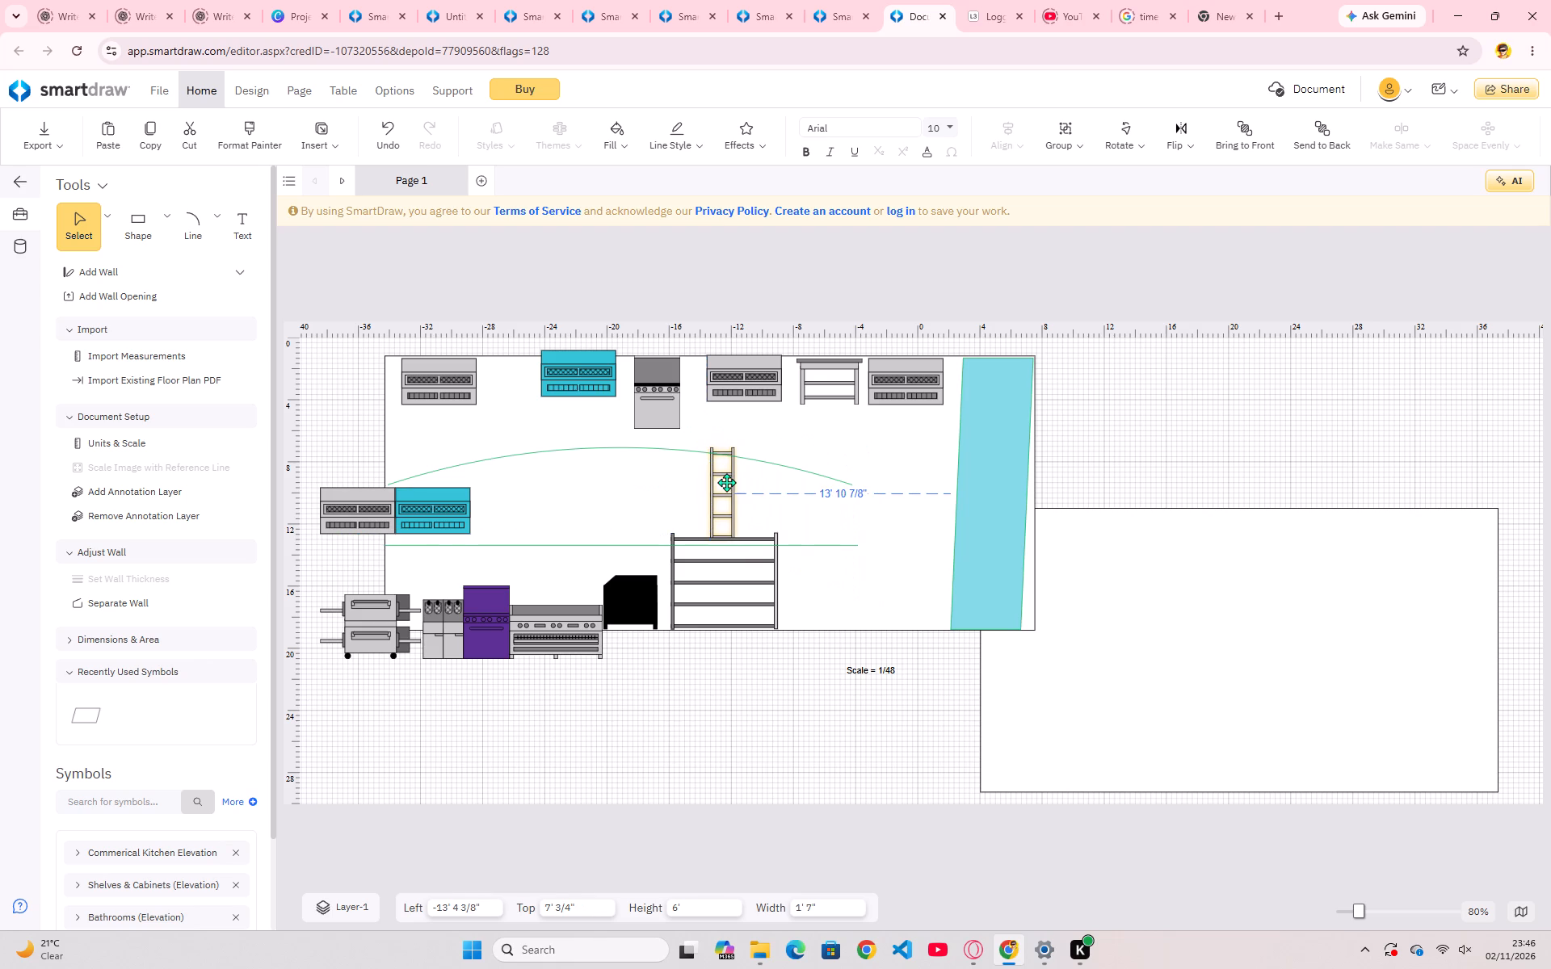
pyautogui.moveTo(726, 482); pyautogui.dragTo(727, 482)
# Move the blue cooking unit beside the grey one to the upper rectangle's bottom edge, between the wider shelving and the slanted blue band.
pyautogui.moveTo(460, 518); pyautogui.dragTo(603, 513)
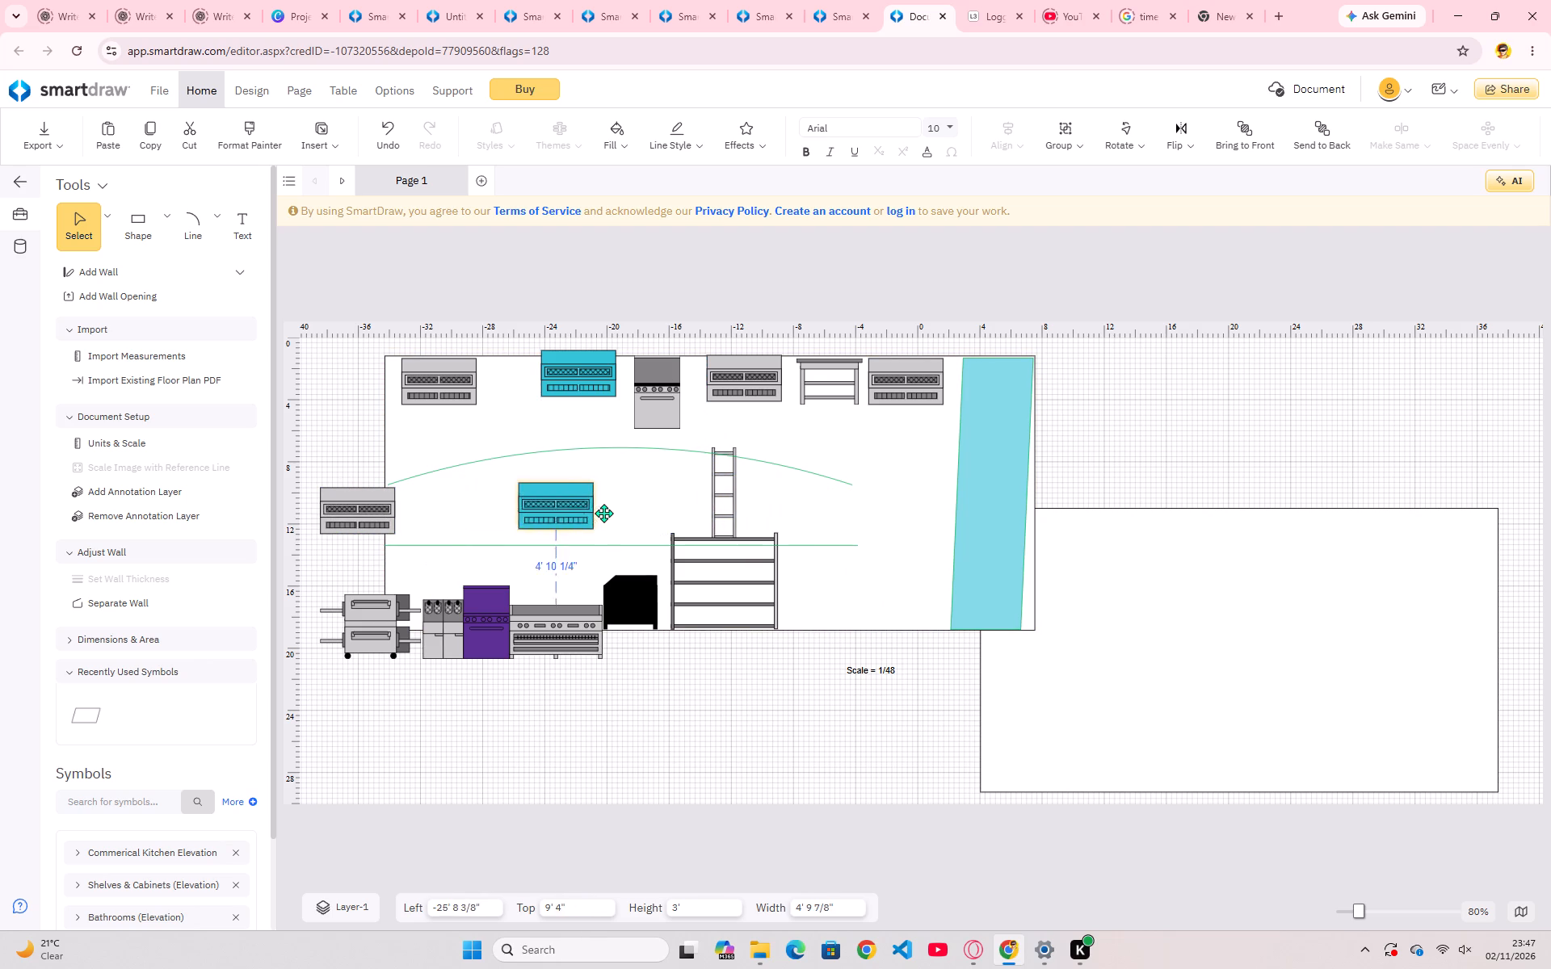
pyautogui.moveTo(603, 513); pyautogui.dragTo(908, 610)
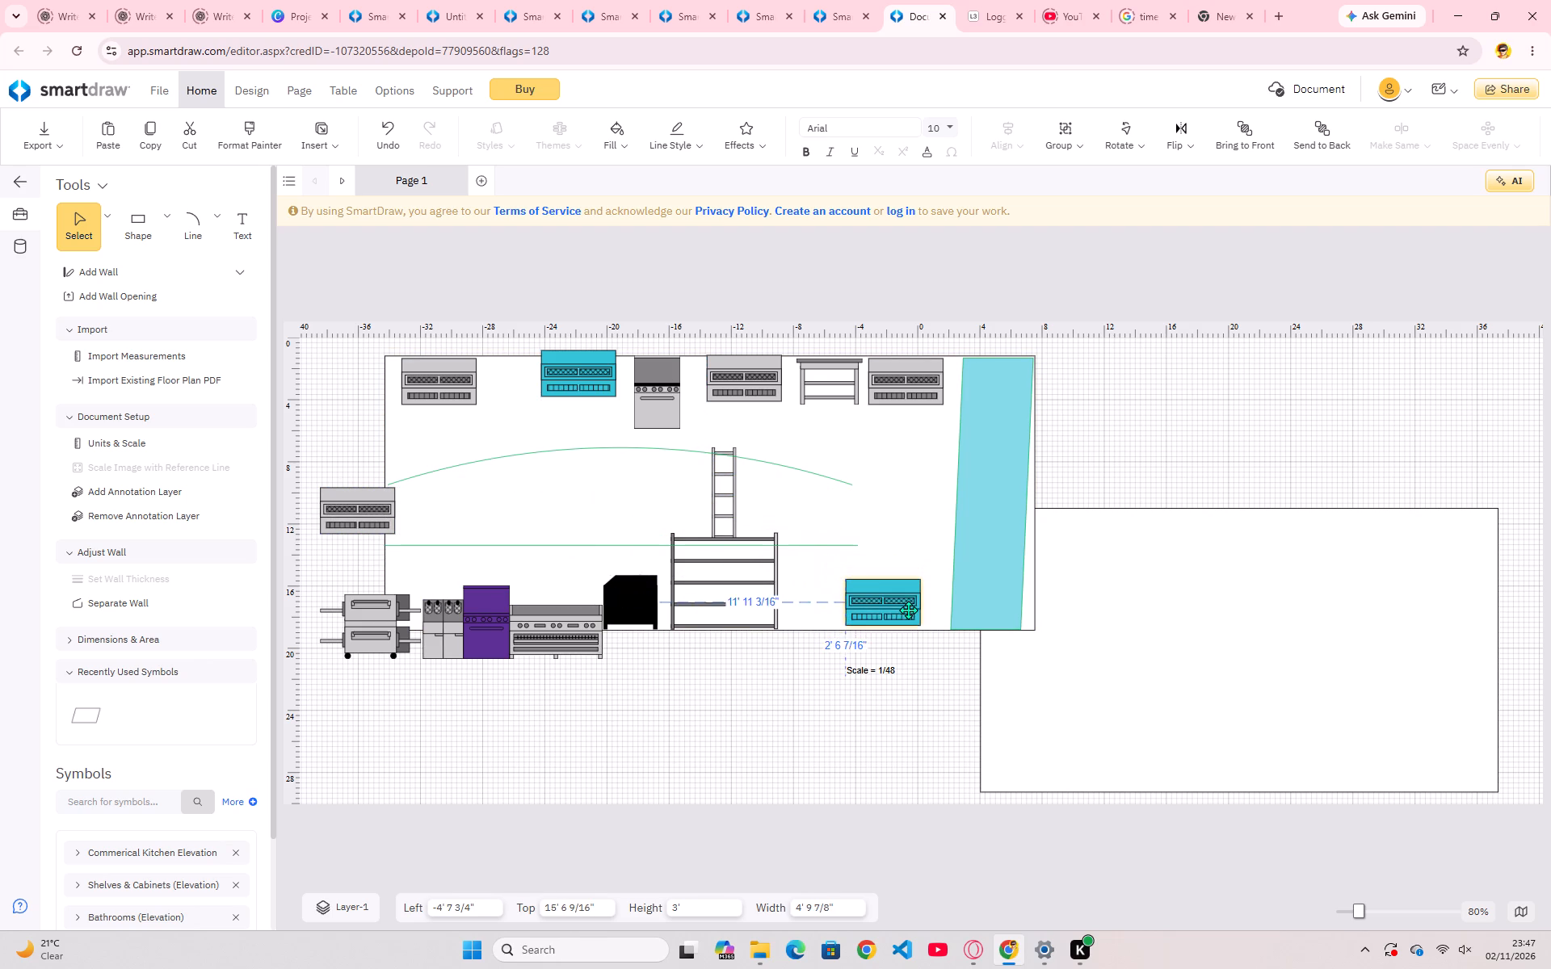
pyautogui.moveTo(908, 610); pyautogui.dragTo(910, 610)
# Move the straight green guide line up to just below the top row of units, about 5' 11" from the page top.
pyautogui.moveTo(685, 543); pyautogui.dragTo(697, 512)
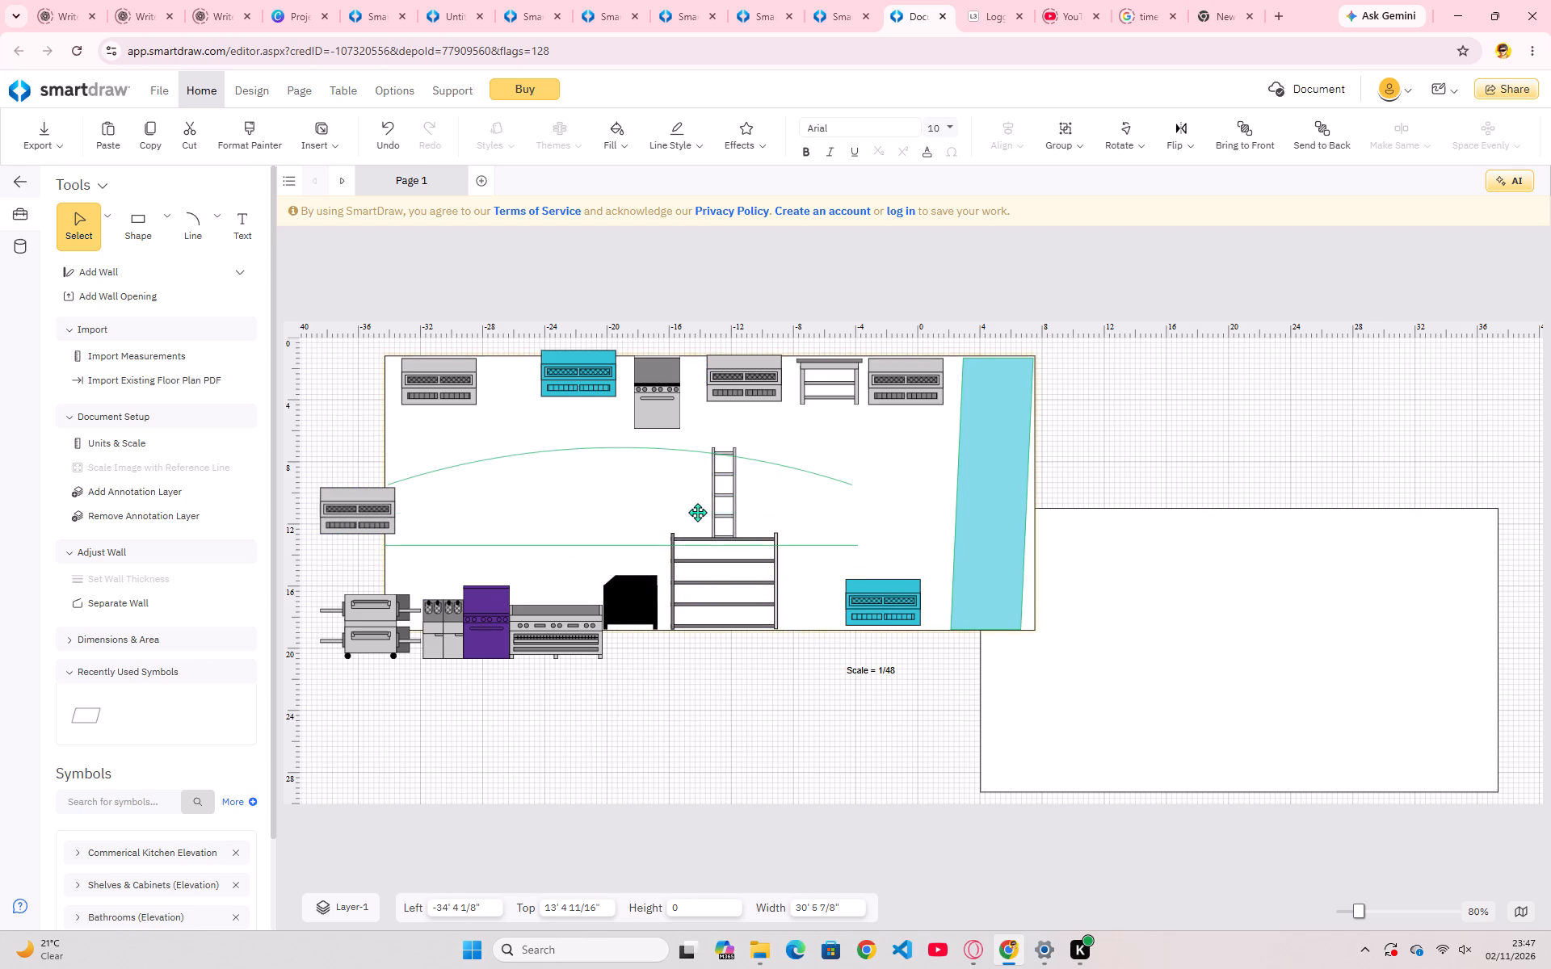
pyautogui.moveTo(697, 512); pyautogui.dragTo(683, 427)
pyautogui.moveTo(683, 427); pyautogui.dragTo(697, 422)
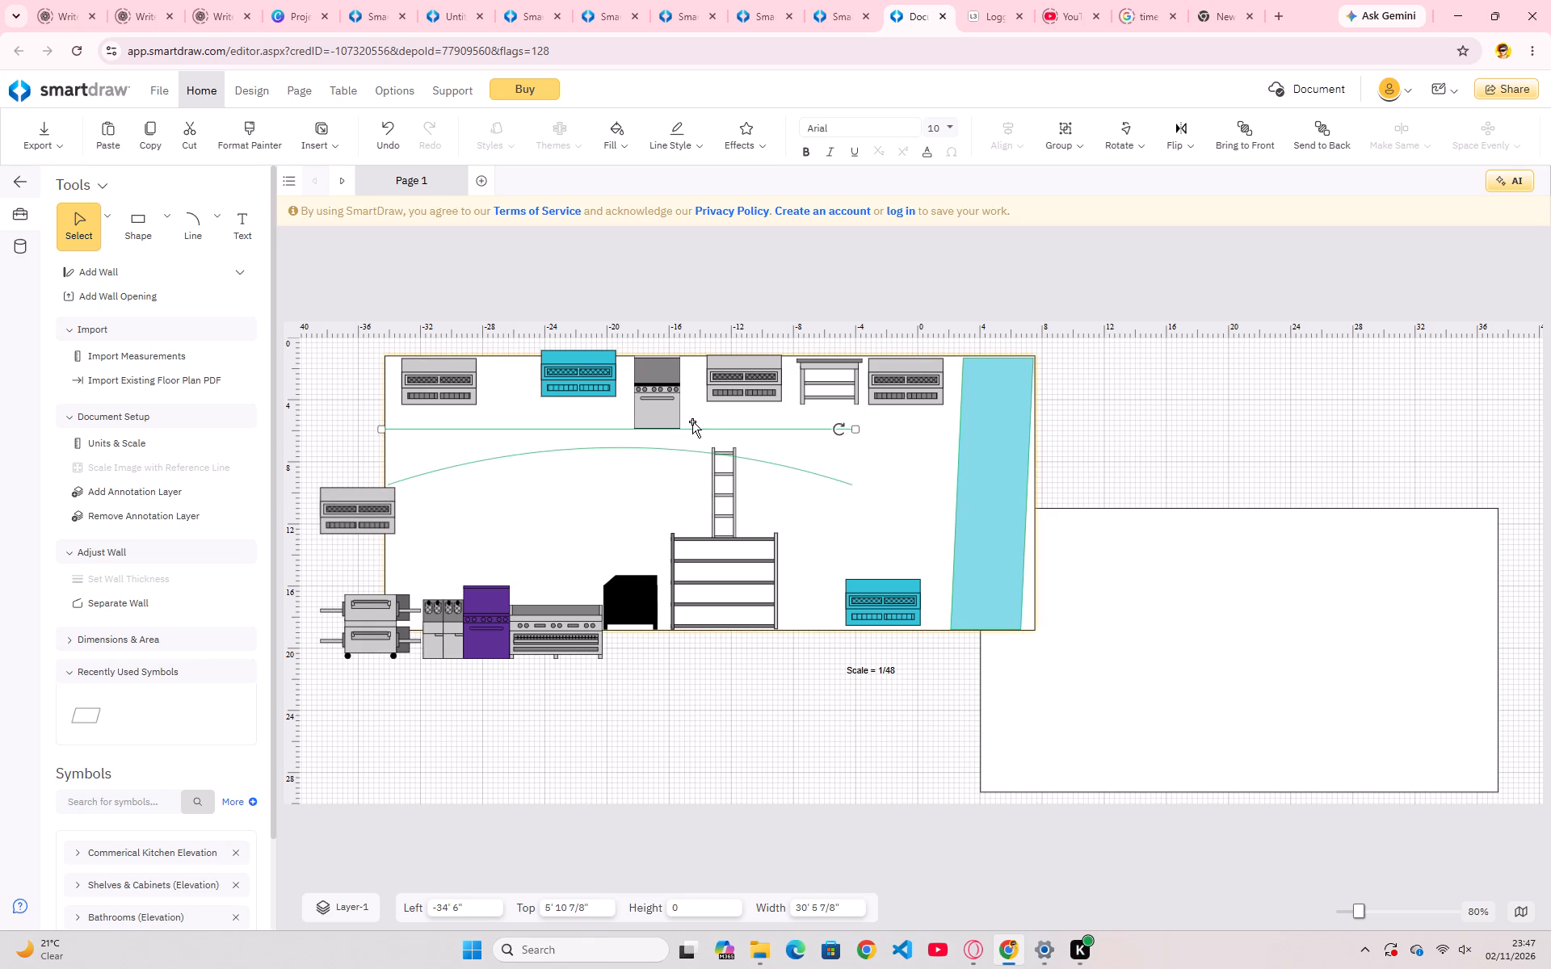
# Shift the upper rectangle left so its left edge sits at about -36' 1".
pyautogui.moveTo(688, 423); pyautogui.dragTo(678, 424)
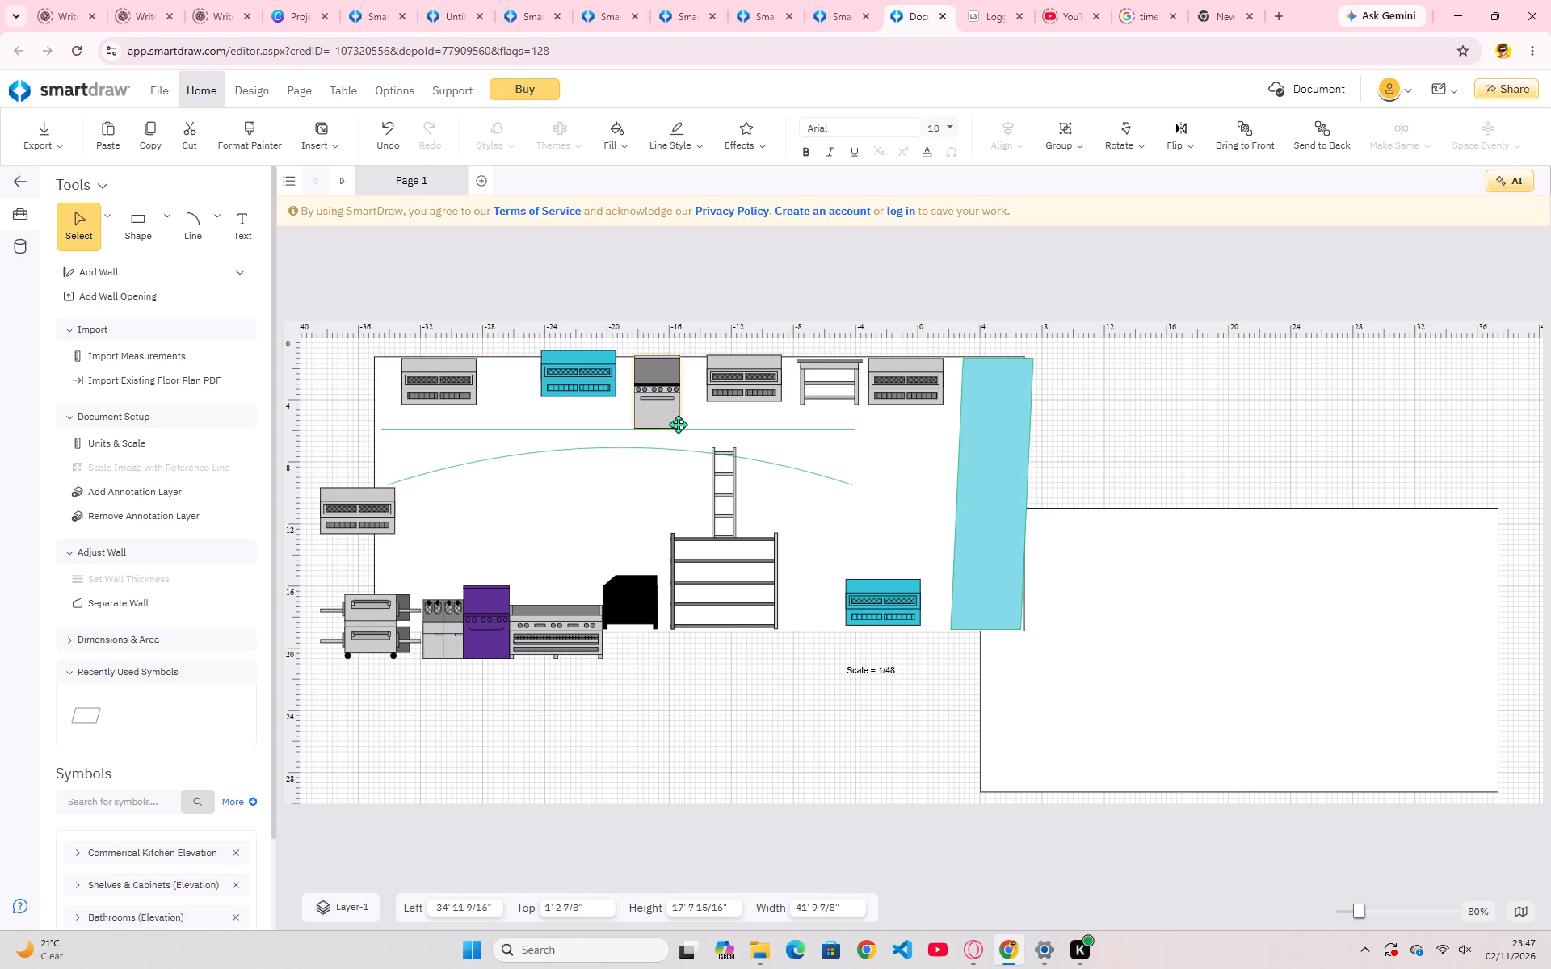
pyautogui.moveTo(678, 424); pyautogui.dragTo(660, 423)
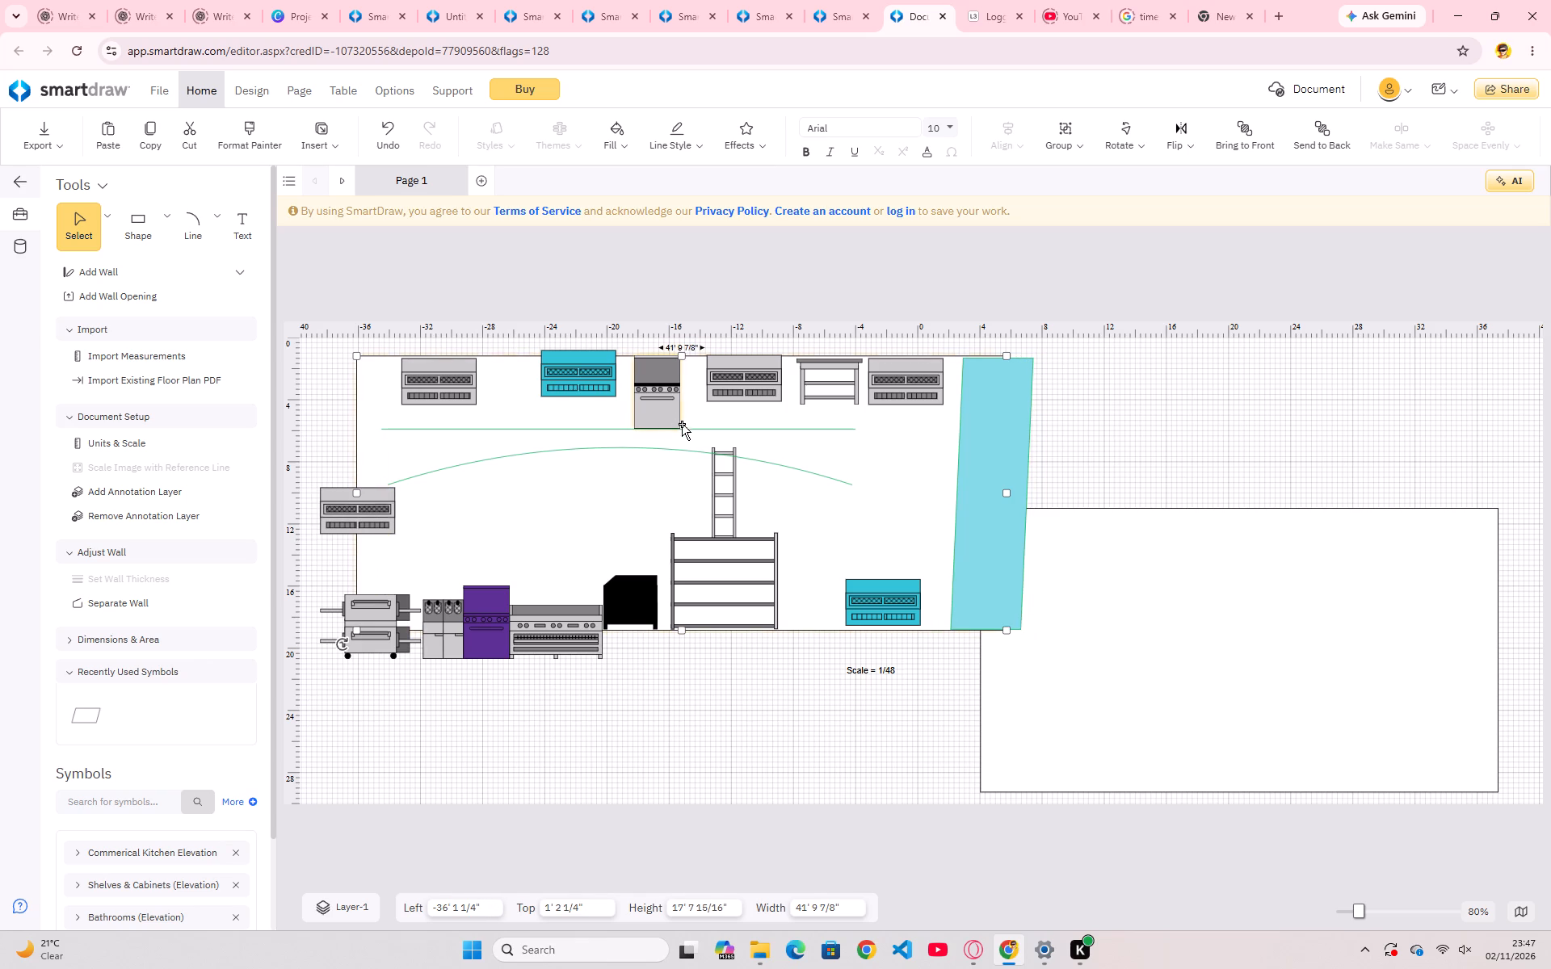
# Shift the straight green guide line left so it starts at the upper rectangle's left edge.
pyautogui.moveTo(684, 427); pyautogui.dragTo(645, 431)
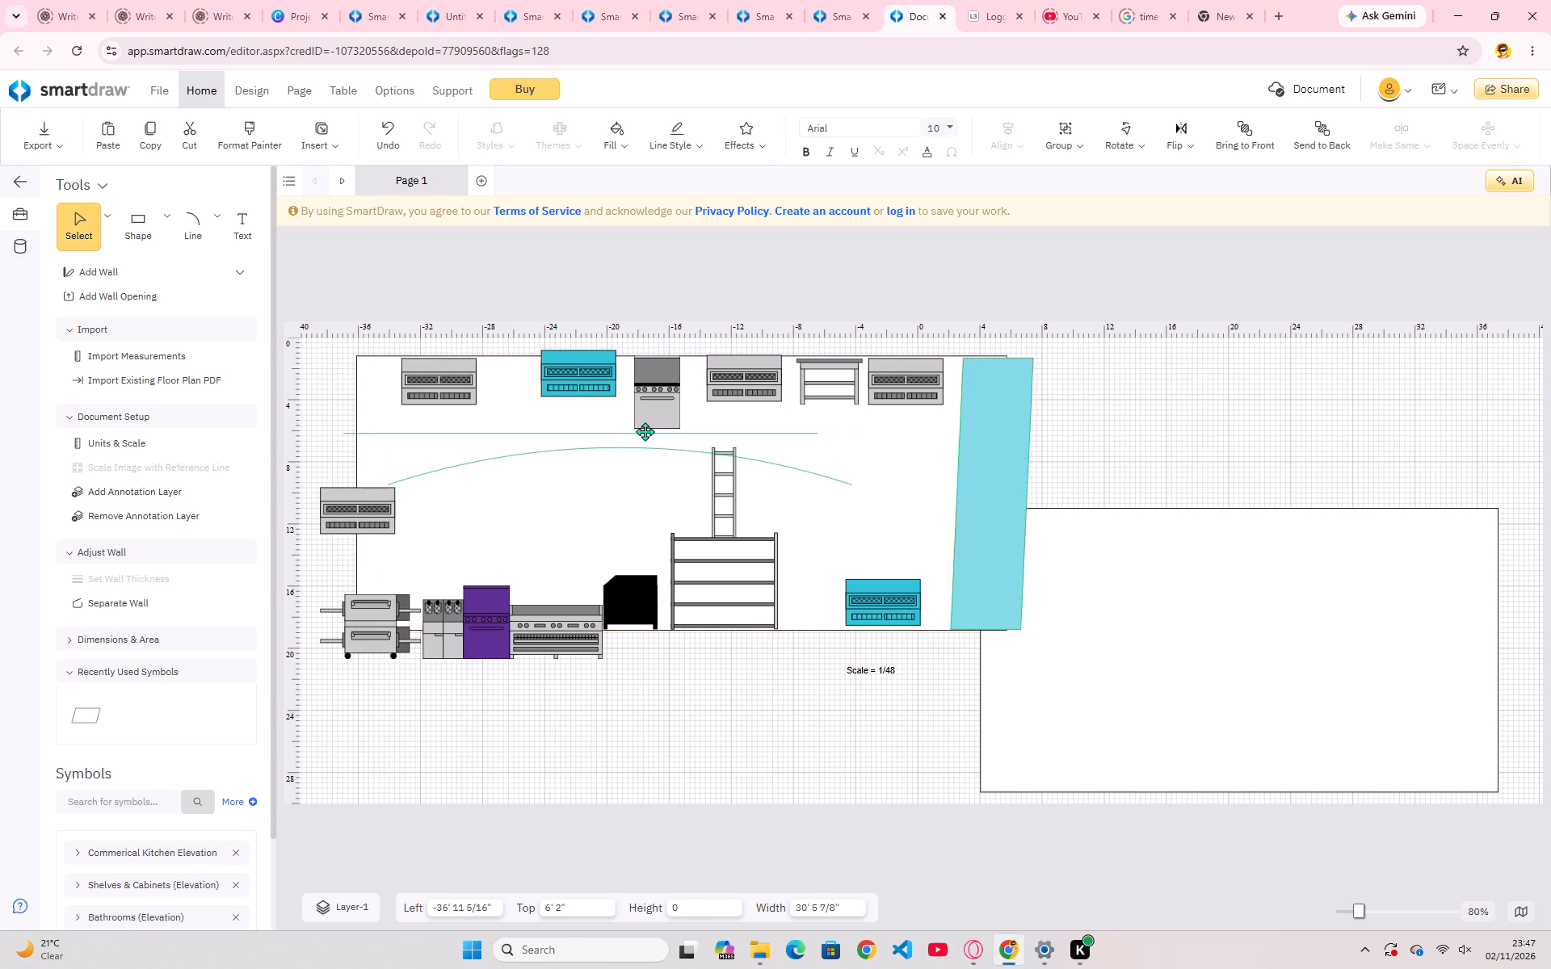
pyautogui.moveTo(645, 431); pyautogui.dragTo(654, 428)
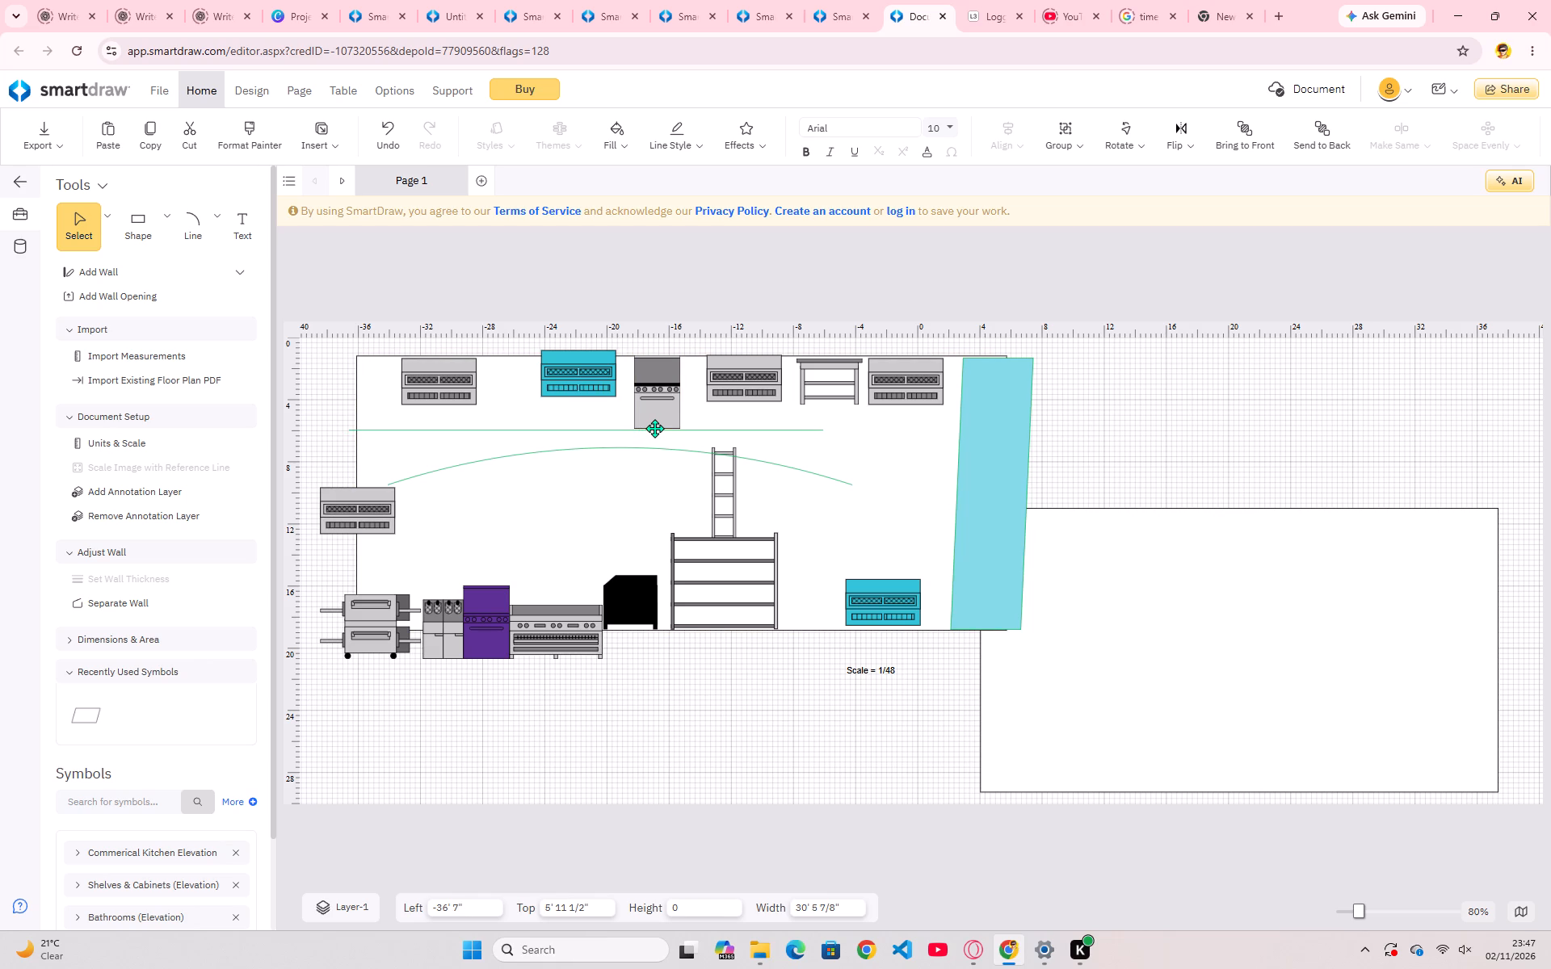
pyautogui.moveTo(654, 428); pyautogui.dragTo(660, 429)
pyautogui.click(878, 442)
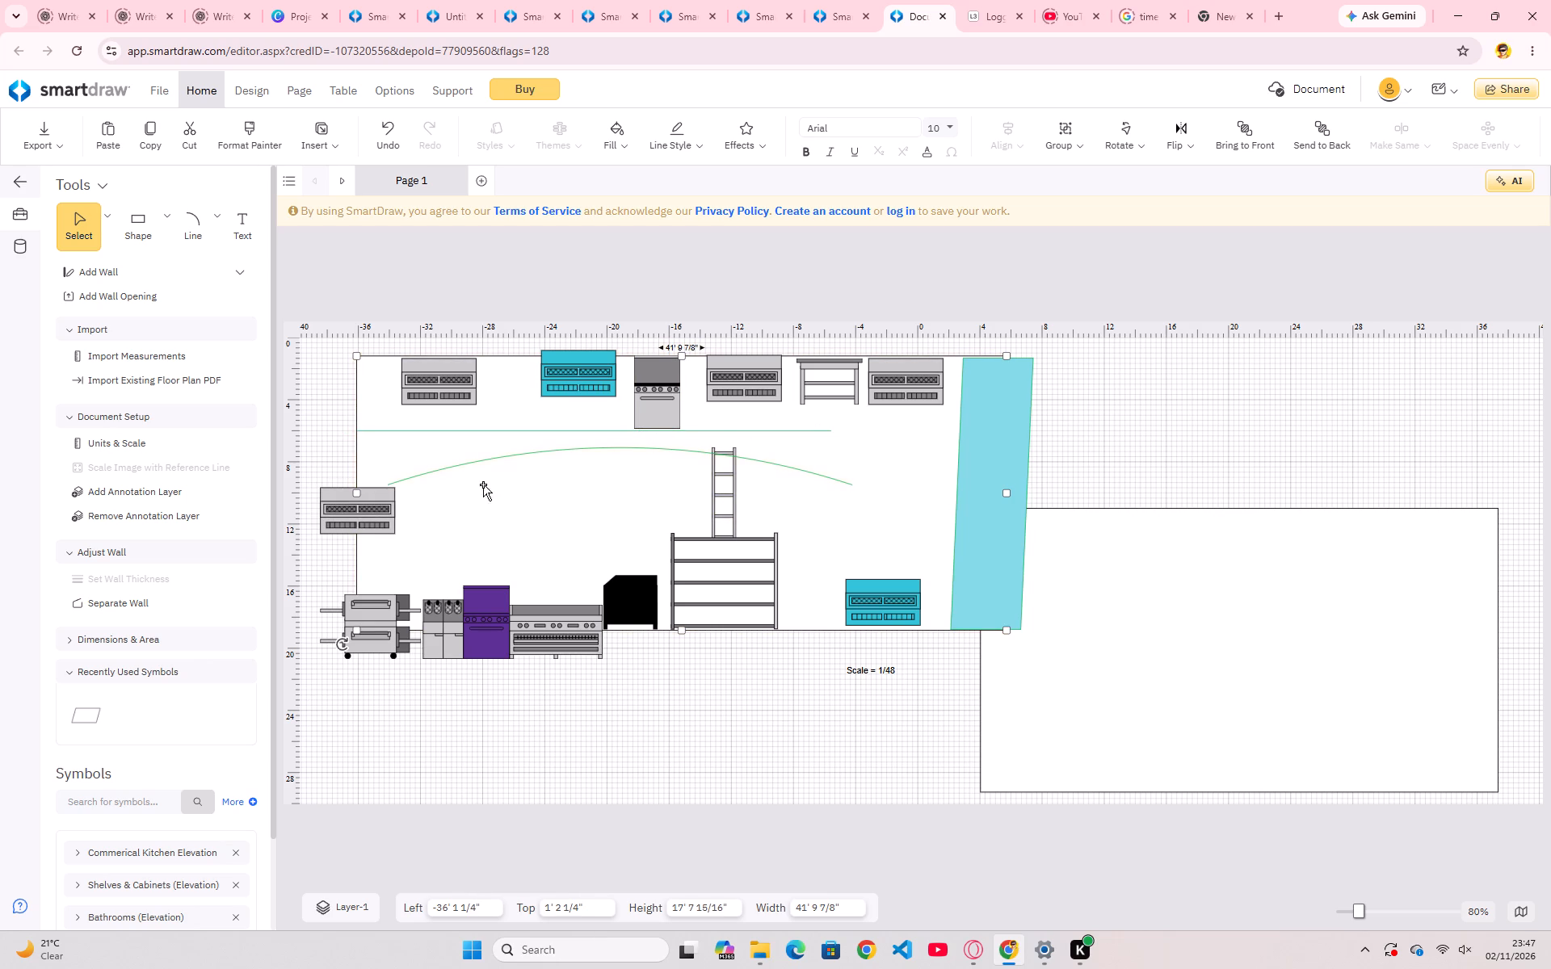
# Move the grey cooking unit straddling the upper rectangle's left edge fully inside the rectangle.
pyautogui.moveTo(367, 518); pyautogui.dragTo(396, 518)
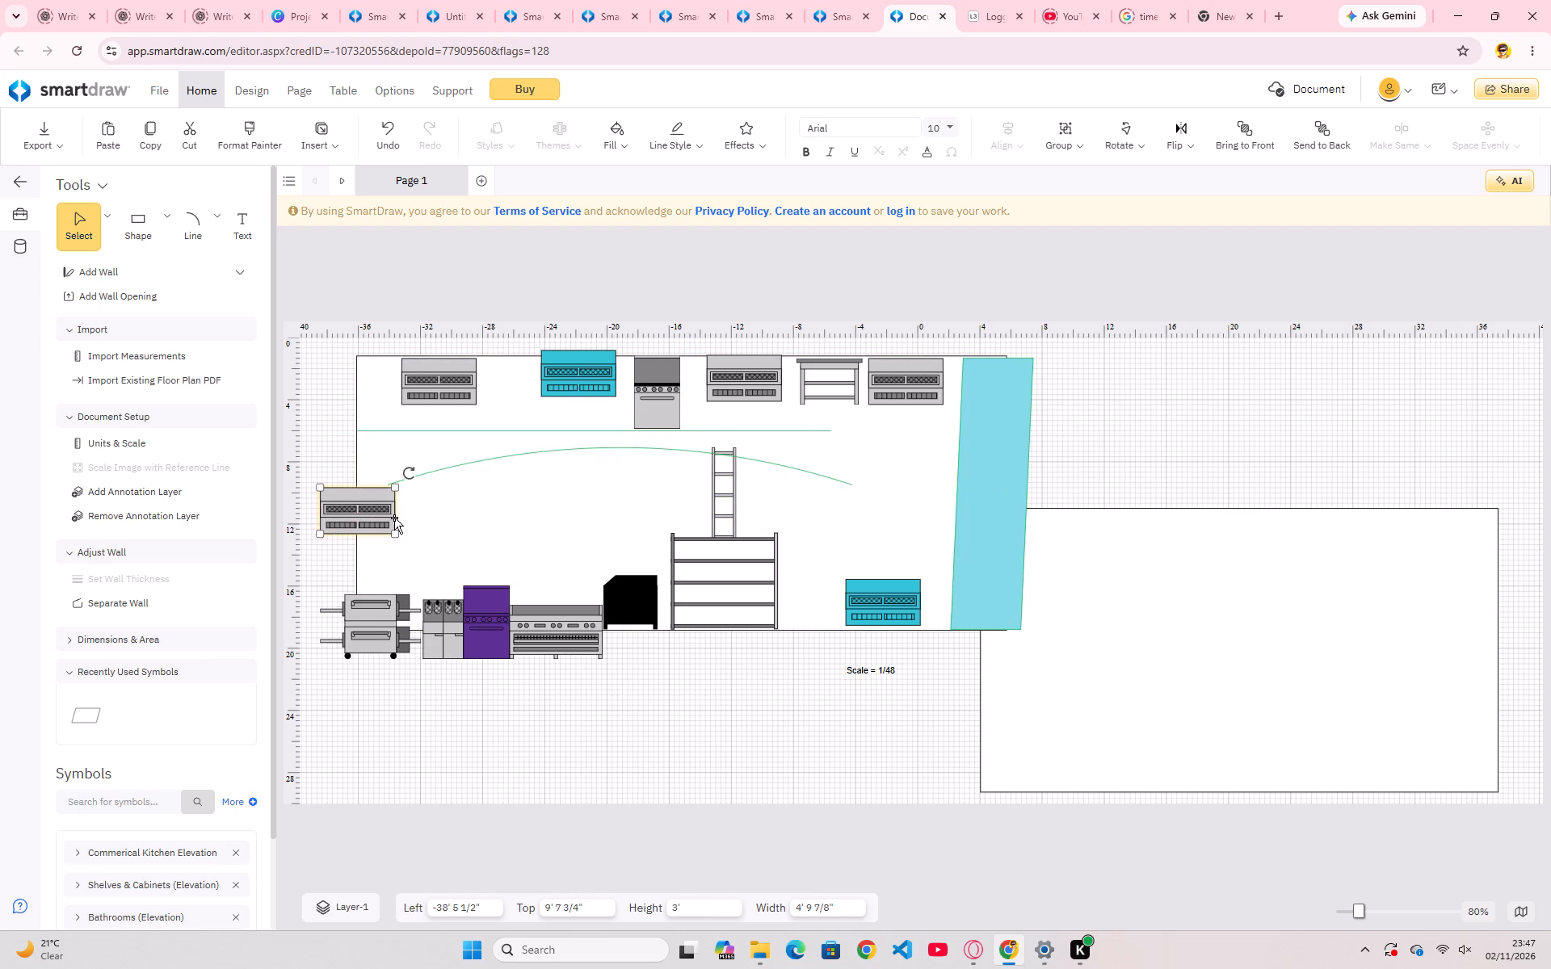
pyautogui.moveTo(380, 522); pyautogui.dragTo(427, 519)
pyautogui.click(487, 509)
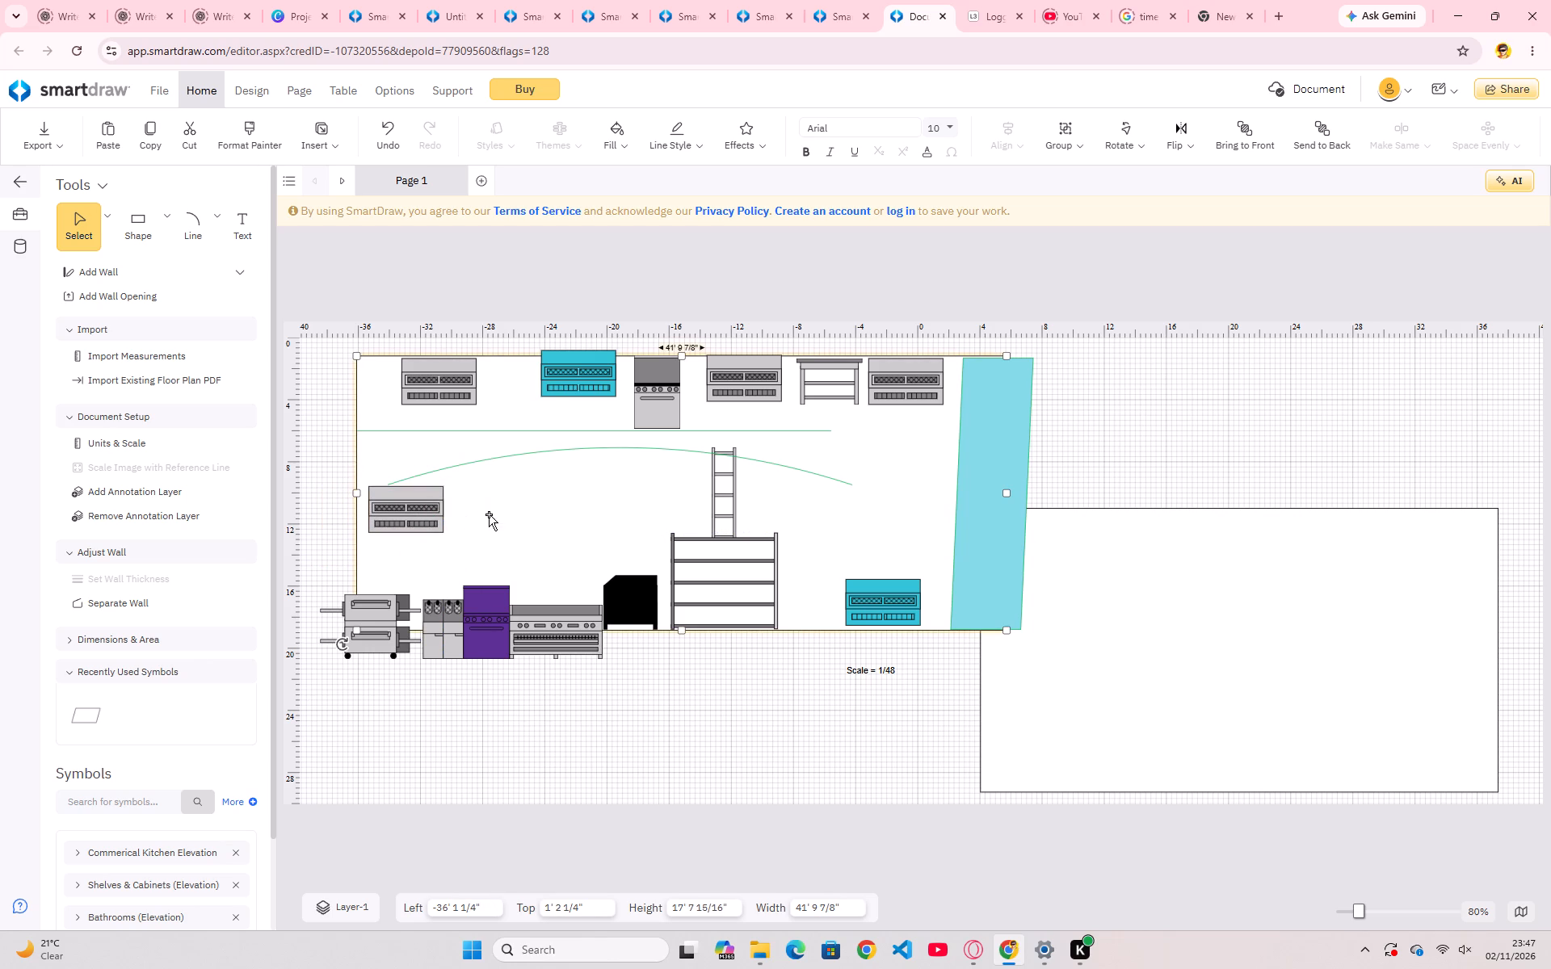
# Move the purple unit between the wider shelving and the blue unit, with its base on the rectangle's bottom edge, about 14' 1" from the page top.
pyautogui.moveTo(488, 623); pyautogui.dragTo(675, 544)
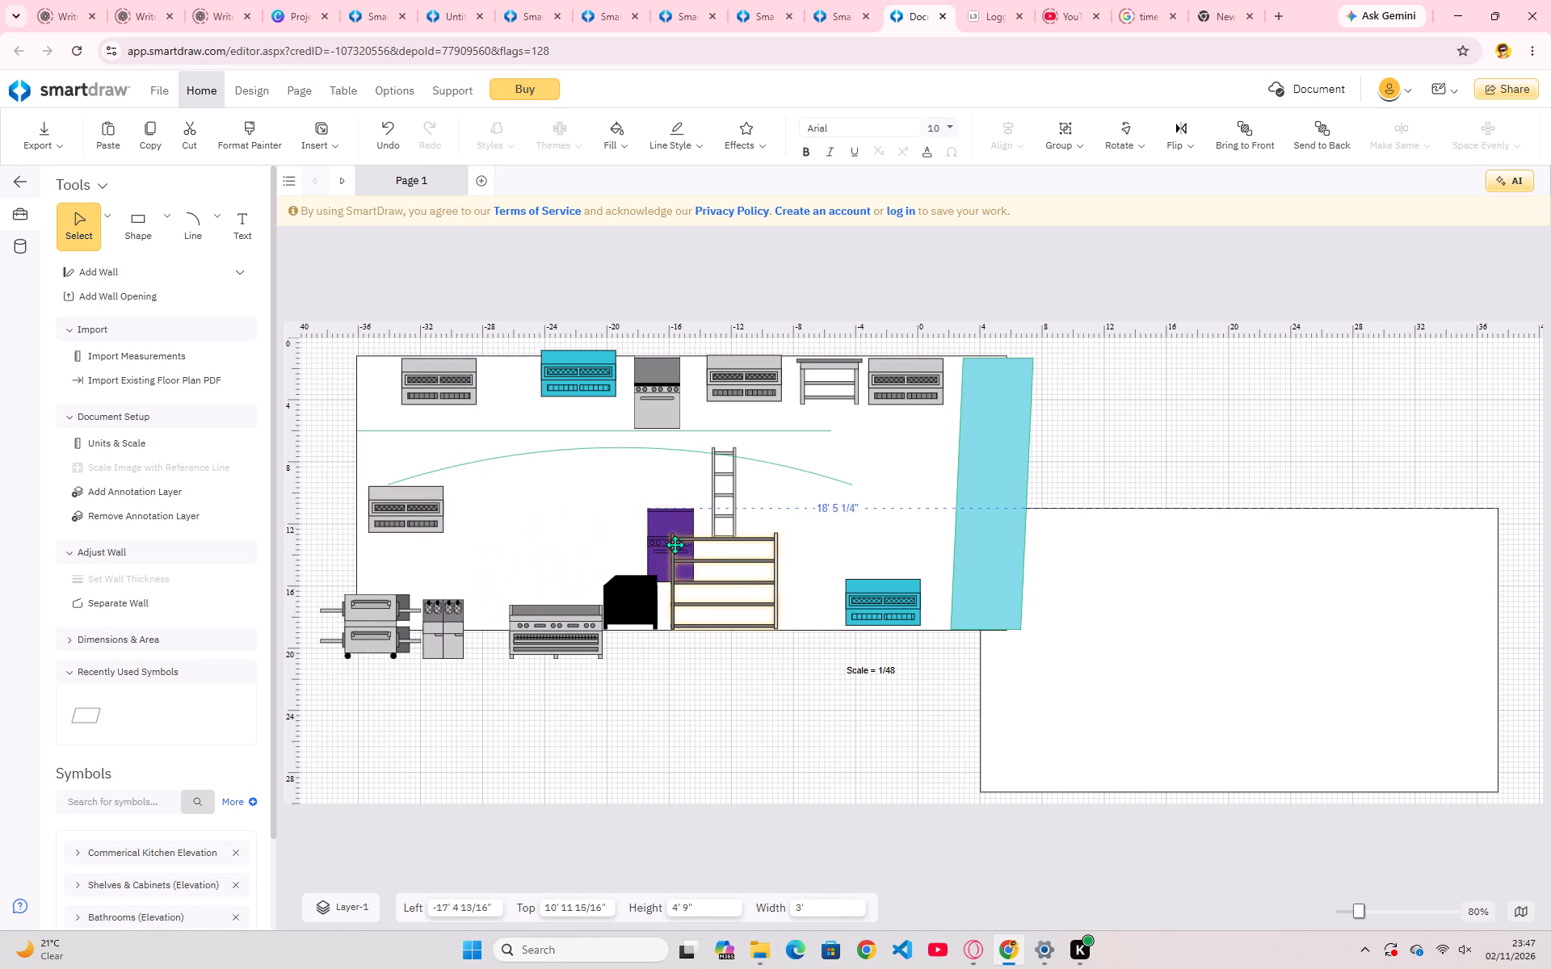
pyautogui.moveTo(675, 544); pyautogui.dragTo(796, 557)
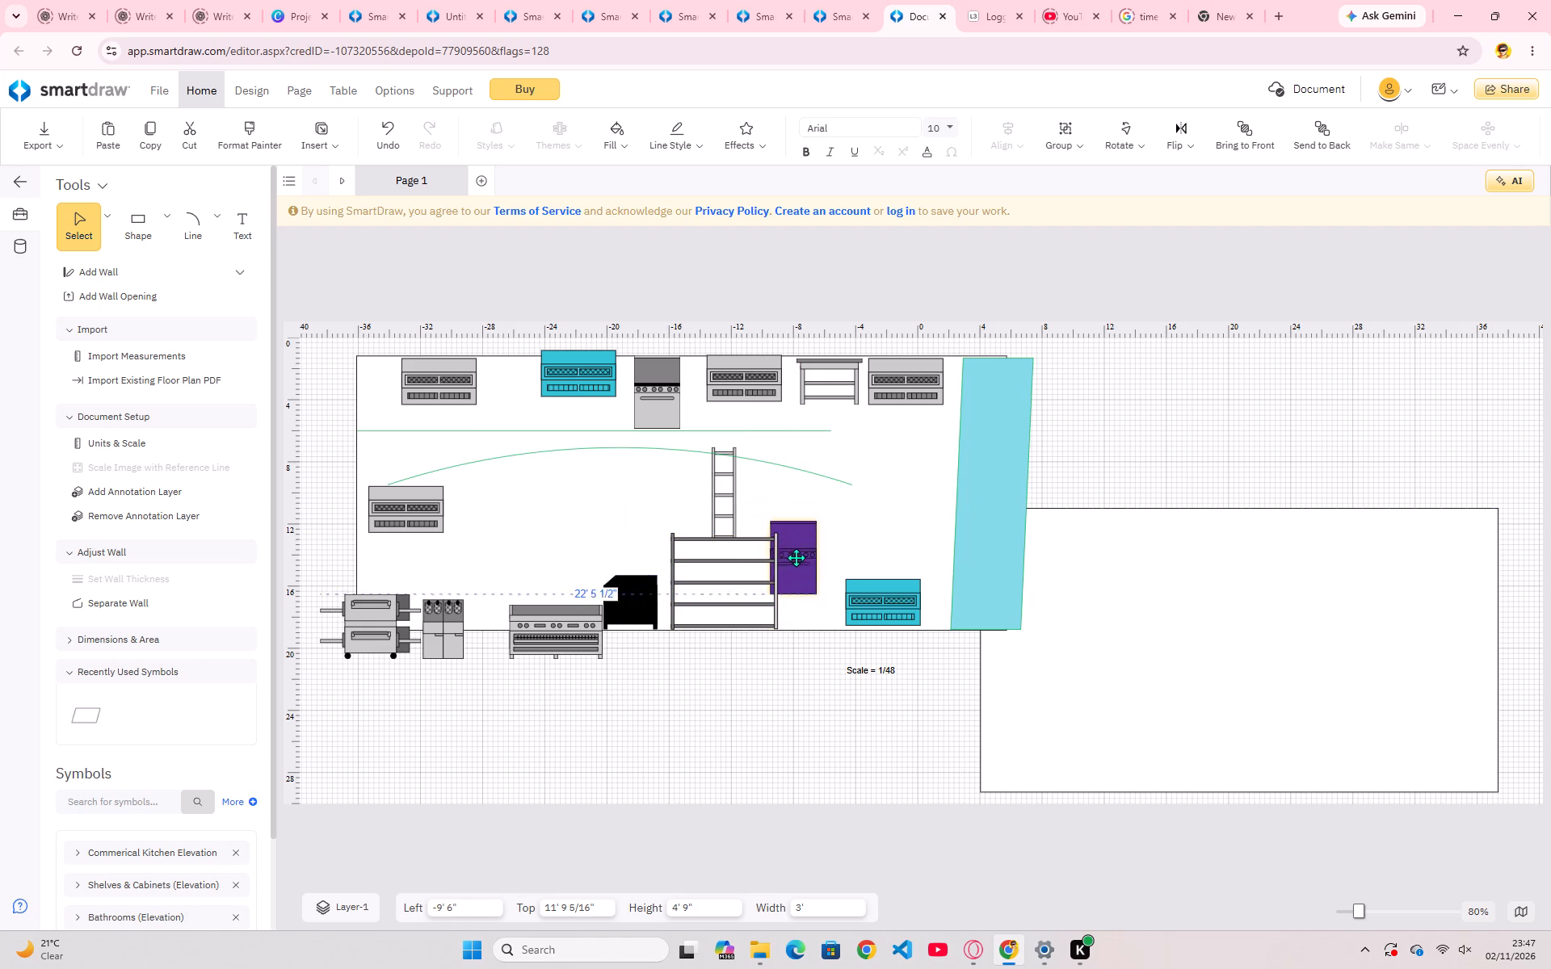
pyautogui.moveTo(796, 557); pyautogui.dragTo(805, 595)
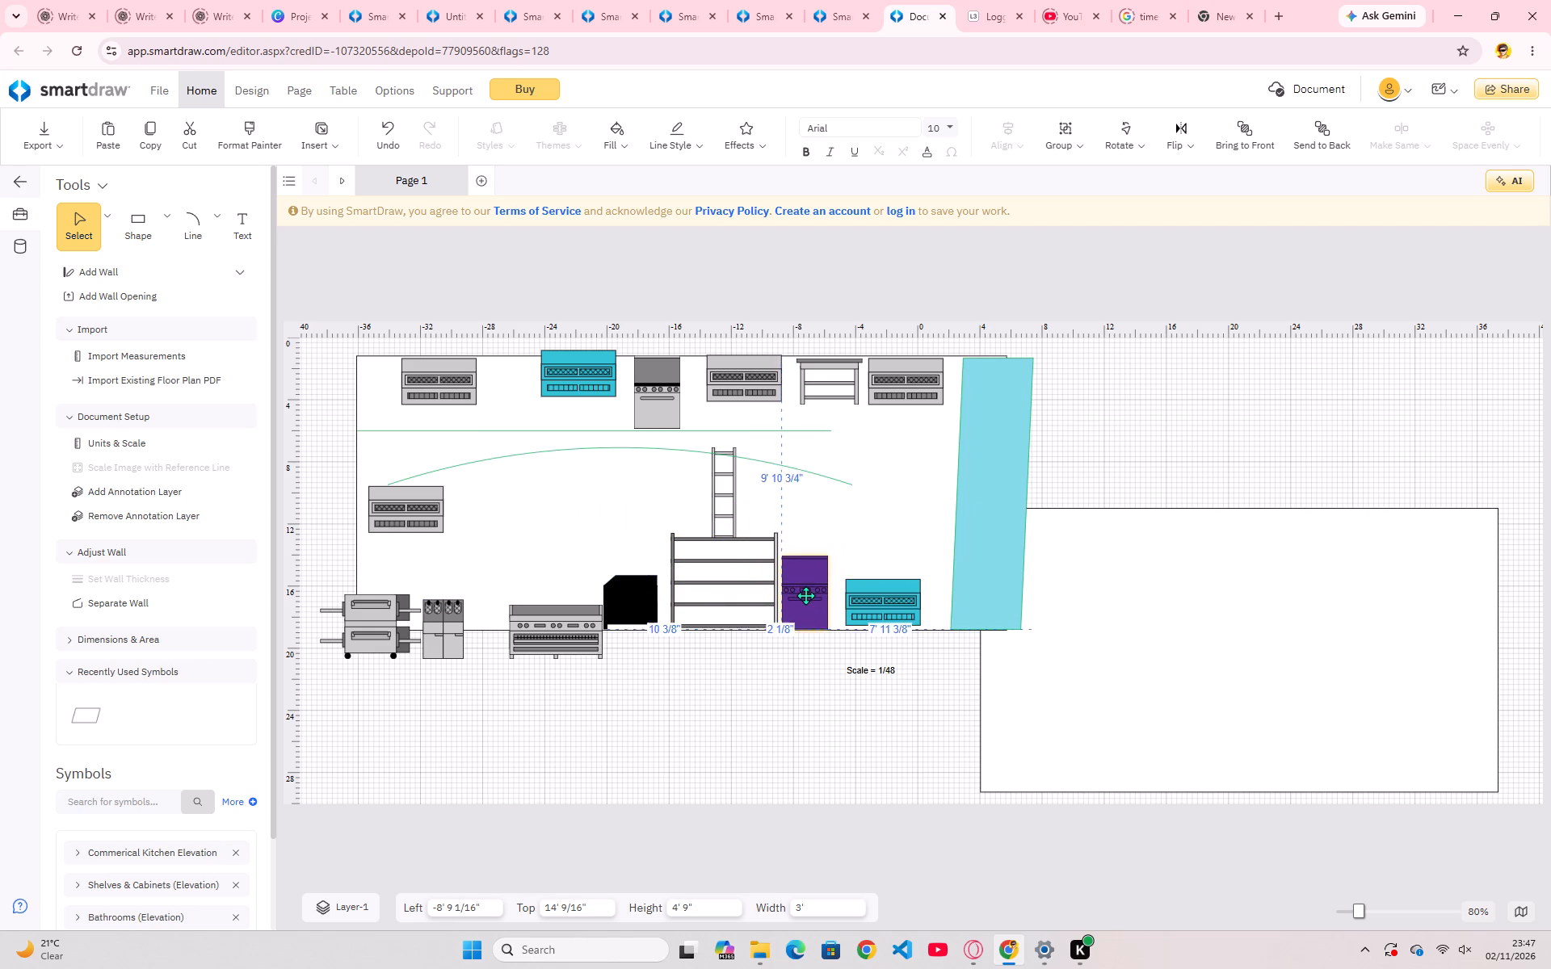
pyautogui.moveTo(805, 595); pyautogui.dragTo(809, 592)
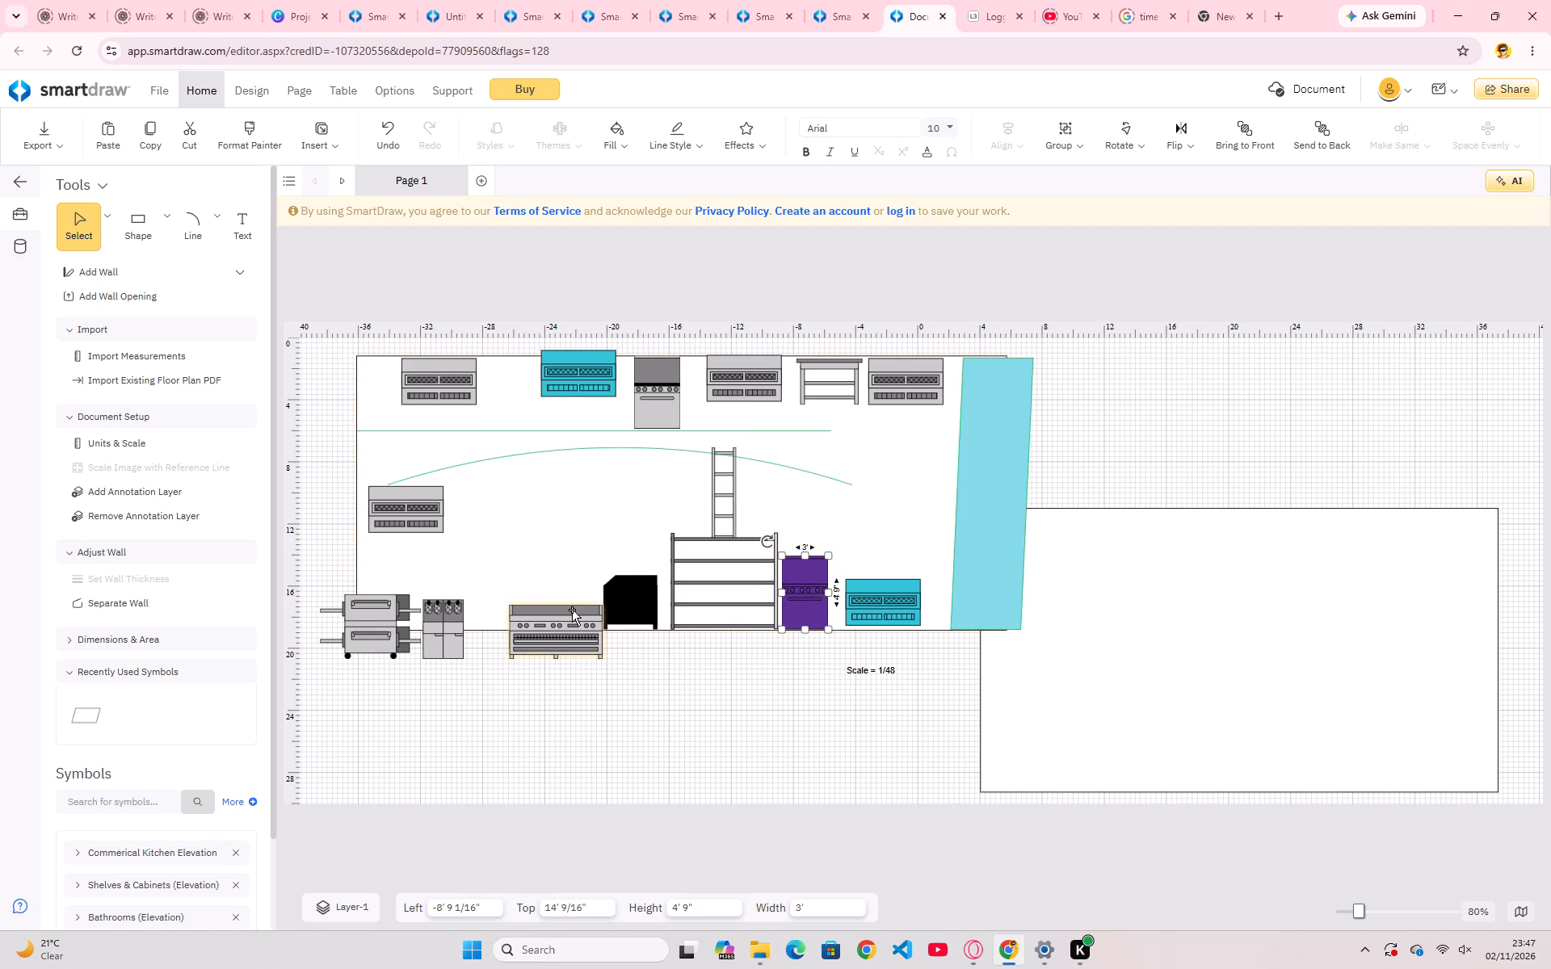
pyautogui.click(540, 533)
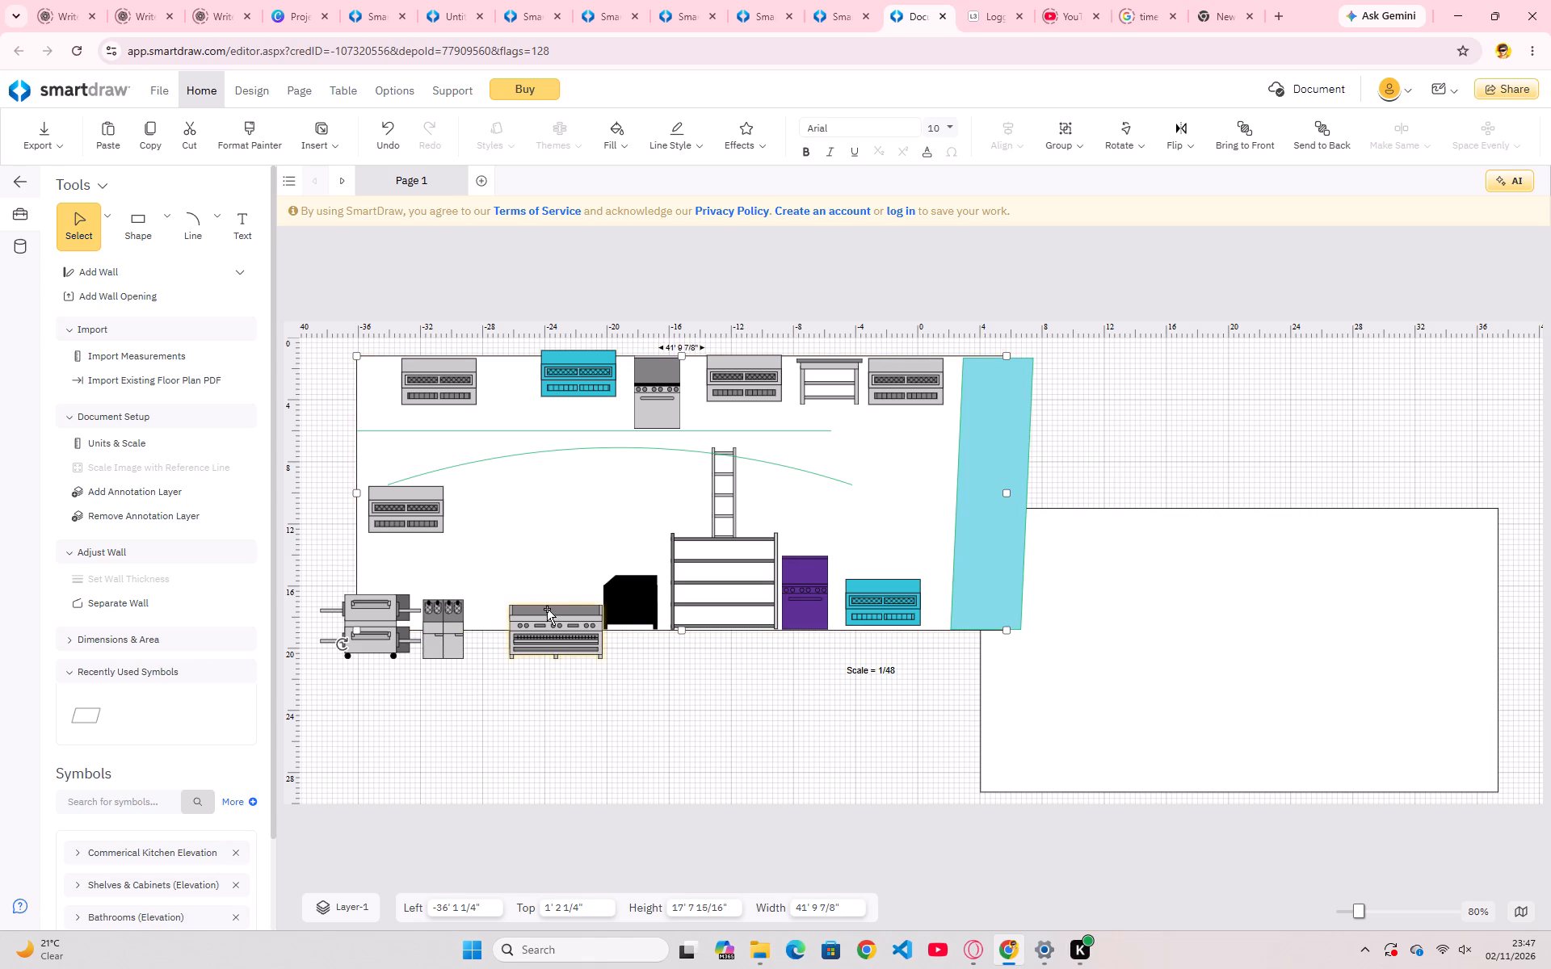
# Move the wide grey range up beside the black unit, with its feet on the rectangle's bottom edge, about 15' 4" from the page top.
pyautogui.moveTo(547, 609); pyautogui.dragTo(544, 579)
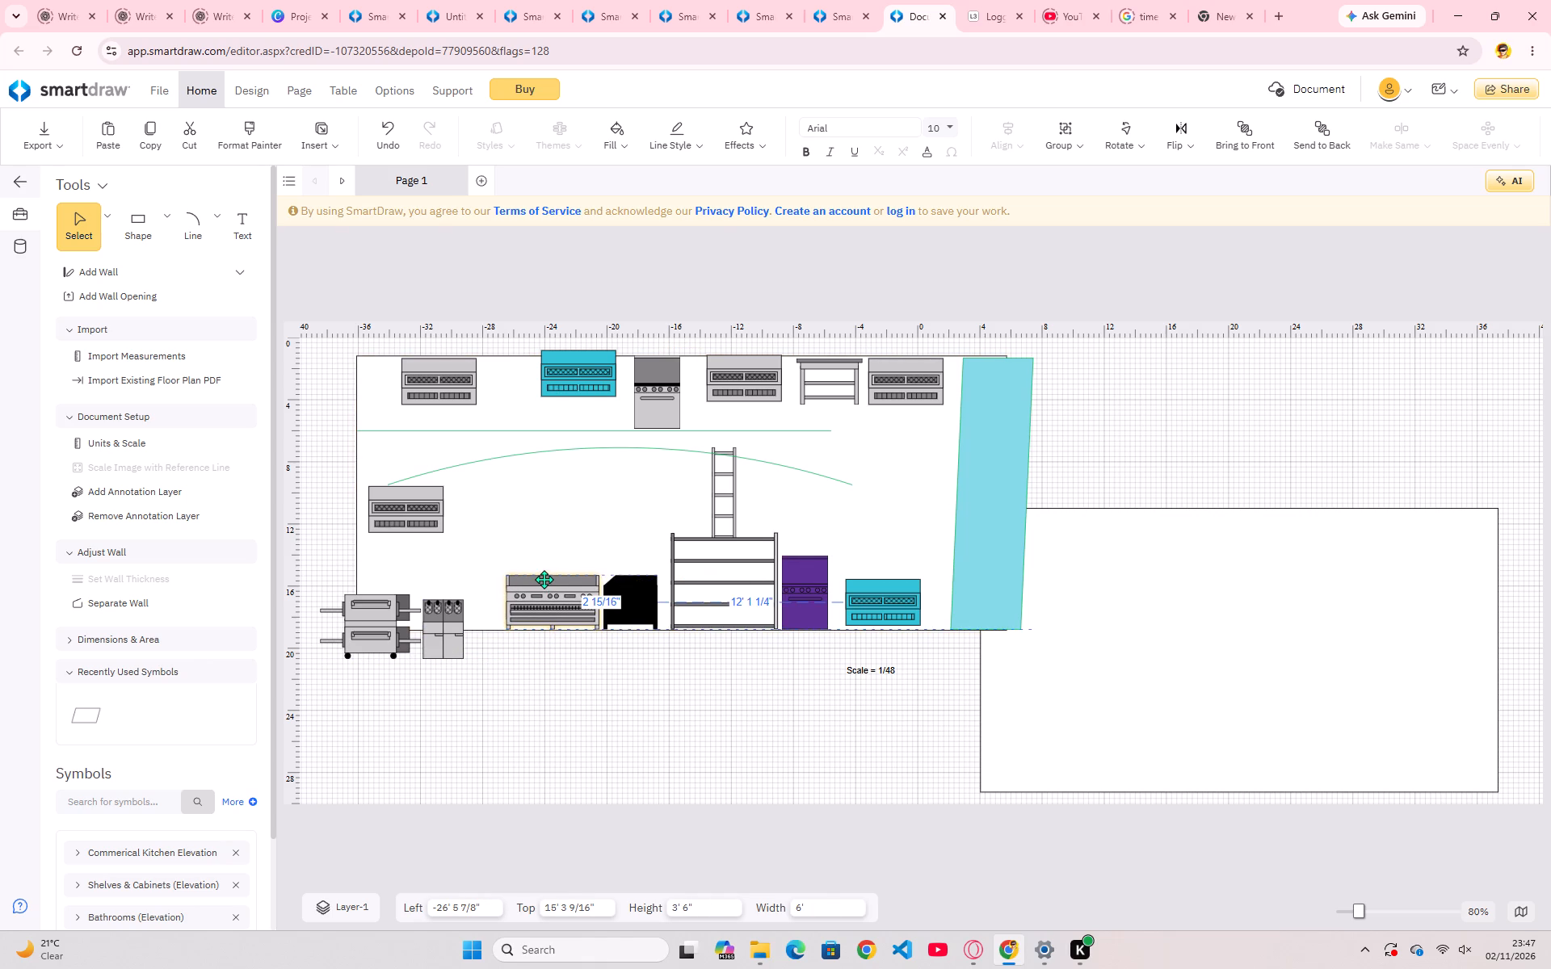
pyautogui.moveTo(544, 579); pyautogui.dragTo(544, 577)
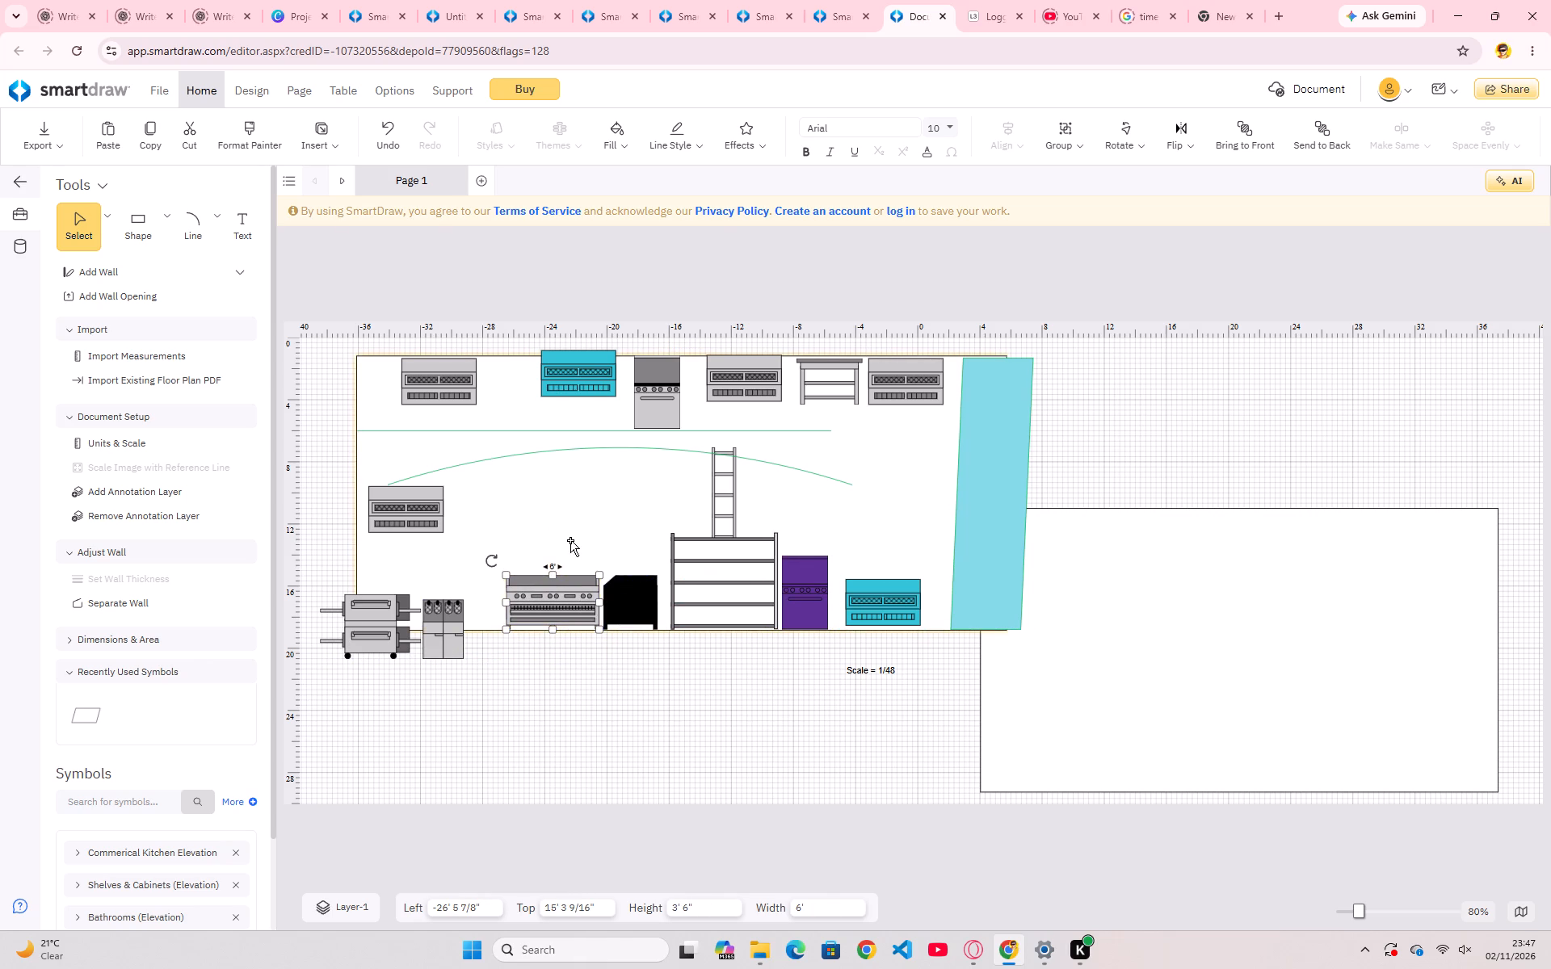
pyautogui.click(571, 535)
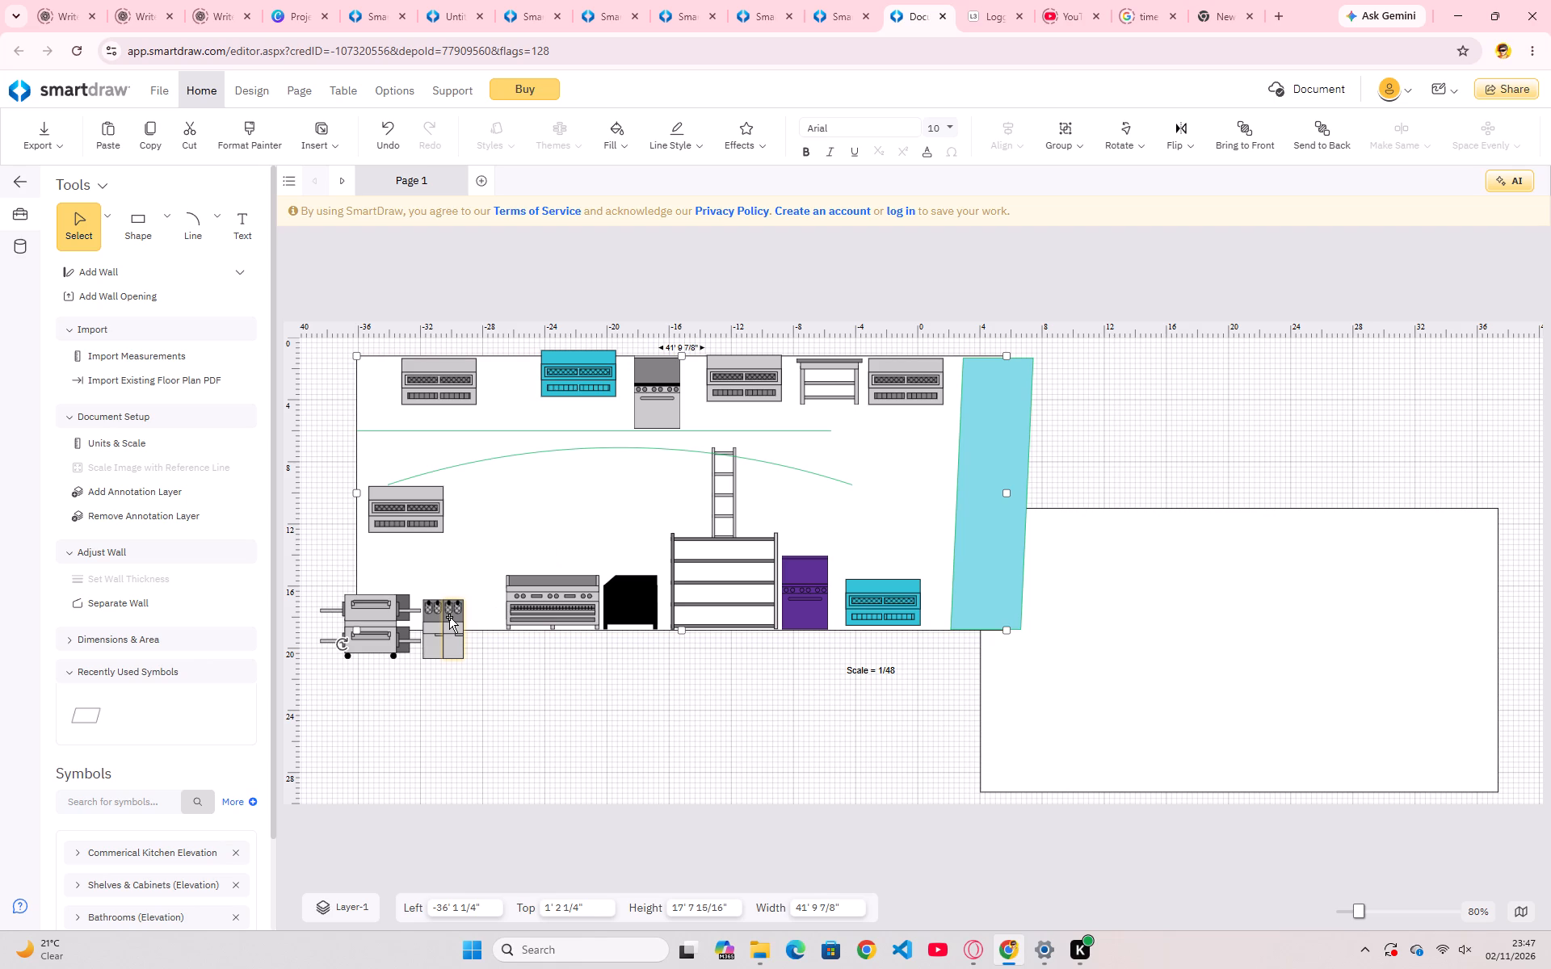
# Move the two narrow grey units next to the wide range, with their bases on the rectangle's bottom edge.
pyautogui.moveTo(449, 617); pyautogui.dragTo(491, 589)
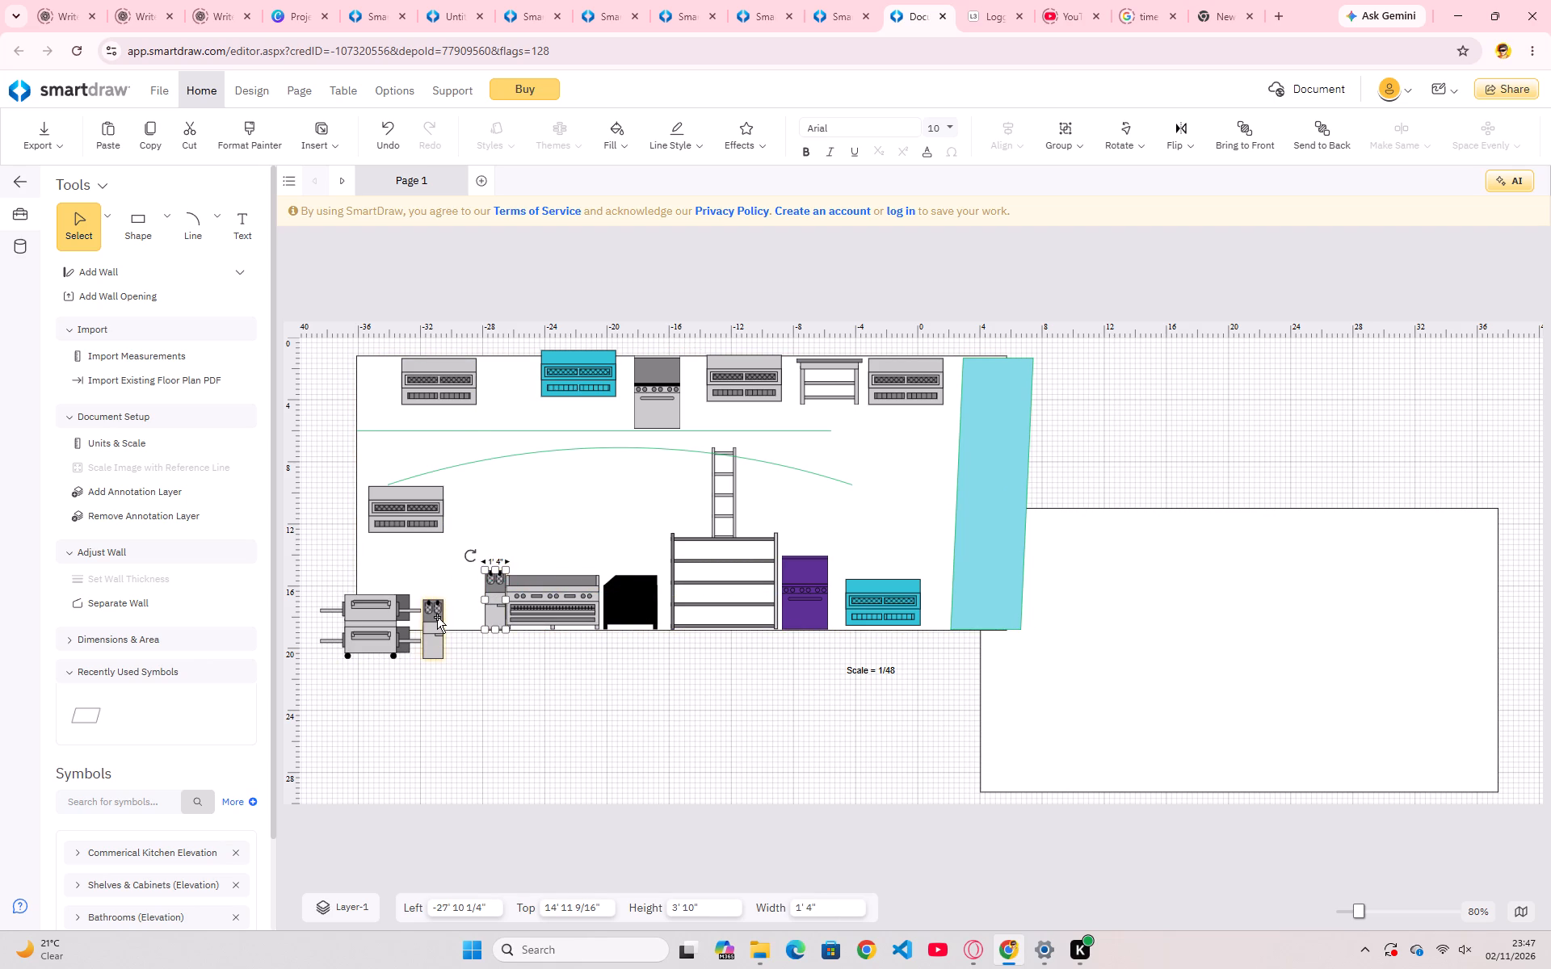
pyautogui.moveTo(437, 617); pyautogui.dragTo(475, 589)
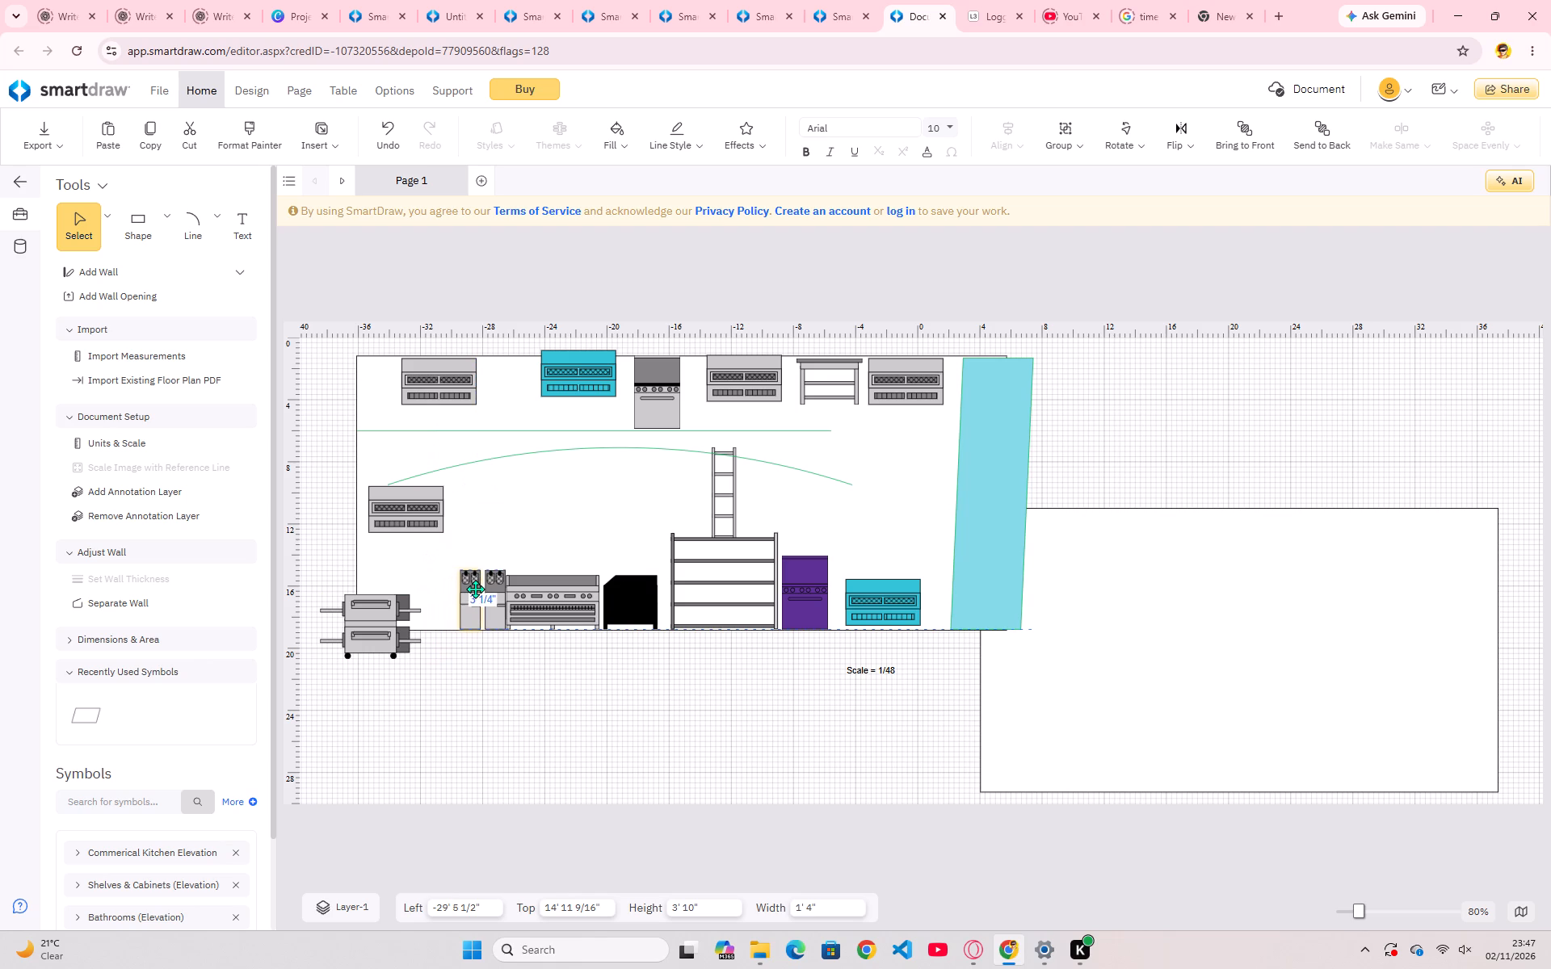
pyautogui.moveTo(475, 589); pyautogui.dragTo(476, 589)
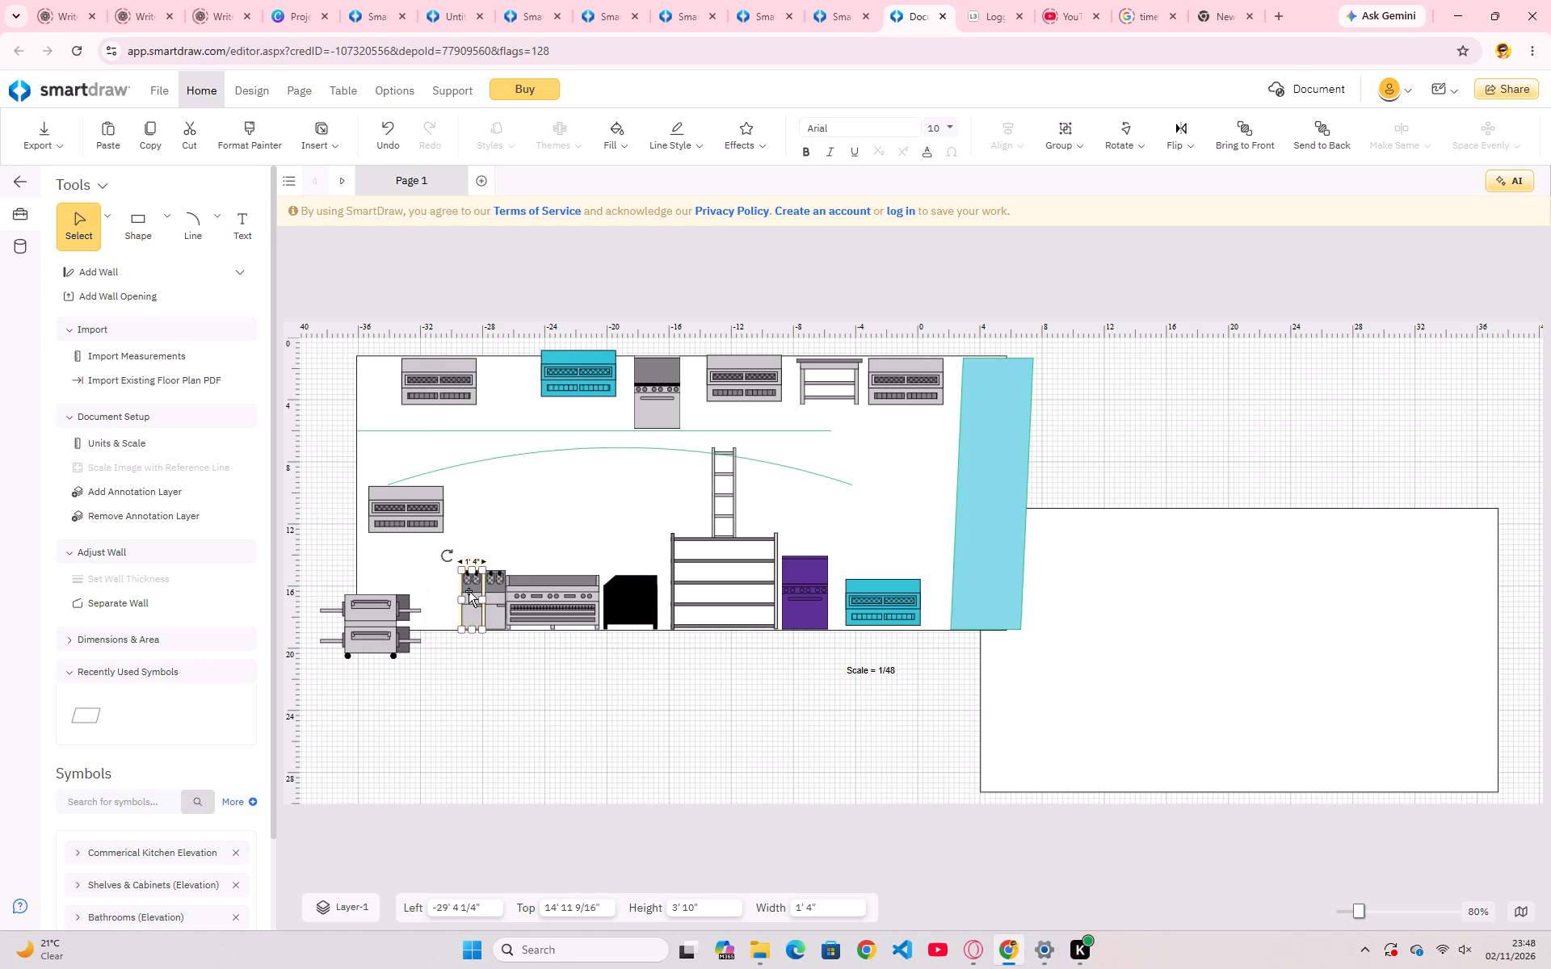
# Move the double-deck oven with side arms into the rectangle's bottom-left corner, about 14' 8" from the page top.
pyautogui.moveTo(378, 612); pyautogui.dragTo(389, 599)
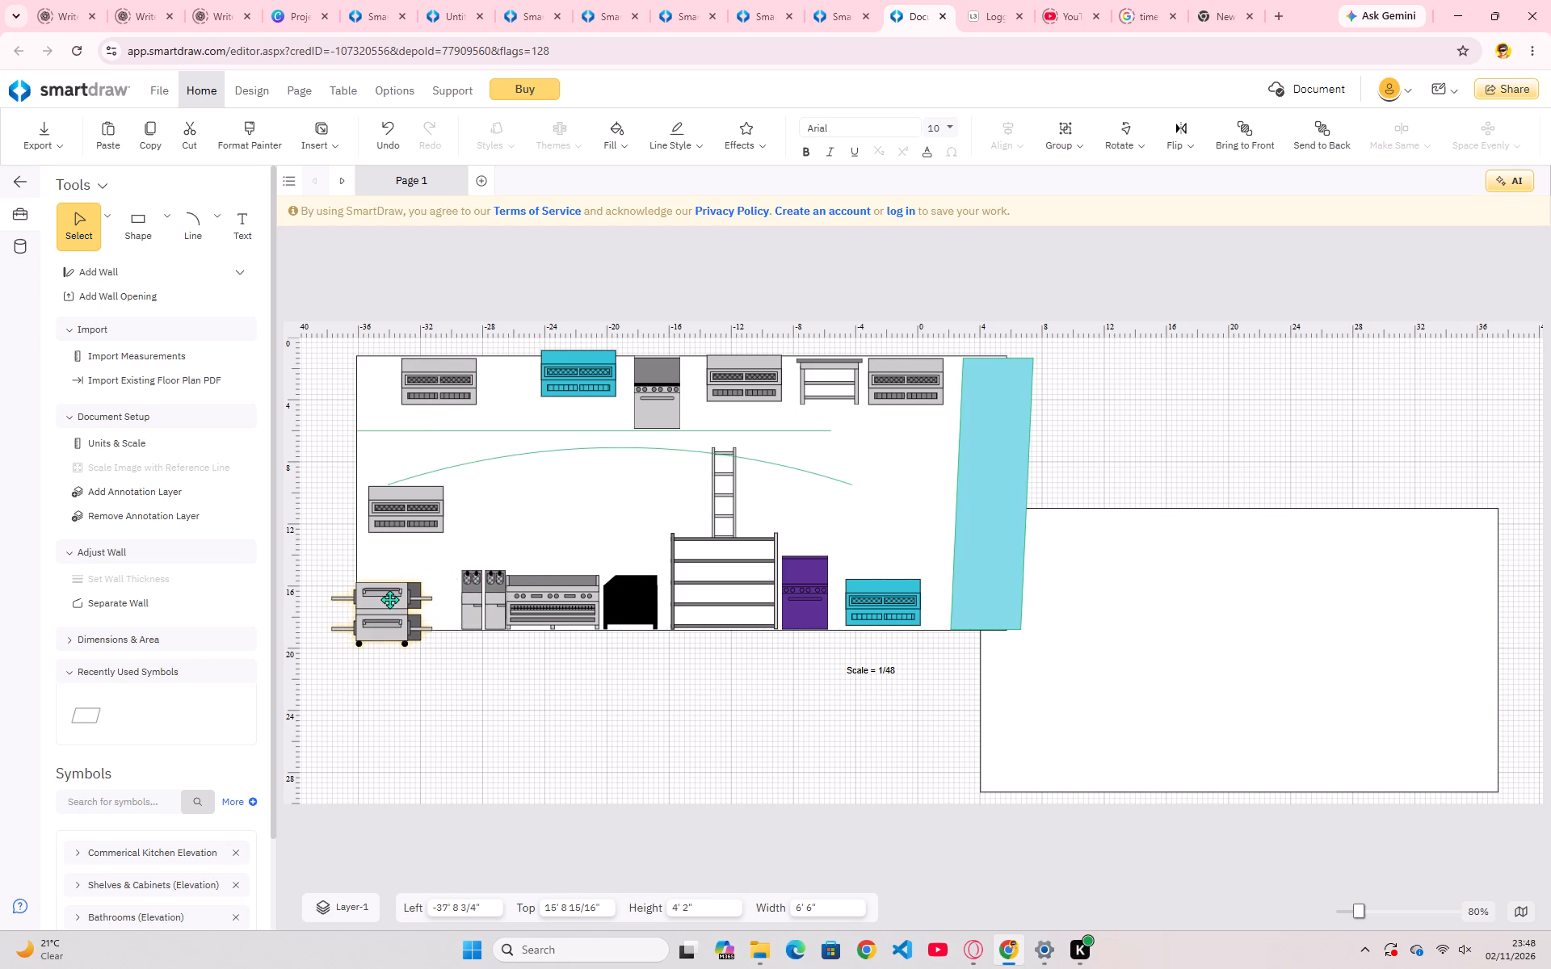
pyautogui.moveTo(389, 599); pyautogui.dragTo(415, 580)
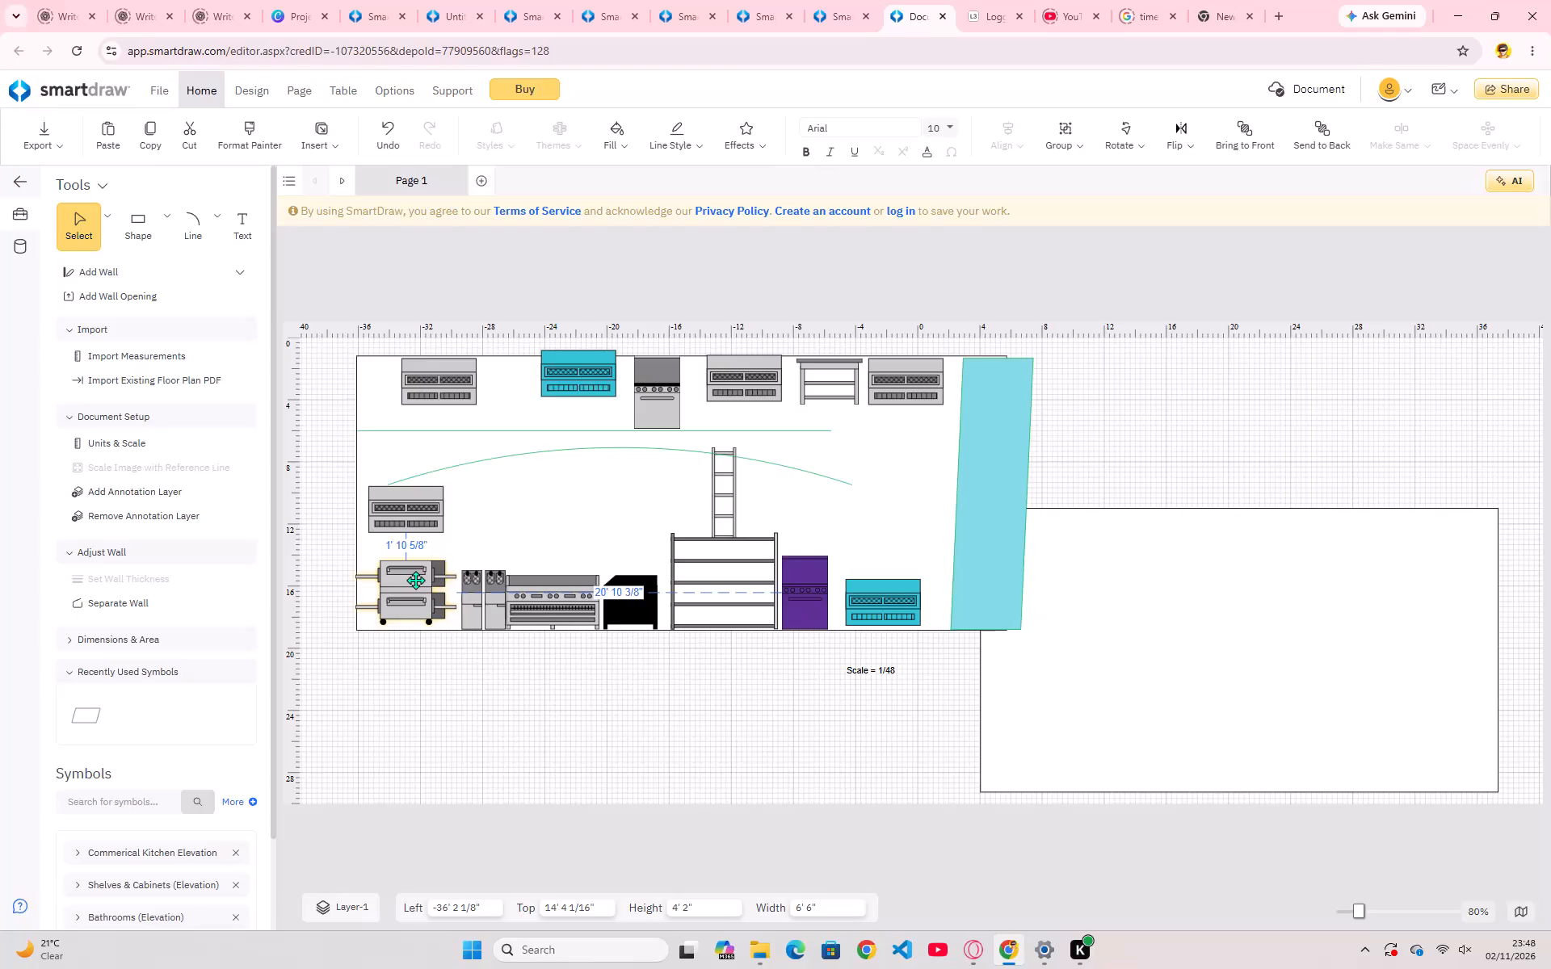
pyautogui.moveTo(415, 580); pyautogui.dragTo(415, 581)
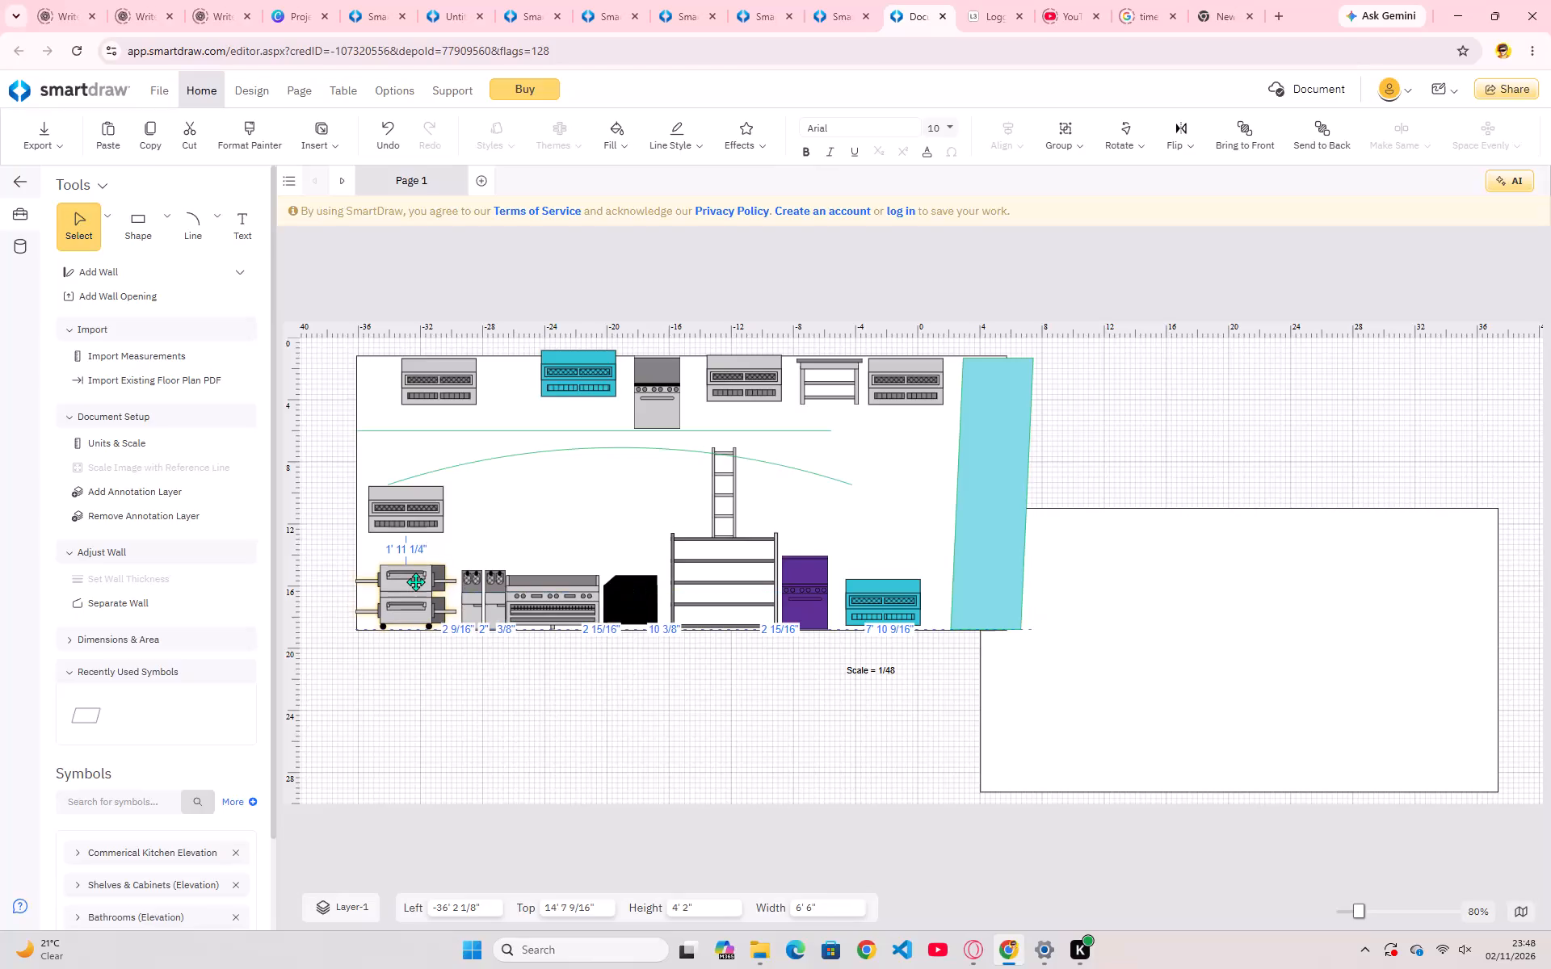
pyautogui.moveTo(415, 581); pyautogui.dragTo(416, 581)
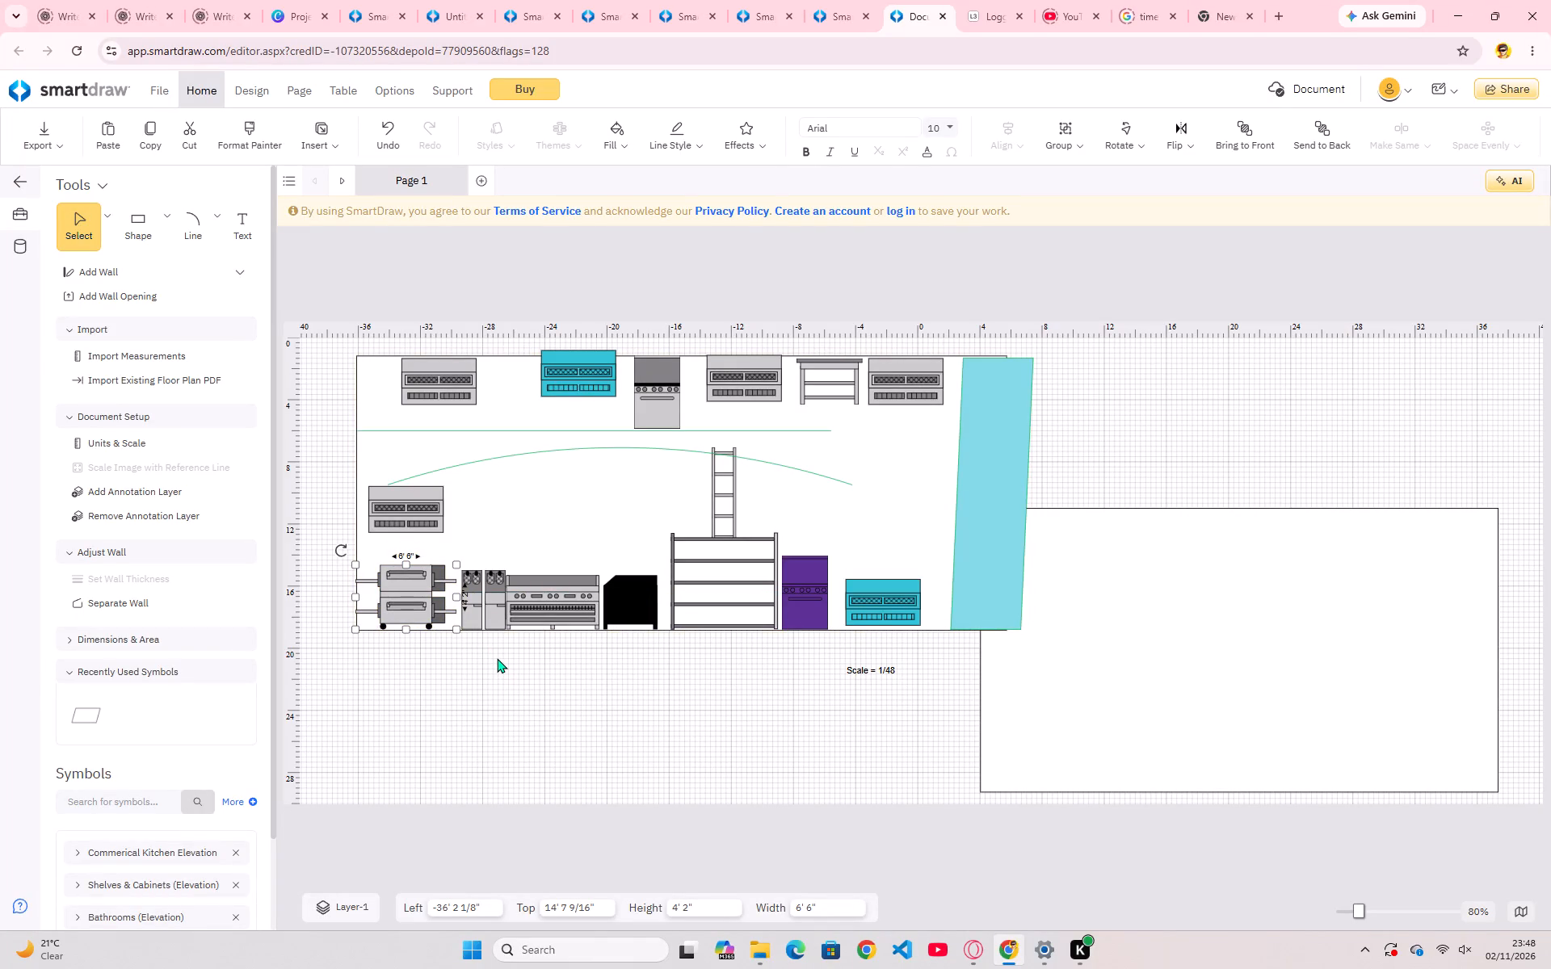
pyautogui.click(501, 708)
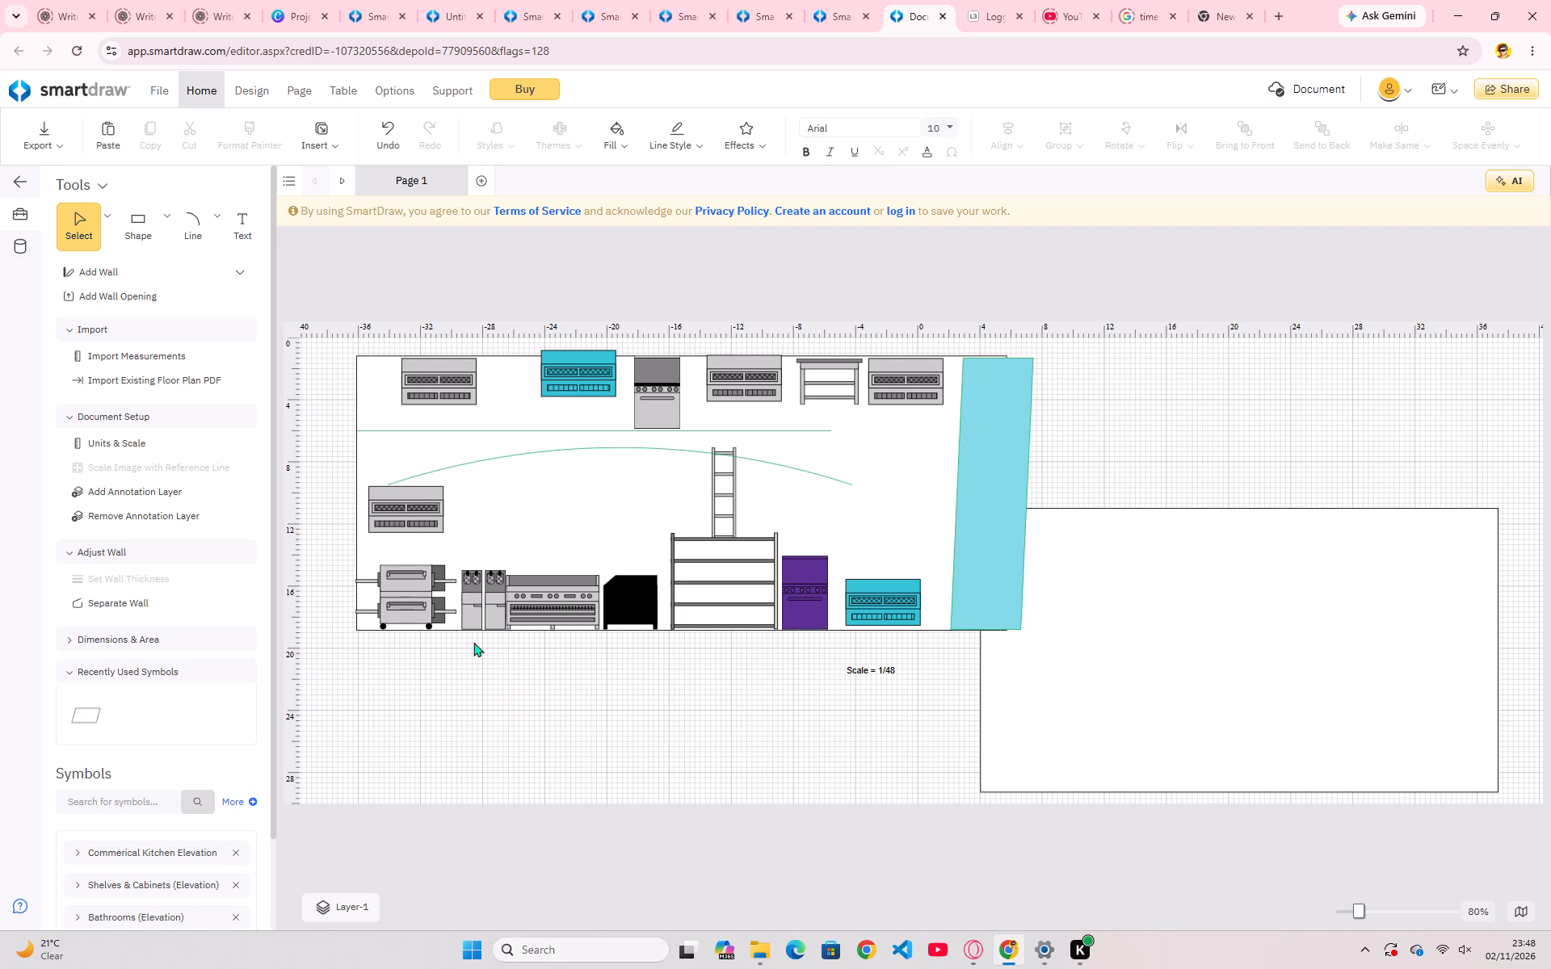
# Move the narrow grey unit nearest the double-deck oven onto the top of the black unit.
pyautogui.moveTo(477, 613); pyautogui.dragTo(592, 551)
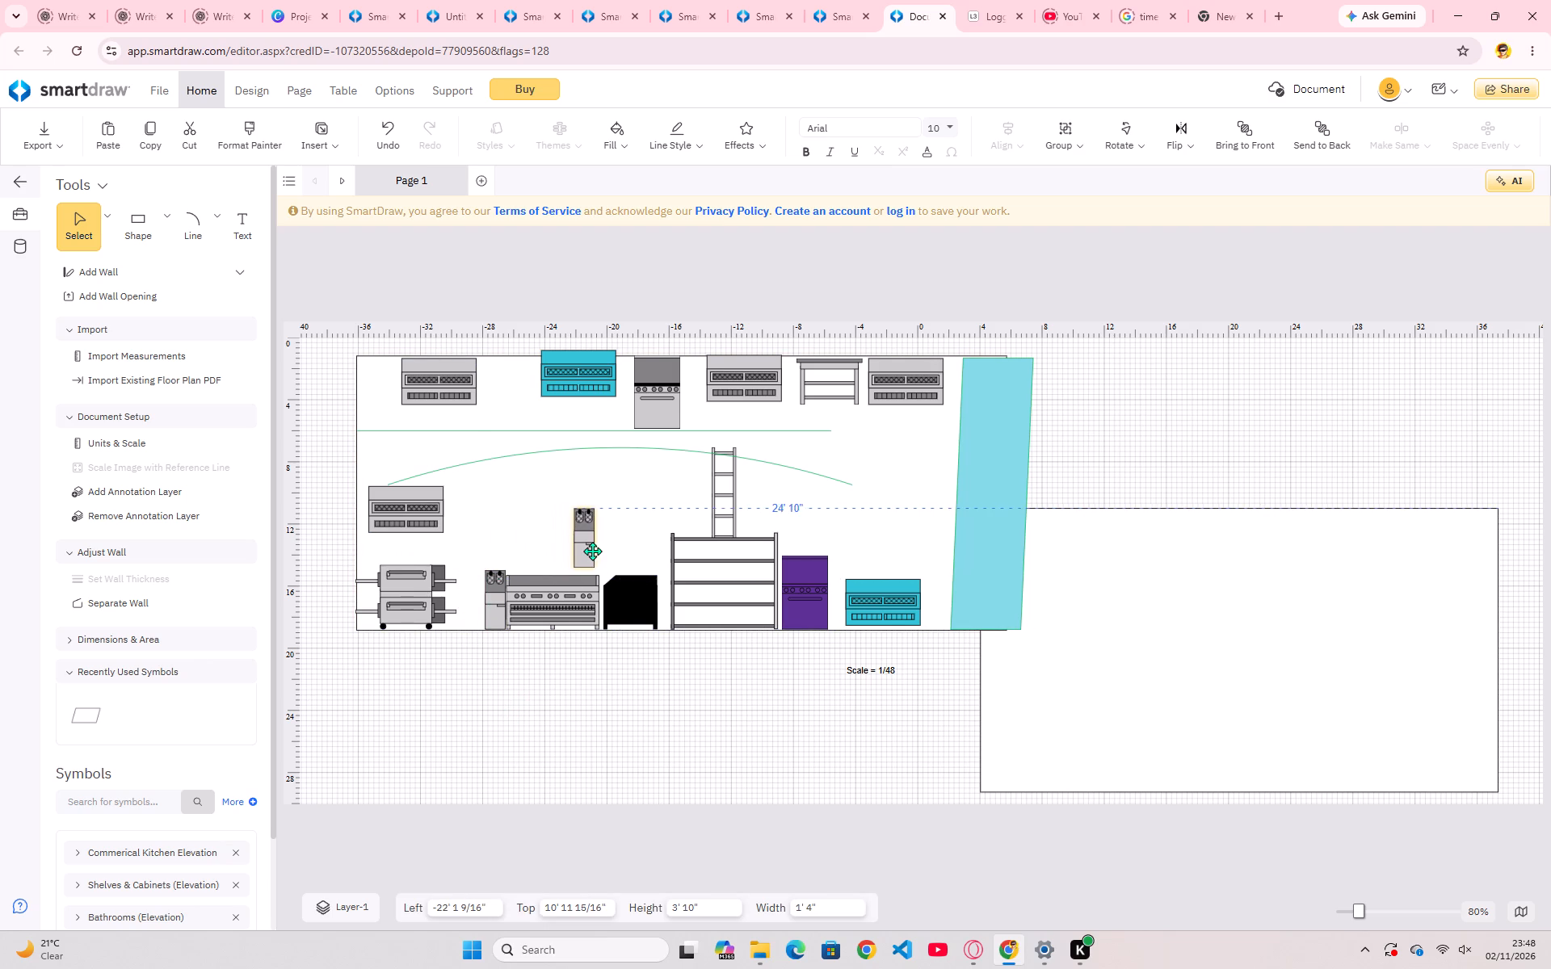
pyautogui.moveTo(592, 551); pyautogui.dragTo(638, 553)
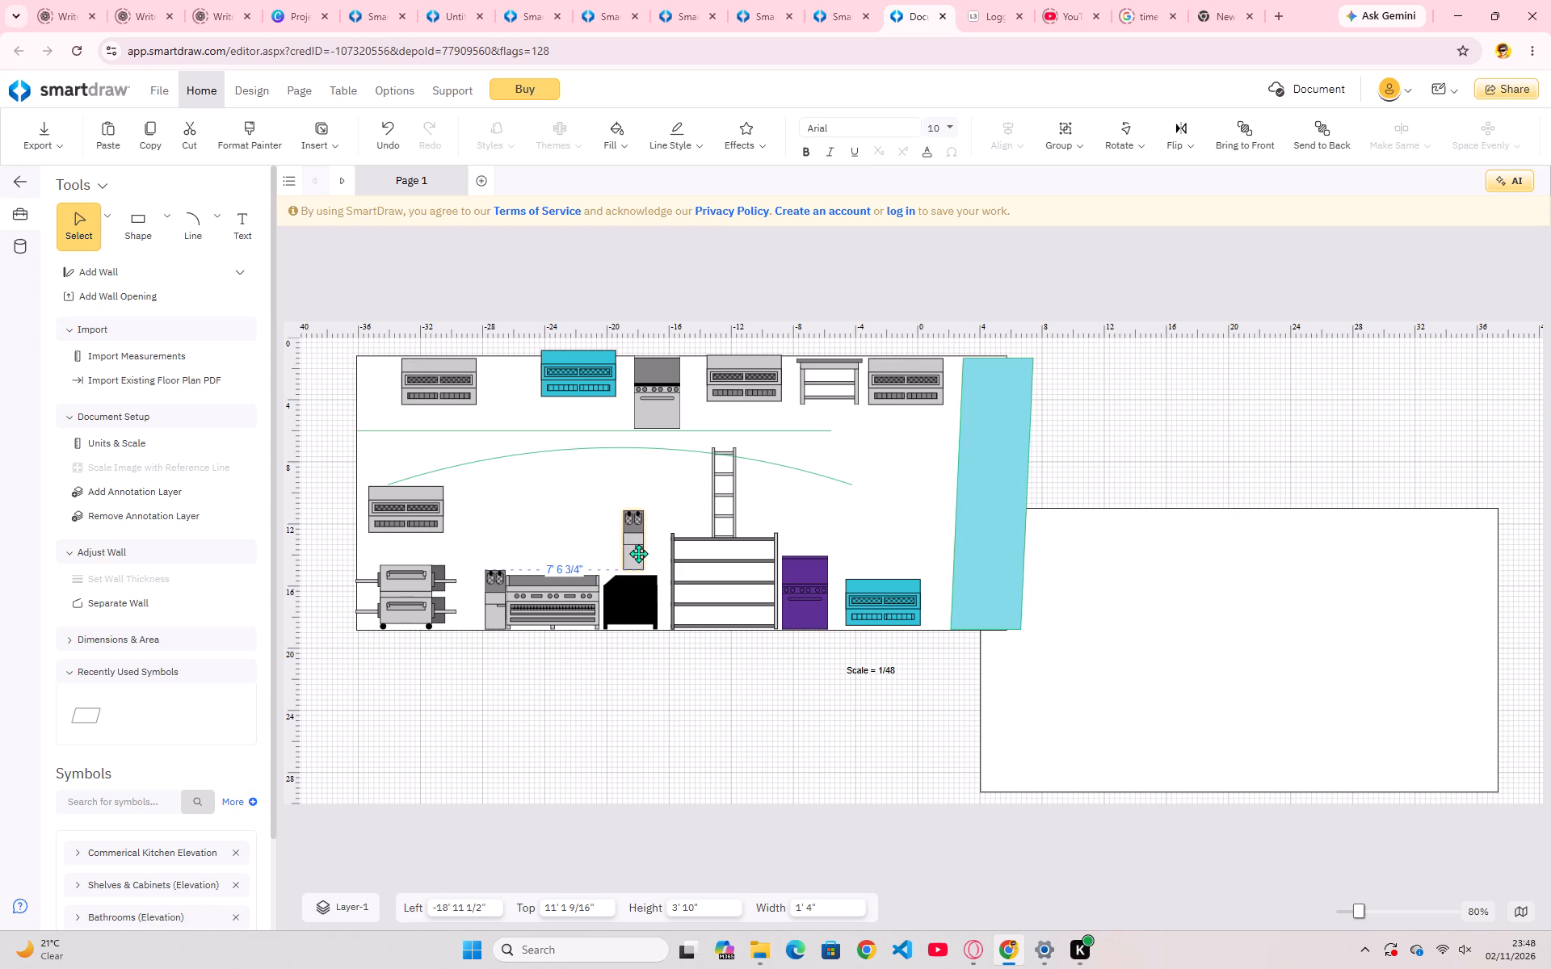
pyautogui.moveTo(638, 553); pyautogui.dragTo(642, 560)
pyautogui.moveTo(486, 662); pyautogui.dragTo(486, 648)
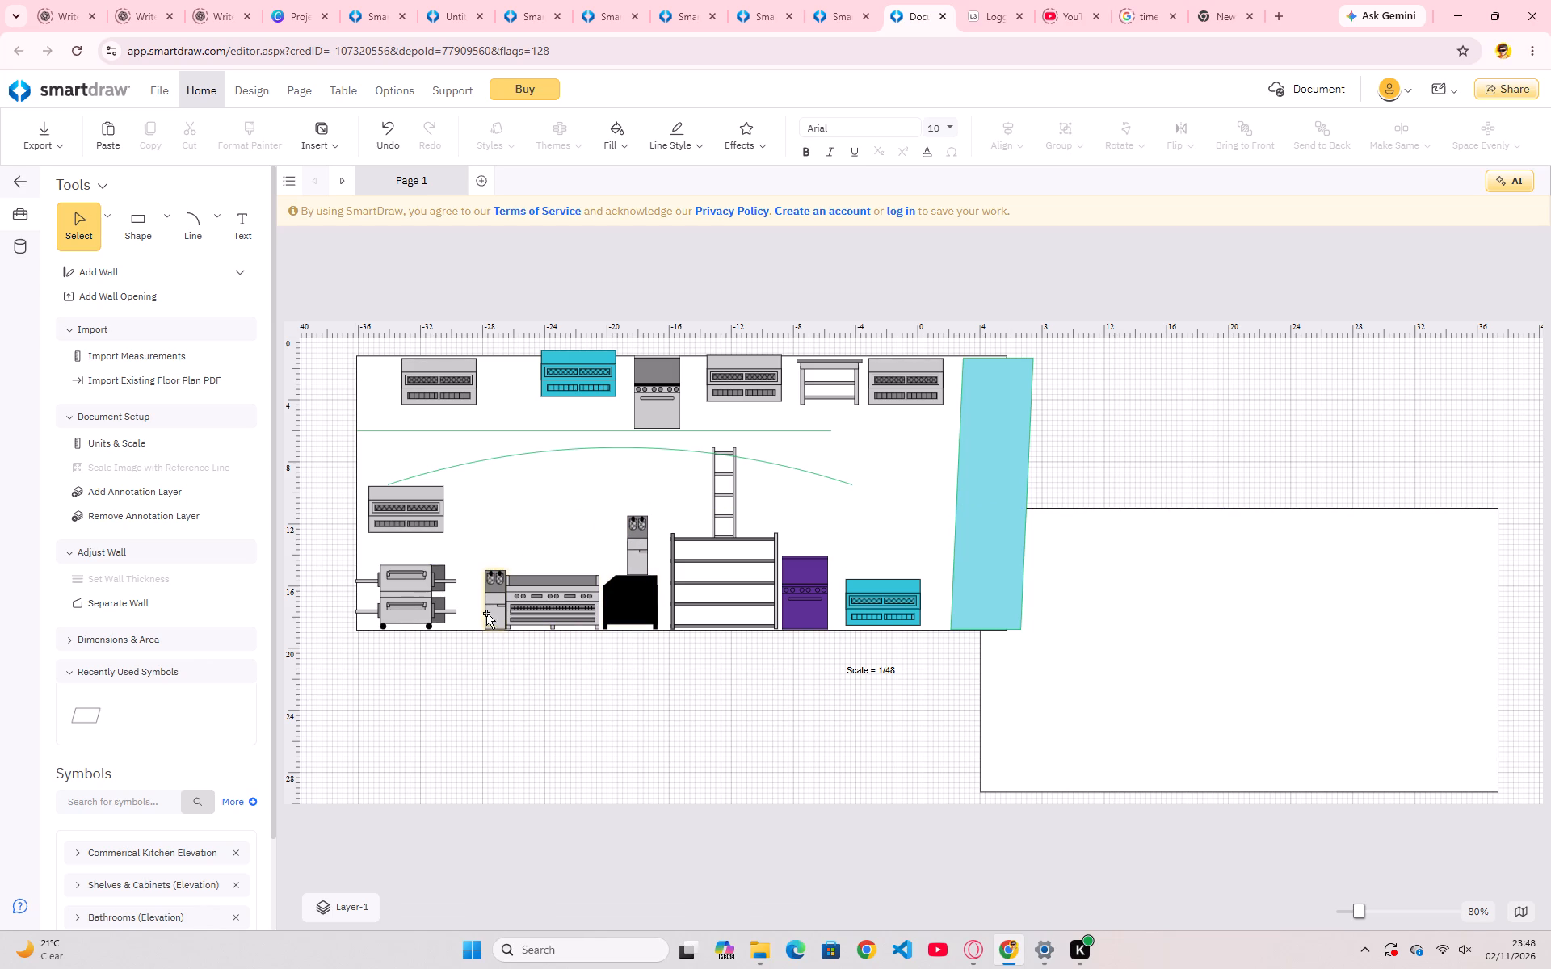
# Move the double-deck oven right against the remaining narrow grey unit, to about -34' 4" left and 15' 4" from the page top.
pyautogui.moveTo(422, 598); pyautogui.dragTo(452, 597)
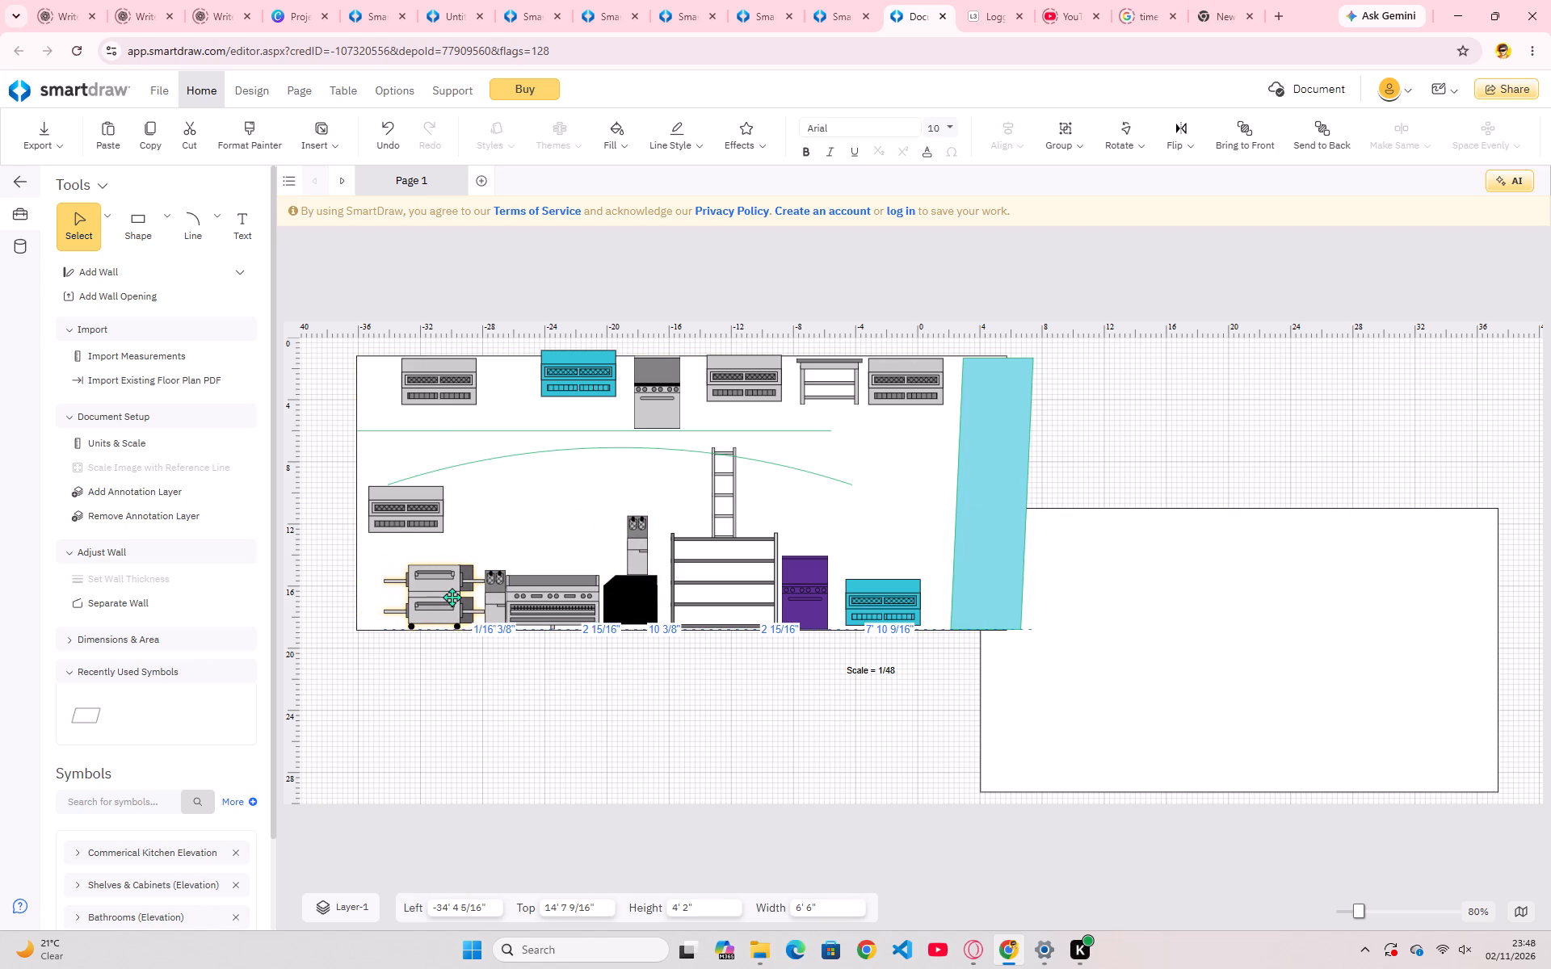
pyautogui.moveTo(452, 597); pyautogui.dragTo(452, 597)
pyautogui.moveTo(448, 587); pyautogui.dragTo(469, 585)
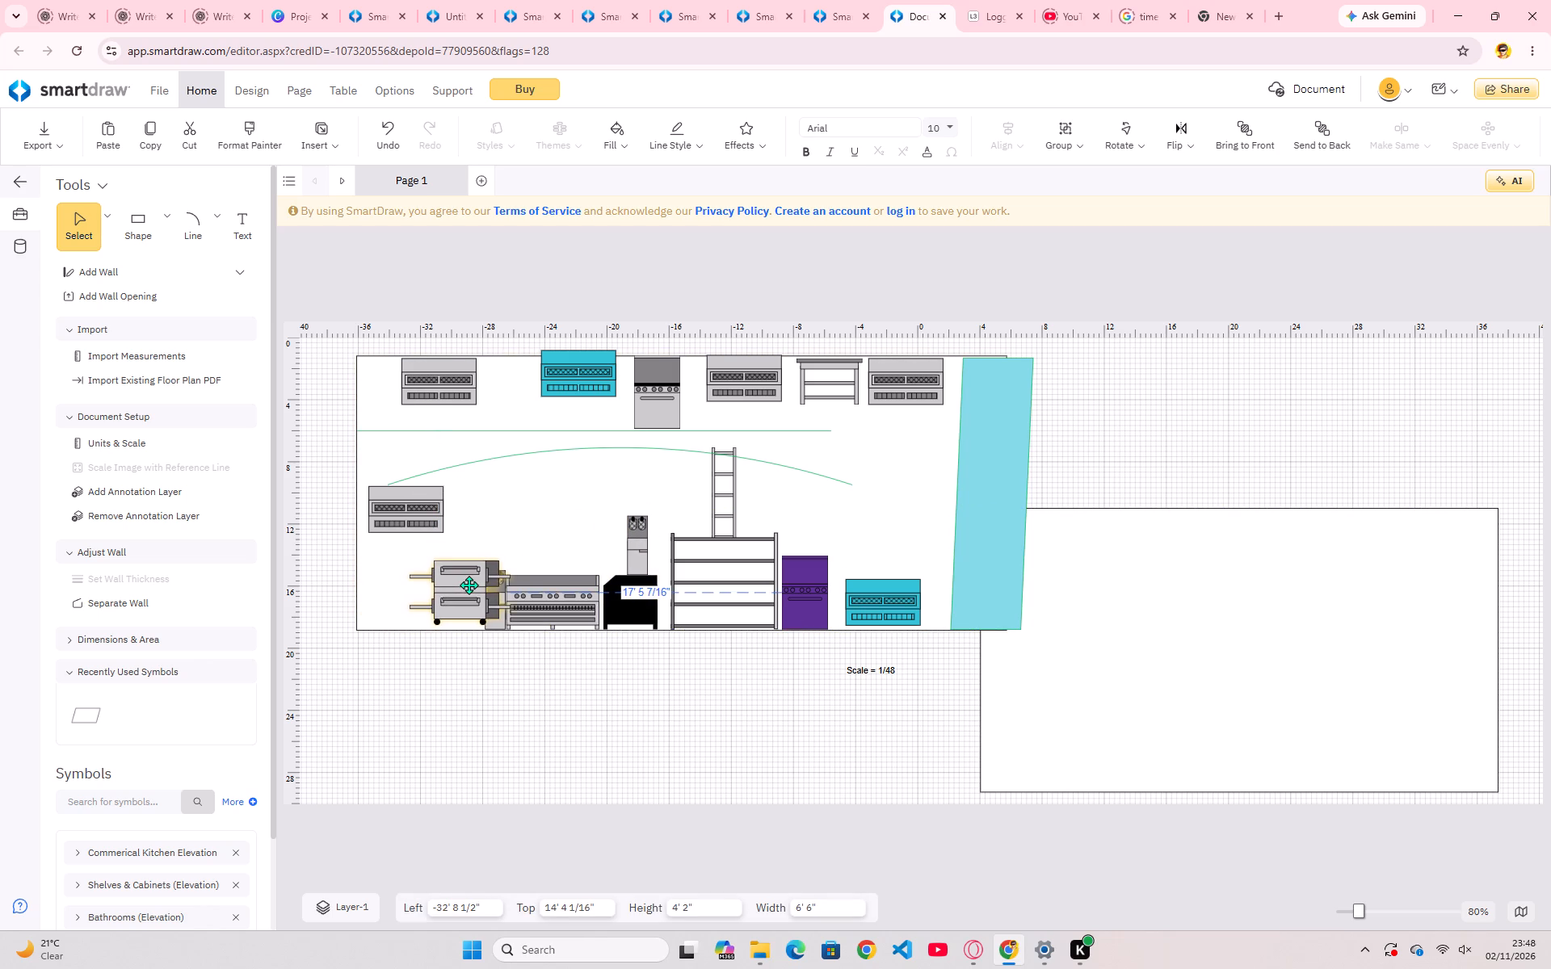
pyautogui.moveTo(469, 585); pyautogui.dragTo(443, 598)
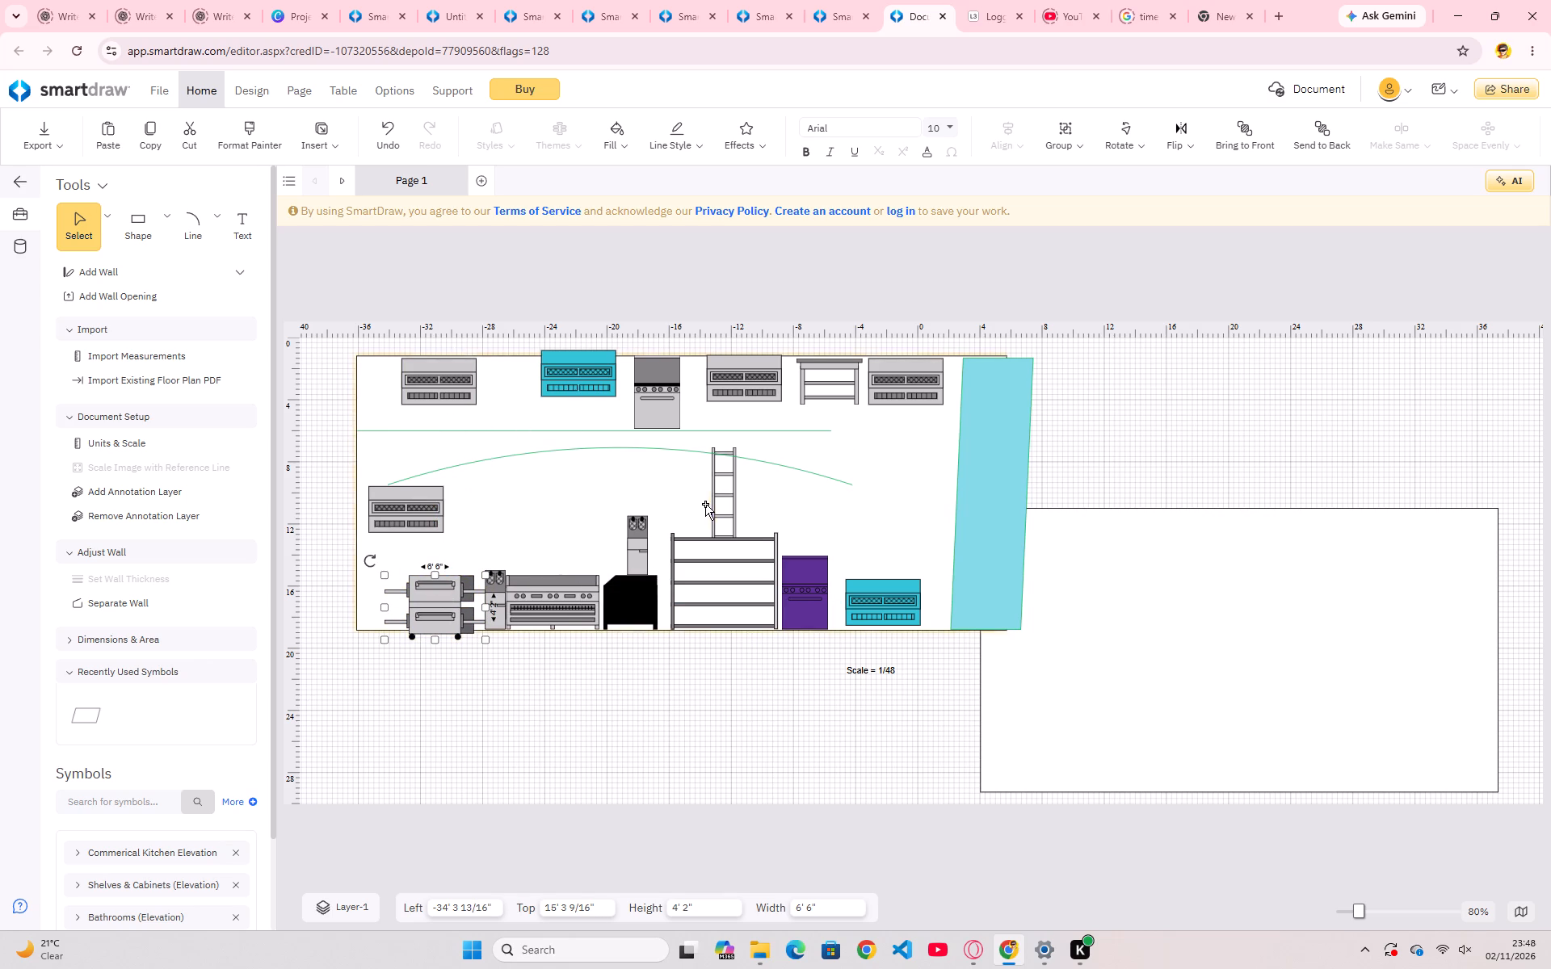
# Move the ladder from the shelving onto the top of the cyan unit on the rectangle's bottom edge.
pyautogui.moveTo(724, 497); pyautogui.dragTo(899, 526)
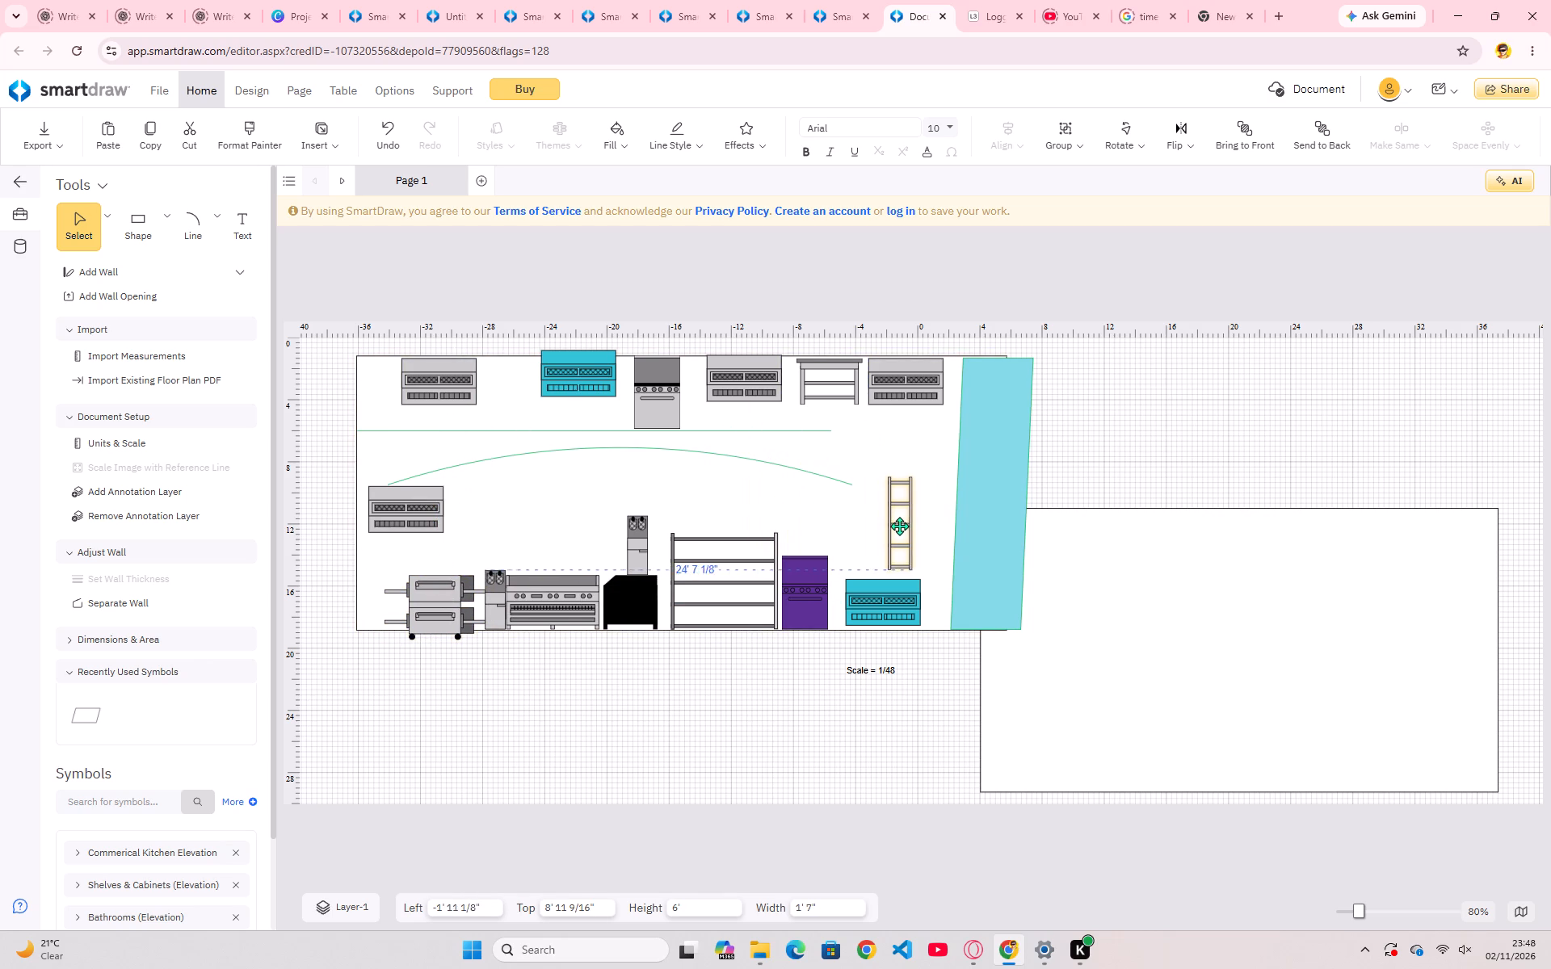
pyautogui.moveTo(899, 526); pyautogui.dragTo(893, 538)
# Move the grey unit nearest the cyan parallelogram from the rectangle's top edge down onto the top of the ladder.
pyautogui.moveTo(906, 370); pyautogui.dragTo(897, 401)
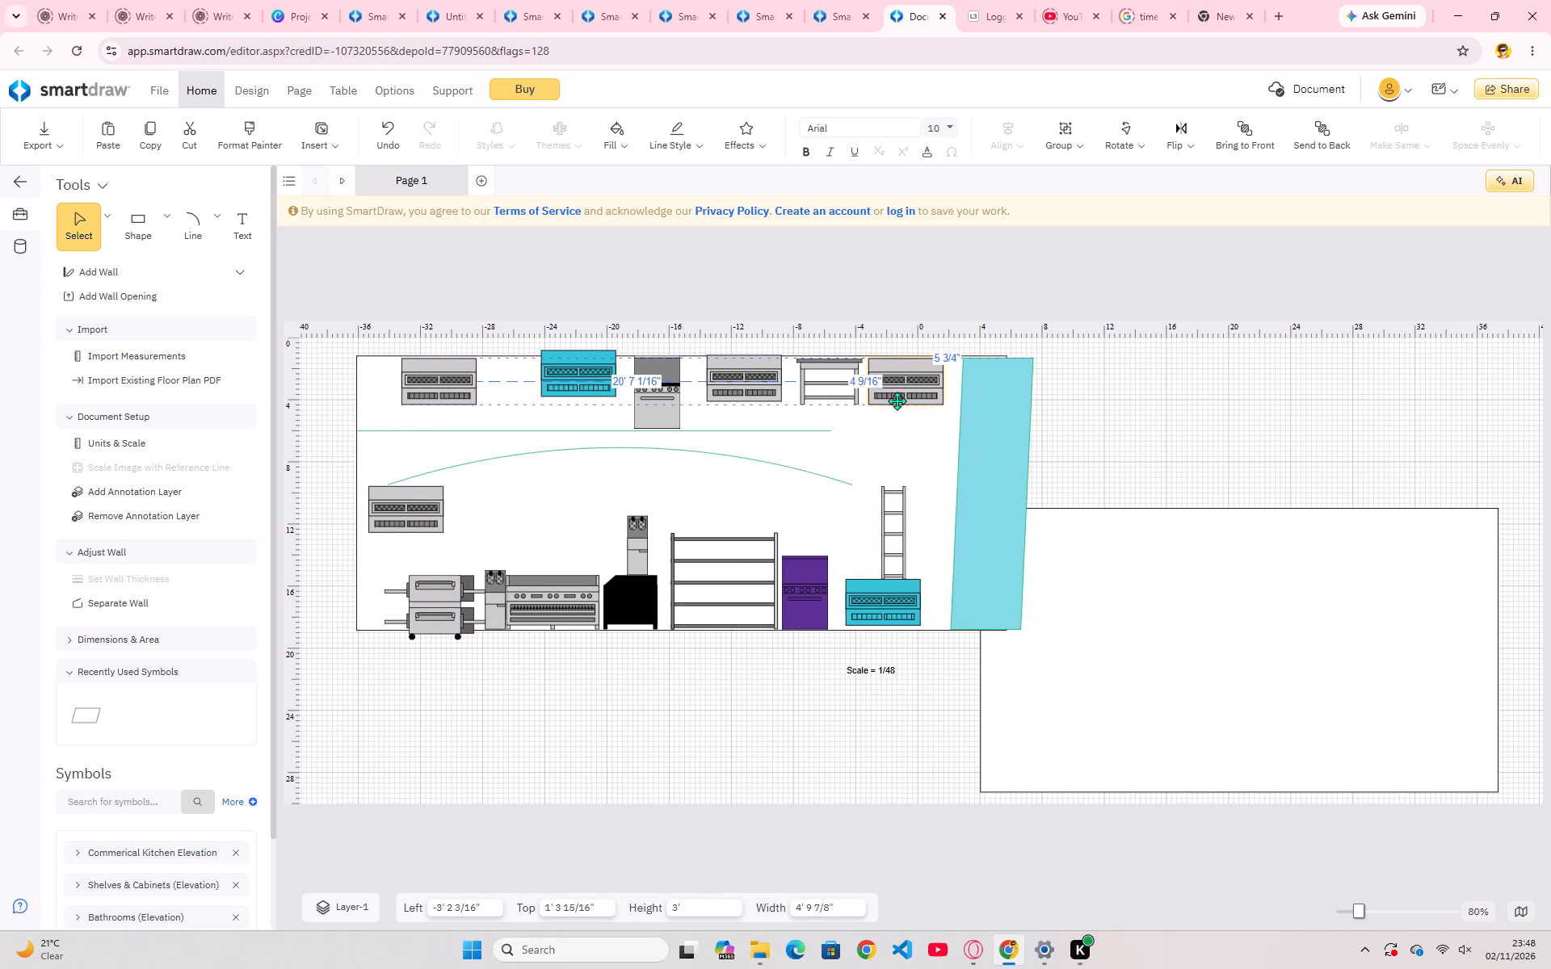
pyautogui.moveTo(897, 401); pyautogui.dragTo(897, 454)
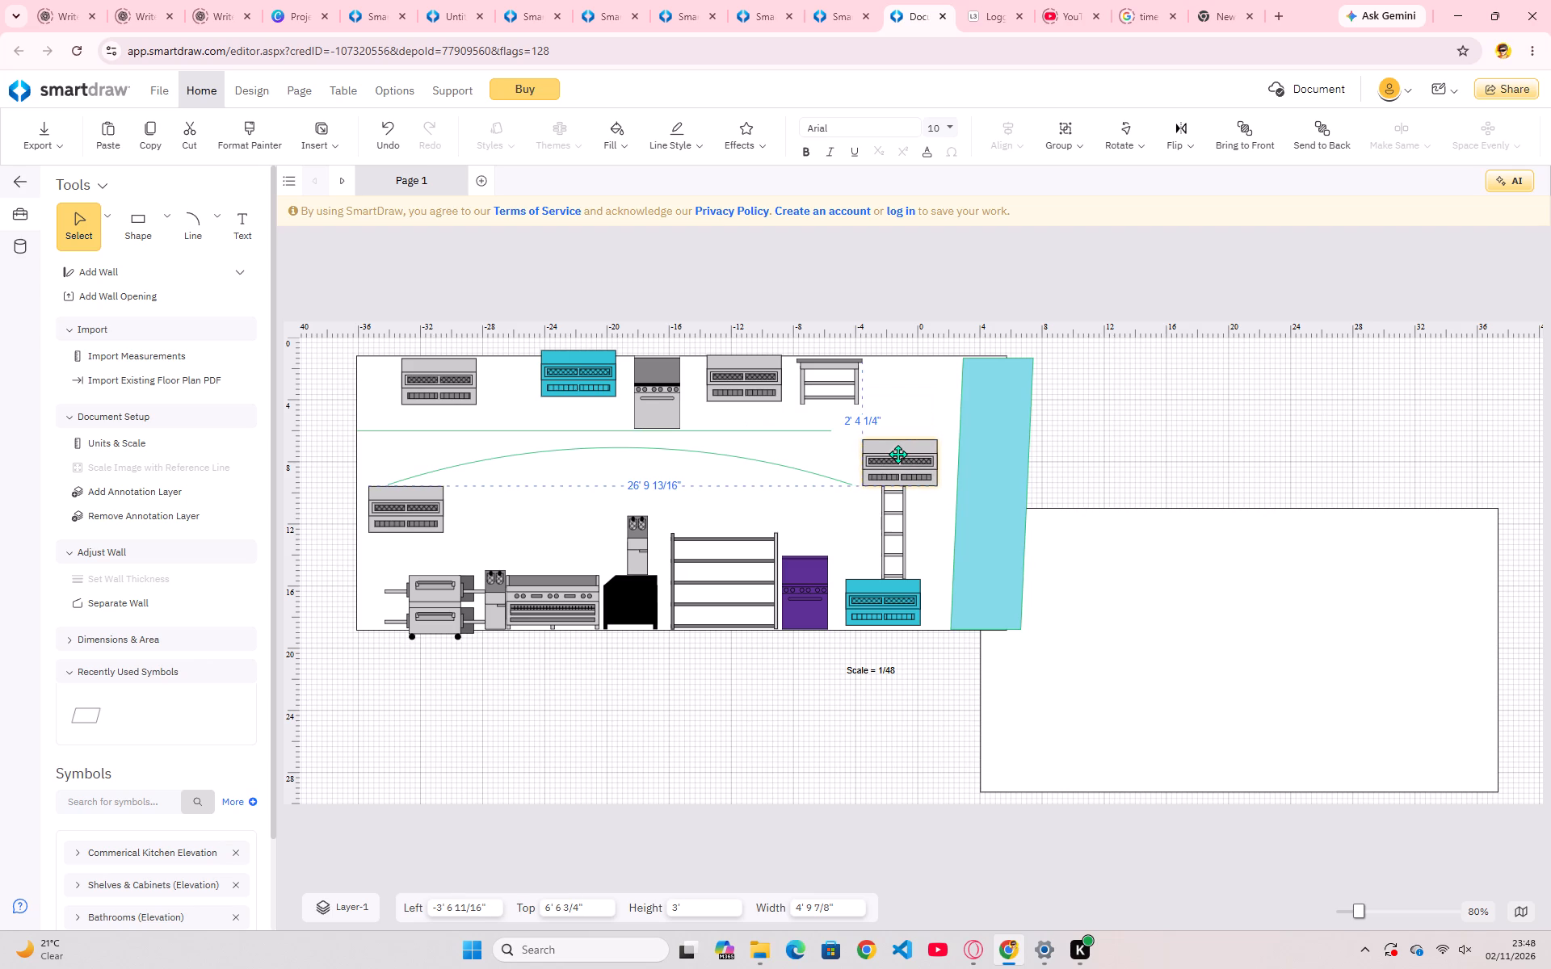
pyautogui.moveTo(897, 454); pyautogui.dragTo(897, 451)
# Move the table onto the grey unit above the ladder, about -3' 8" left and 3' 10" from the page top.
pyautogui.moveTo(844, 378); pyautogui.dragTo(893, 406)
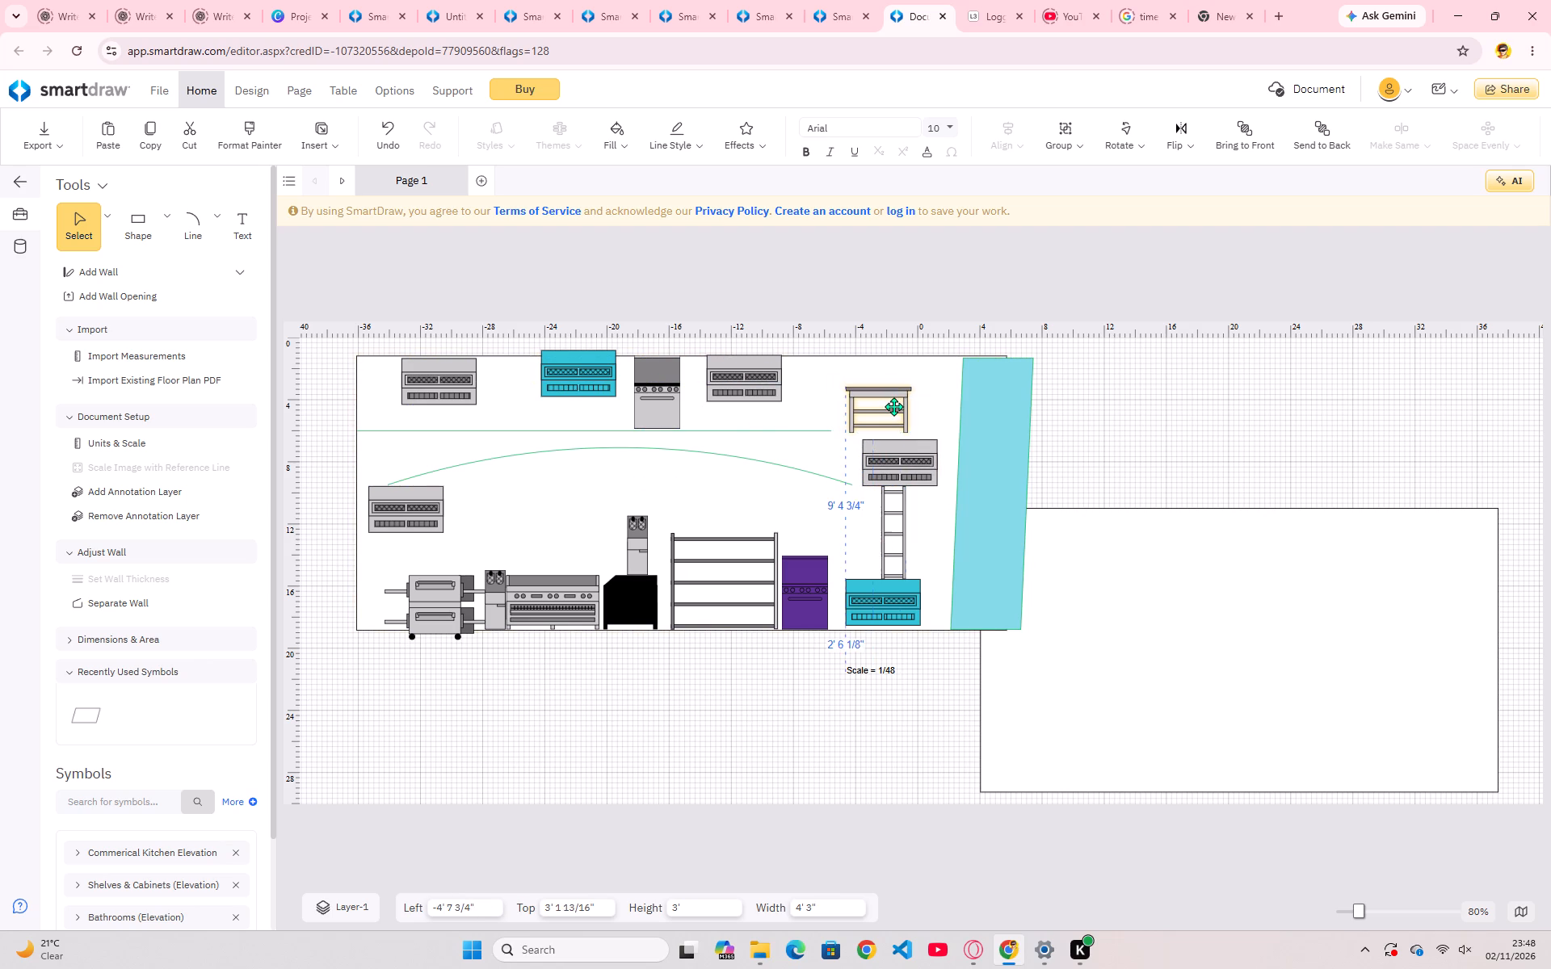
pyautogui.moveTo(893, 406); pyautogui.dragTo(917, 413)
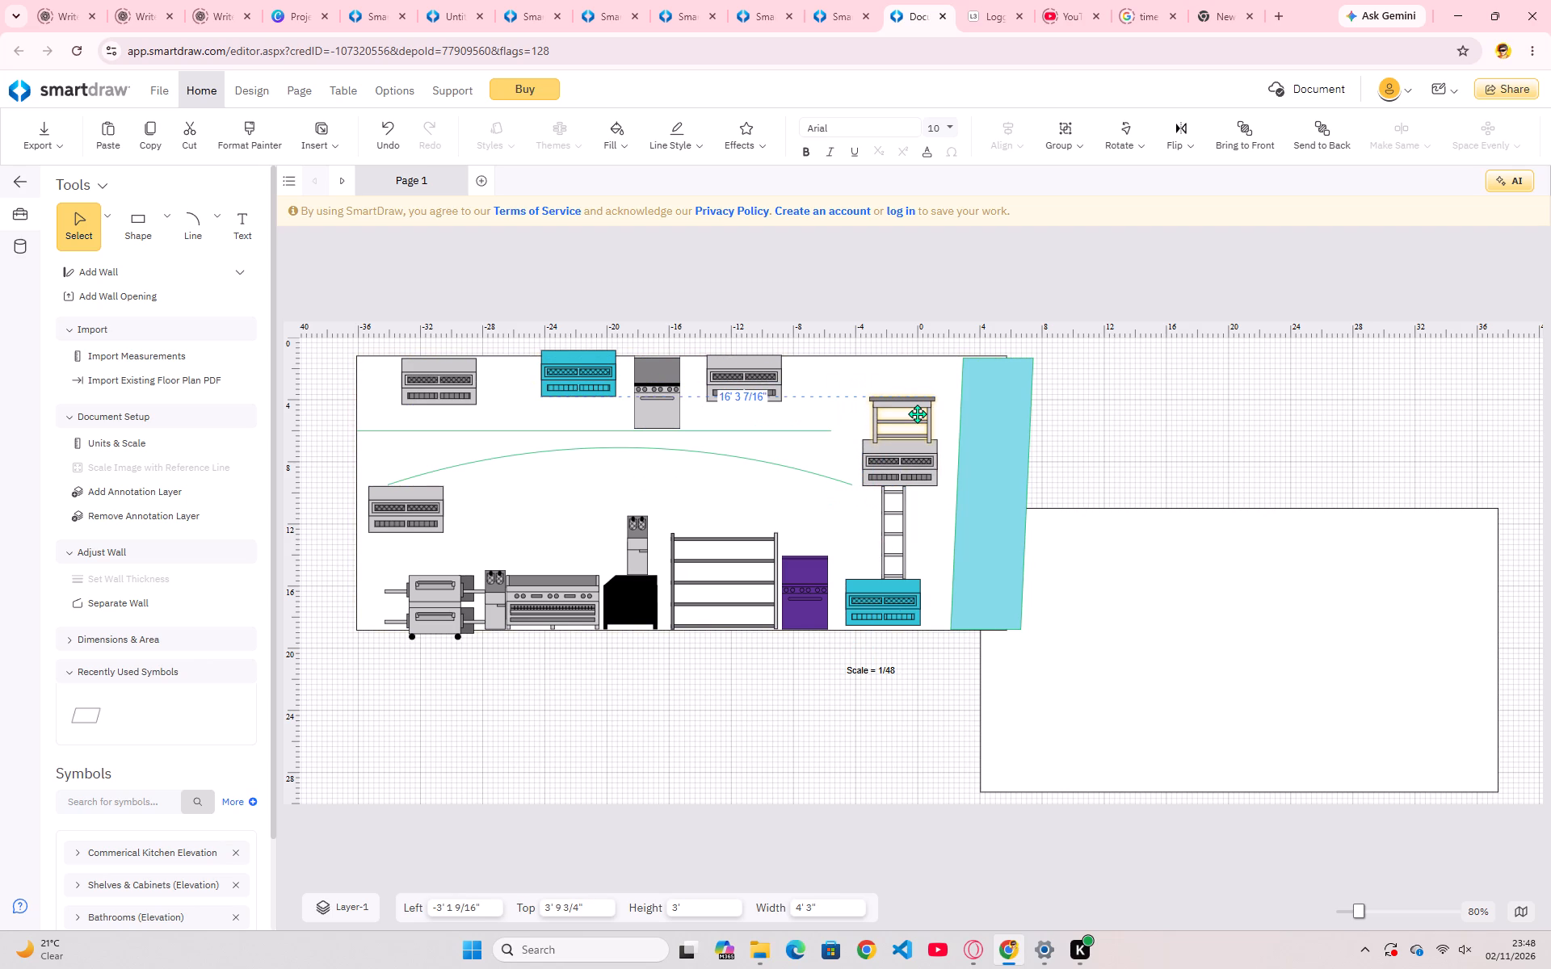
pyautogui.moveTo(917, 413); pyautogui.dragTo(907, 417)
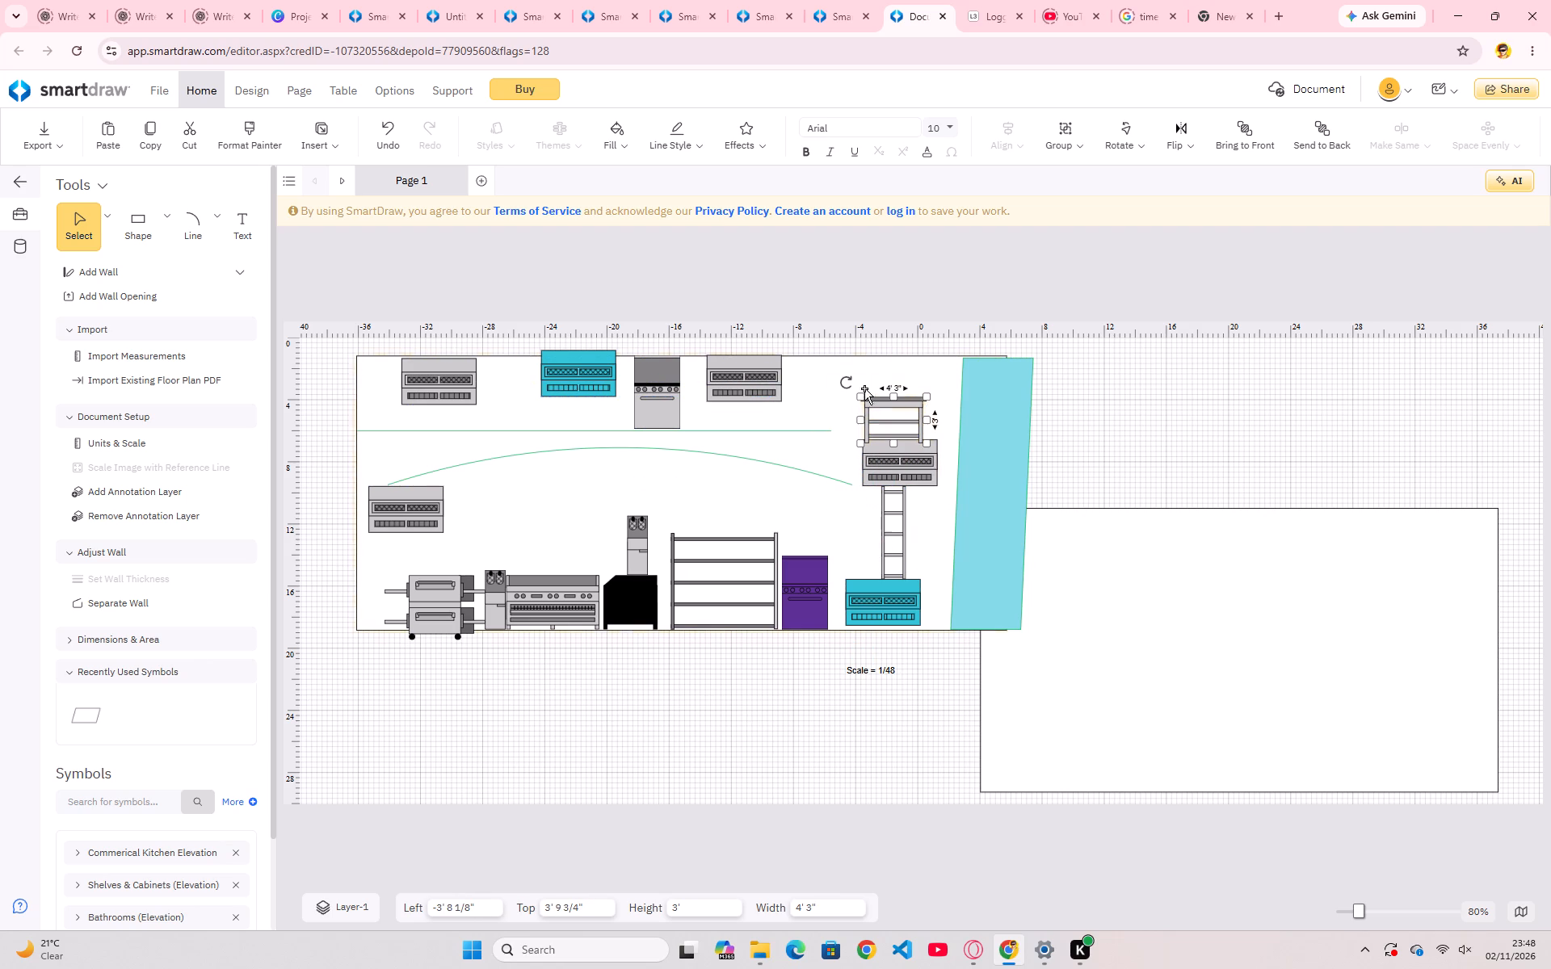
# Move the nearest grey unit on the rectangle's top edge onto the table, about -4' left and 1' 1" from the page top.
pyautogui.moveTo(730, 371); pyautogui.dragTo(856, 370)
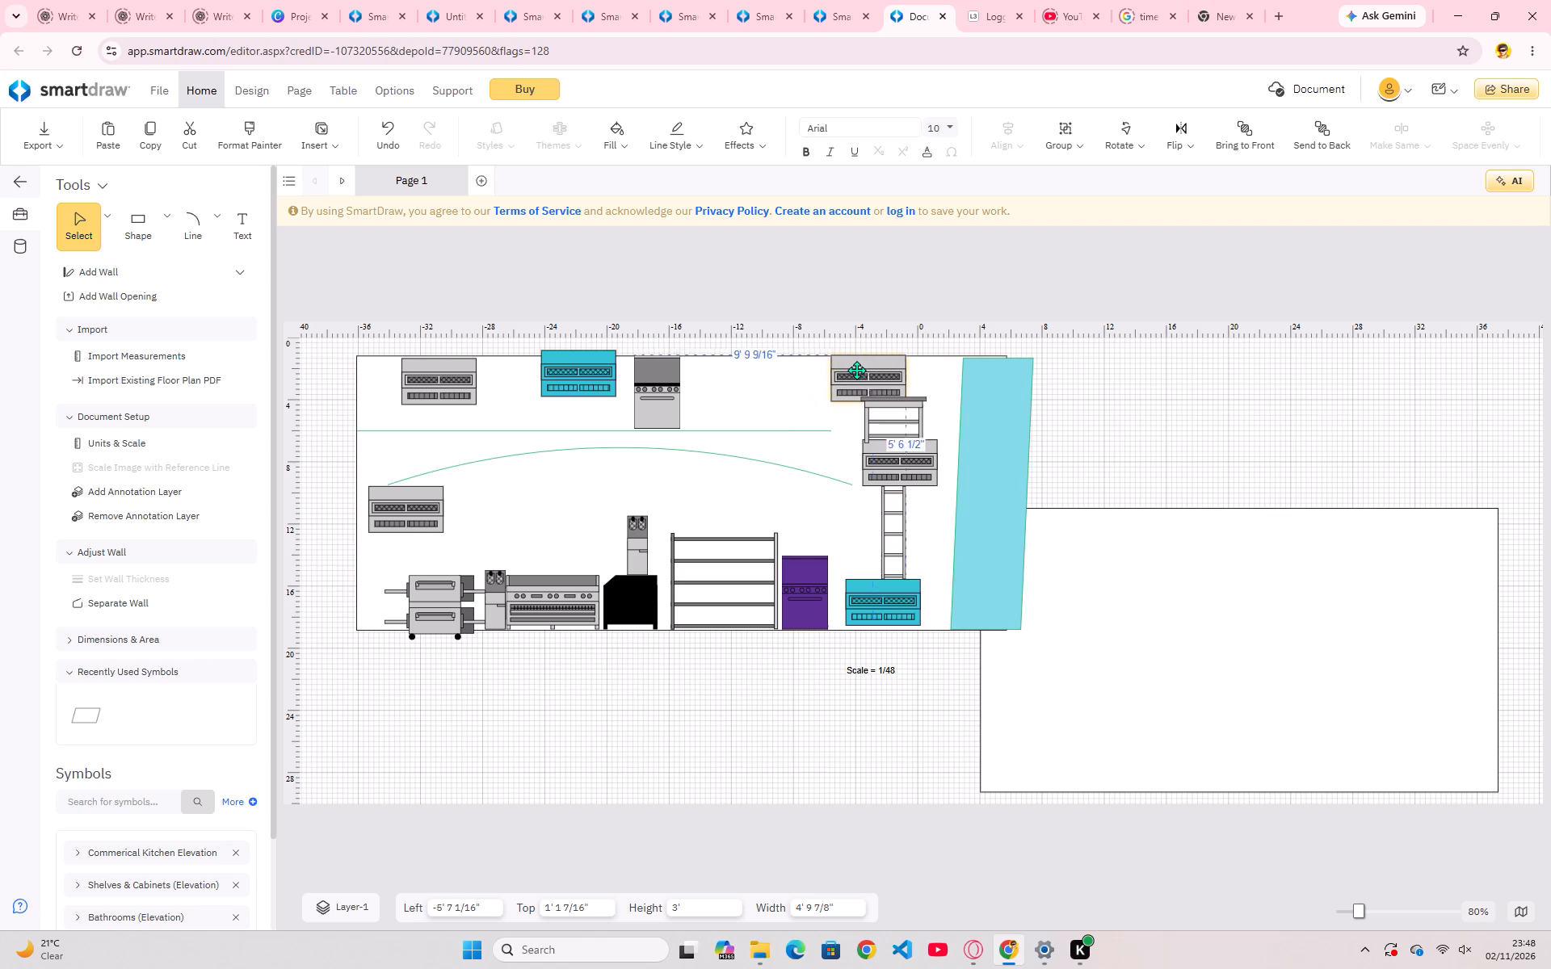
pyautogui.moveTo(856, 370); pyautogui.dragTo(883, 371)
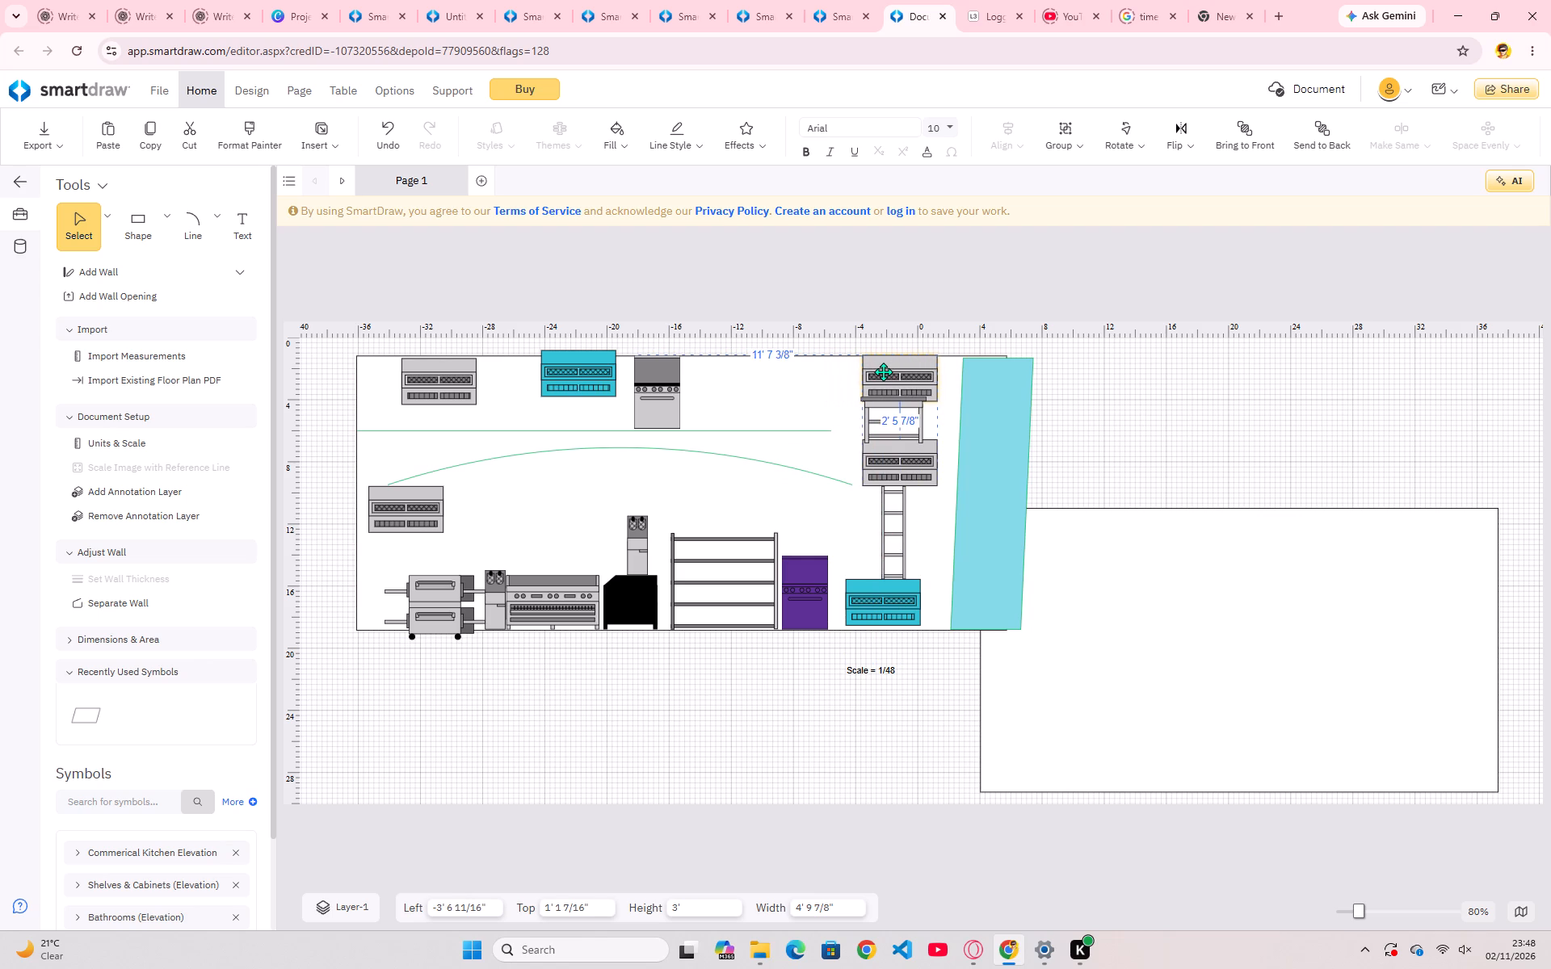
pyautogui.moveTo(883, 371); pyautogui.dragTo(879, 372)
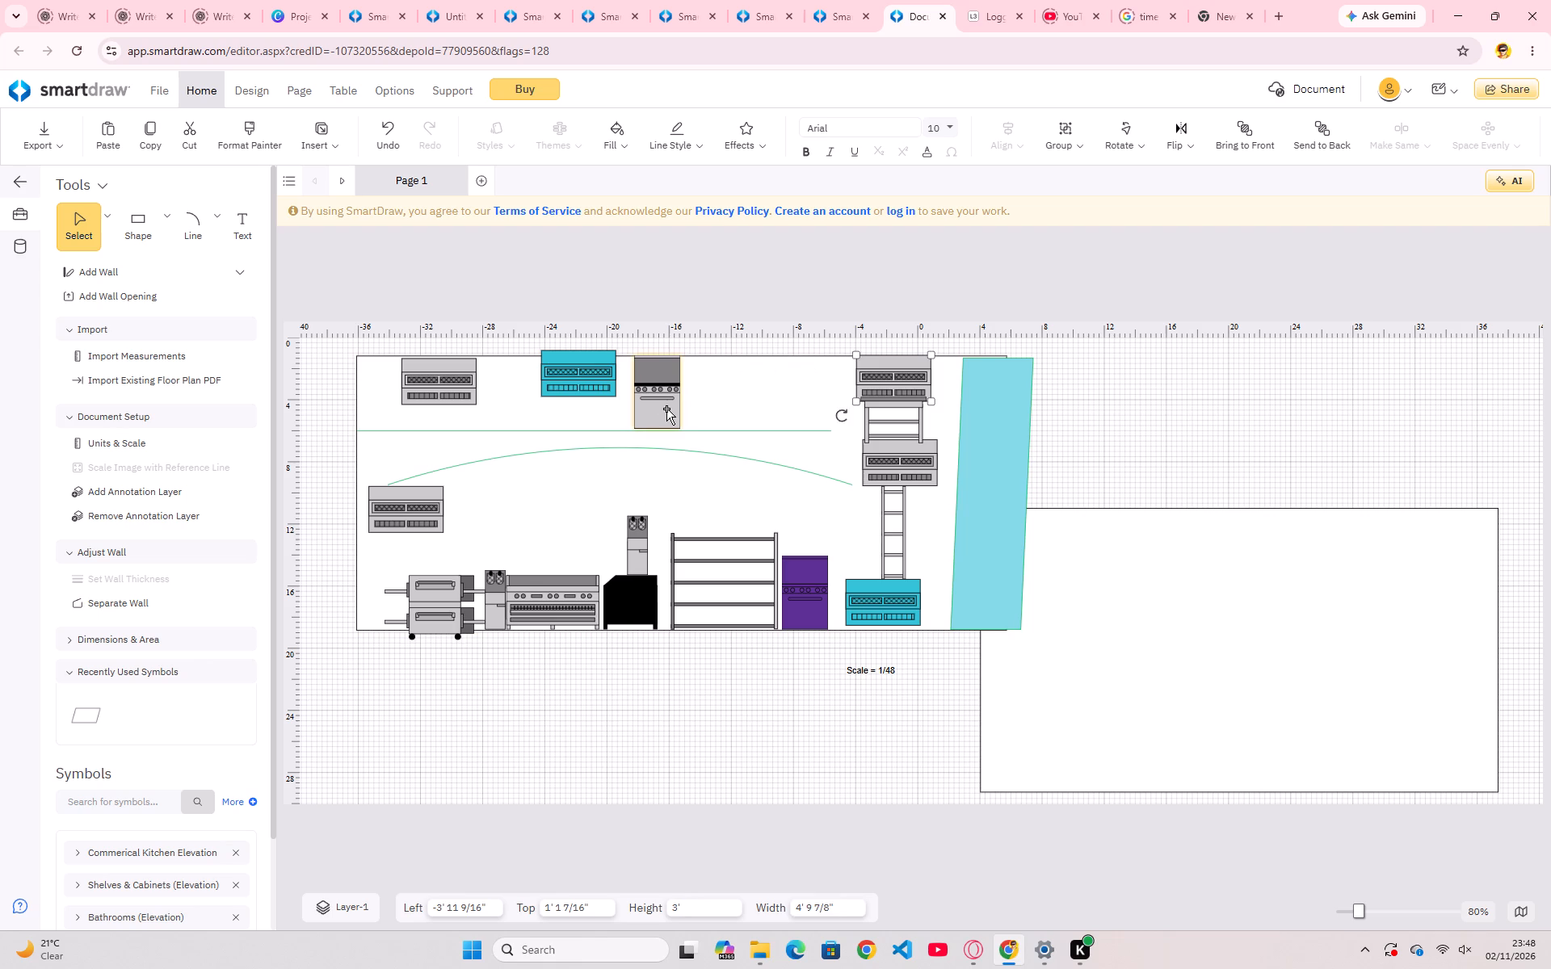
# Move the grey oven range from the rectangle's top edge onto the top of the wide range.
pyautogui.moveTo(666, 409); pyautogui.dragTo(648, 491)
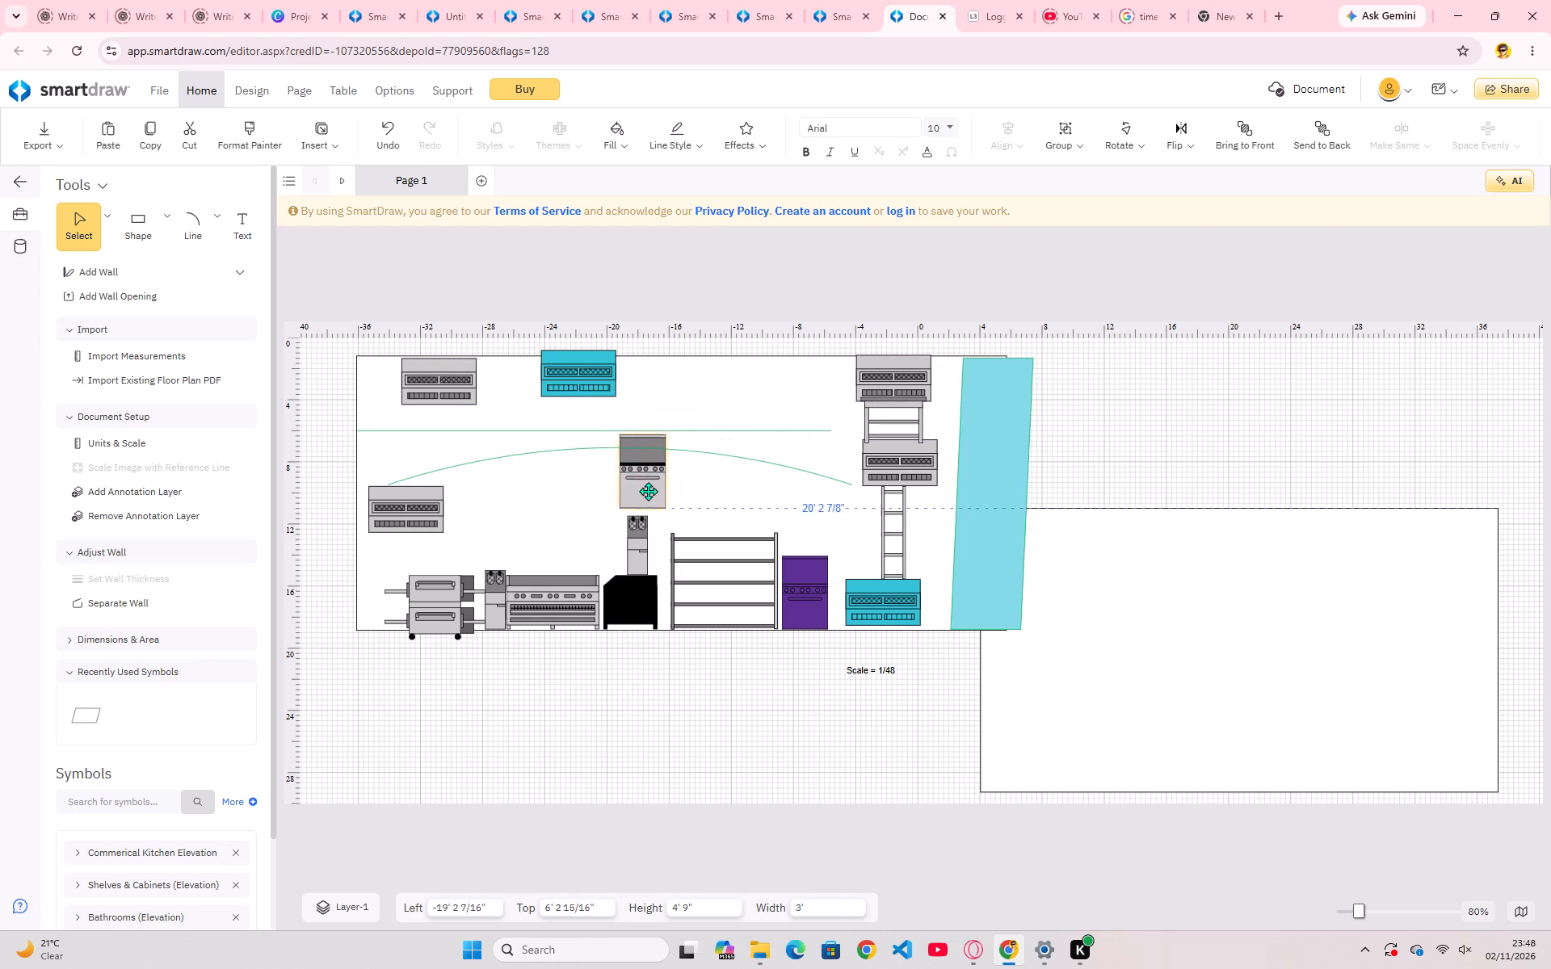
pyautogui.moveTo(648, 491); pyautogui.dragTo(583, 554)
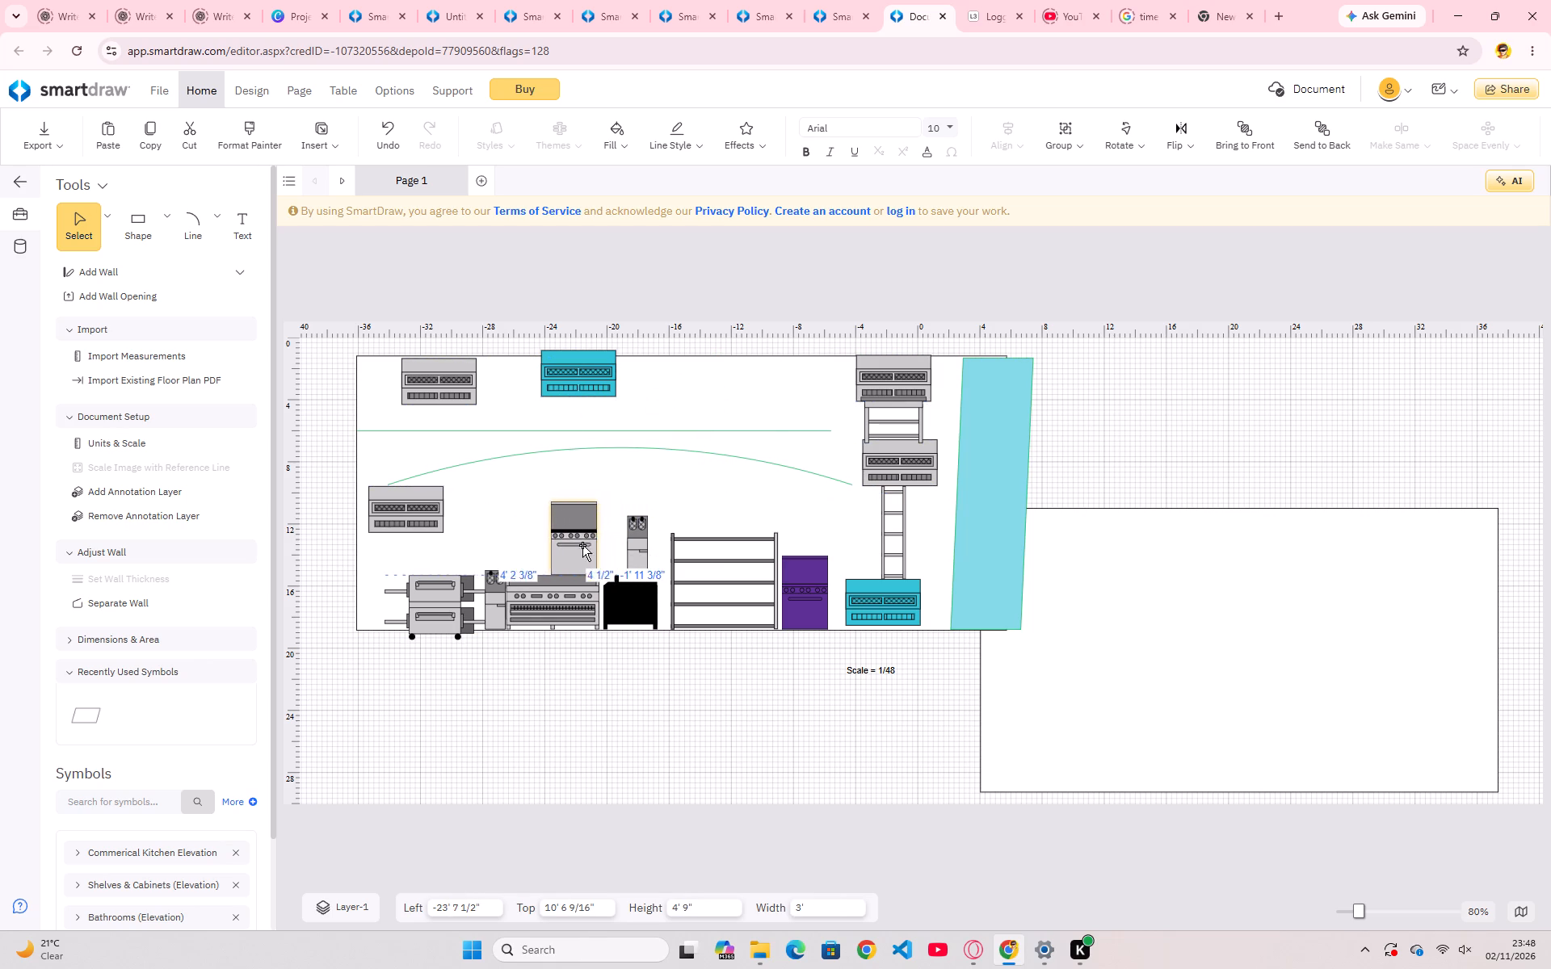
# Move the cyan unit from the rectangle's top edge to above the purple unit, about -10' 1" left and 9' 7" from the page top.
pyautogui.moveTo(592, 382); pyautogui.dragTo(766, 471)
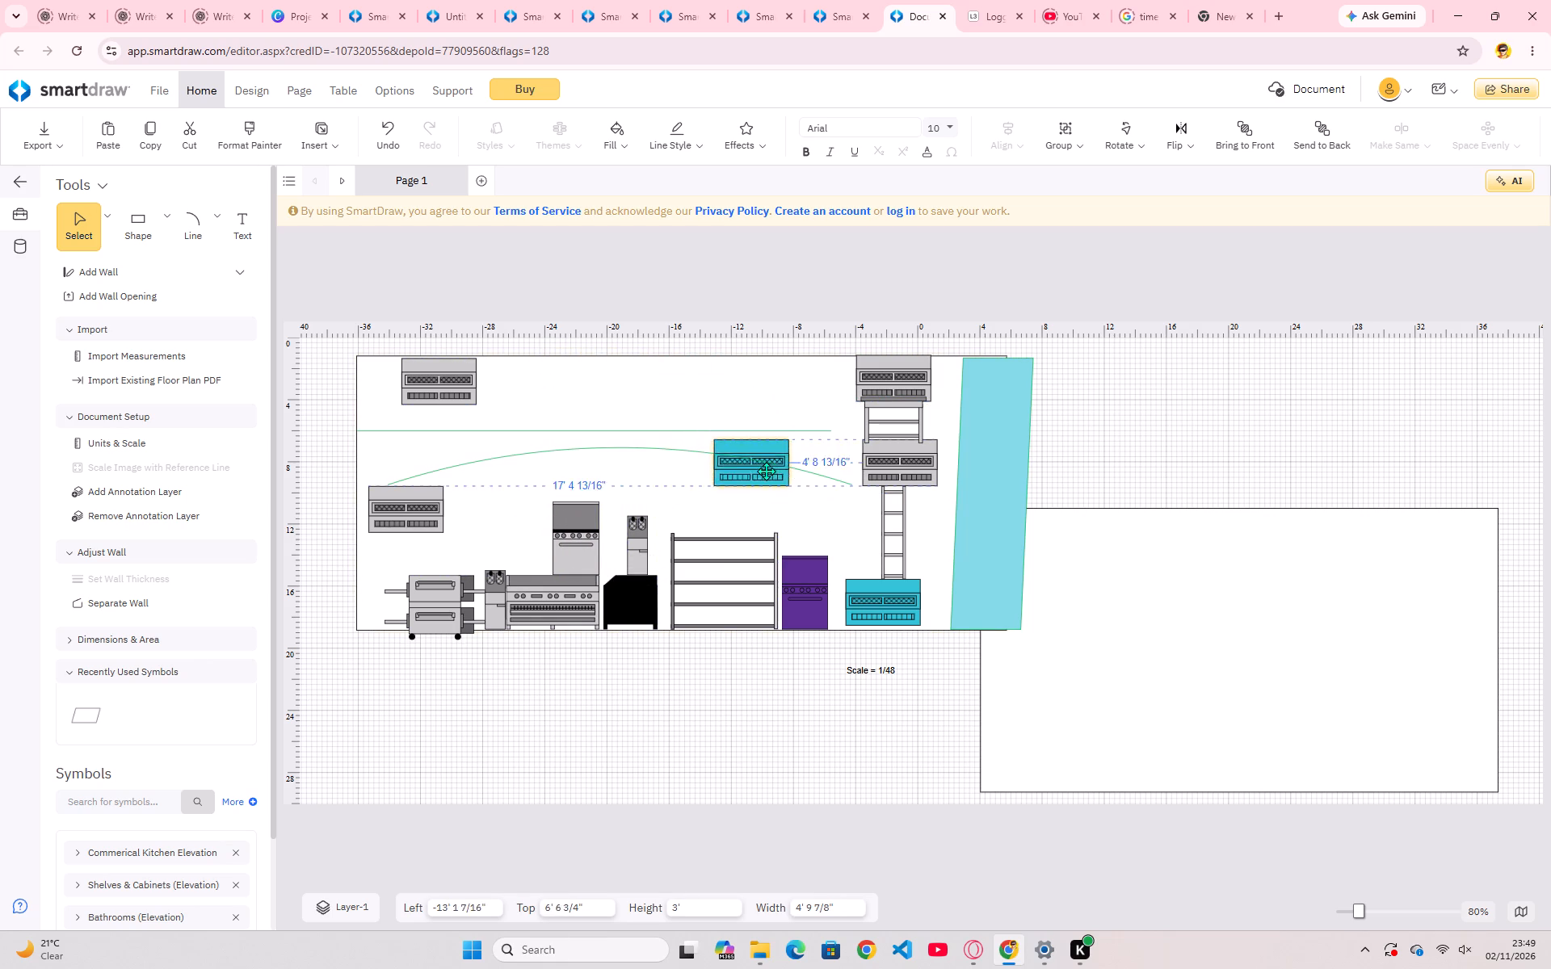
pyautogui.moveTo(766, 471); pyautogui.dragTo(822, 514)
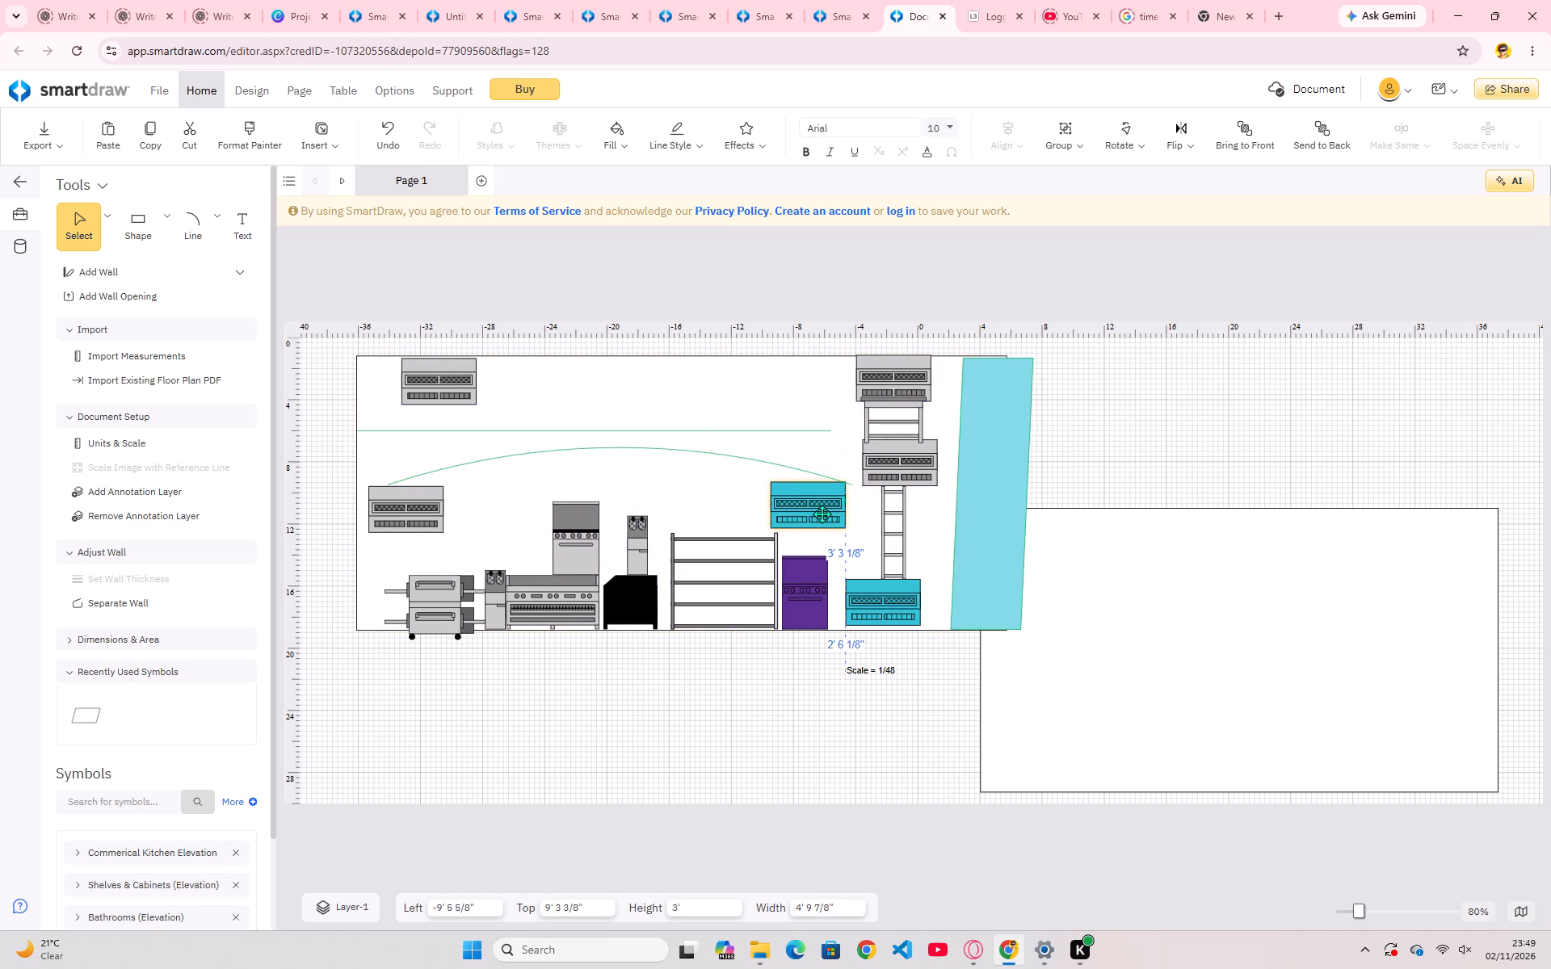
pyautogui.moveTo(822, 514); pyautogui.dragTo(813, 518)
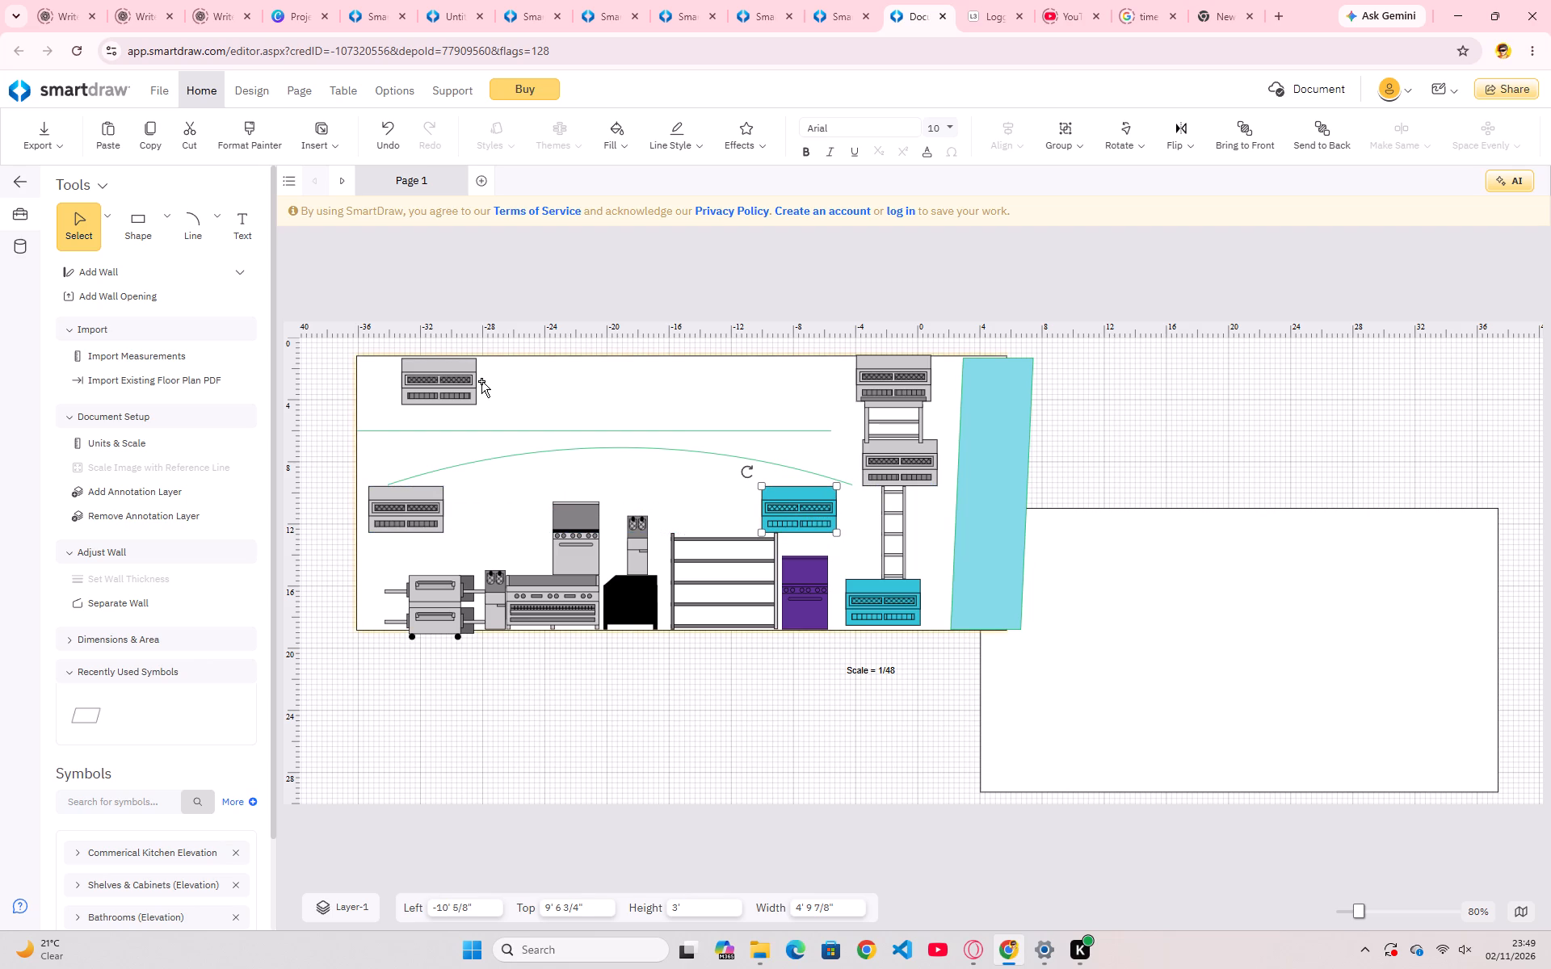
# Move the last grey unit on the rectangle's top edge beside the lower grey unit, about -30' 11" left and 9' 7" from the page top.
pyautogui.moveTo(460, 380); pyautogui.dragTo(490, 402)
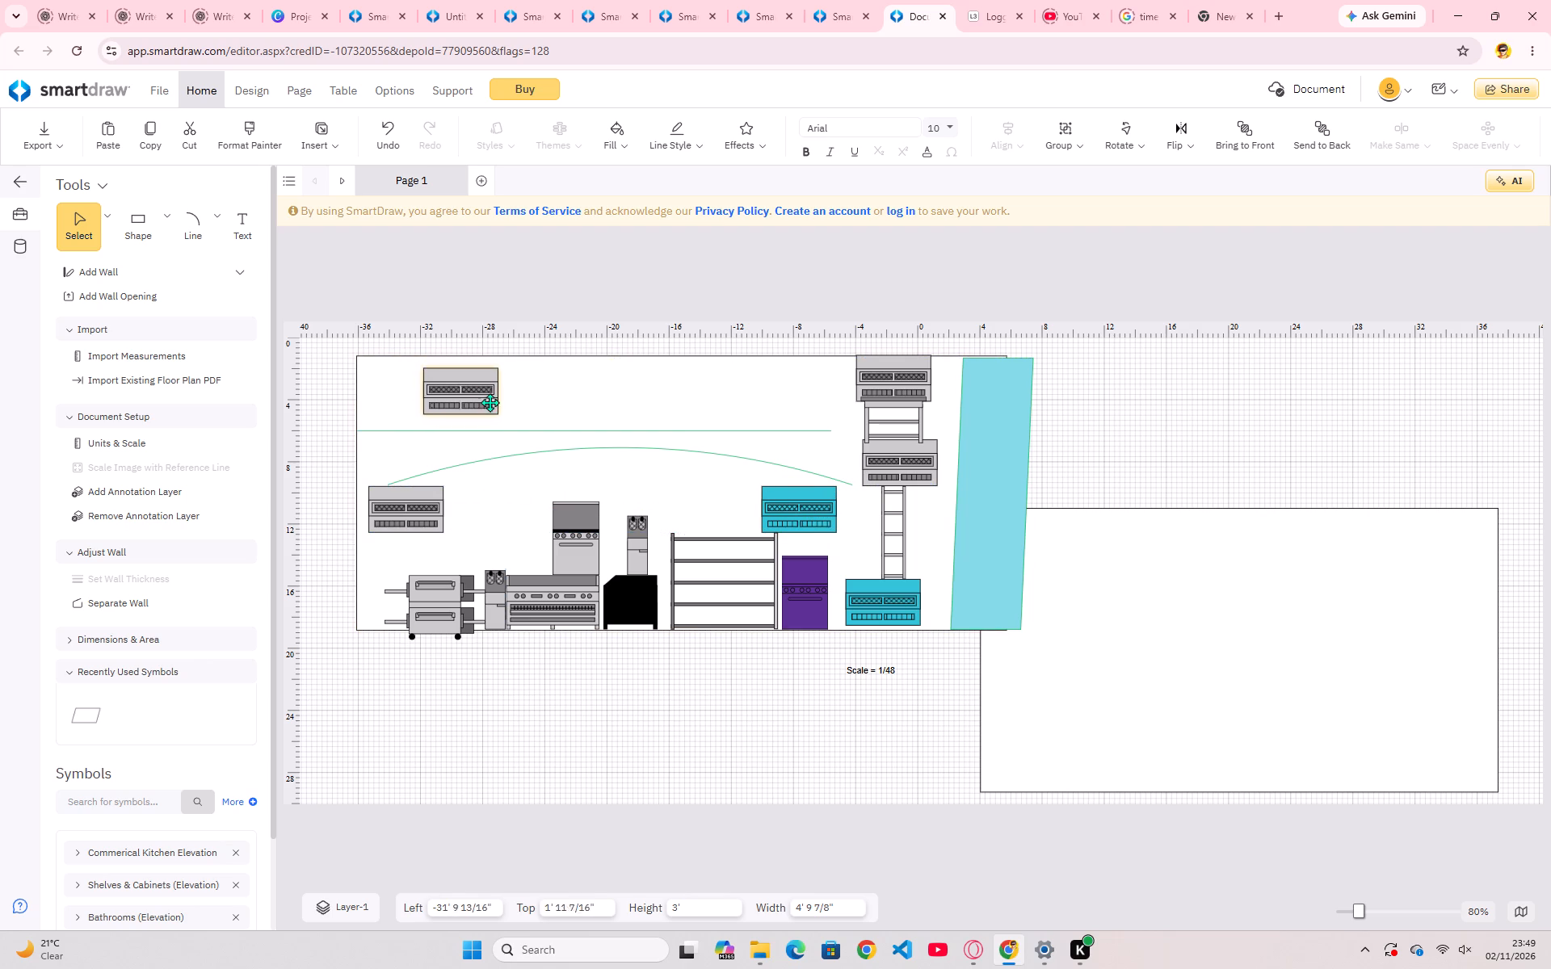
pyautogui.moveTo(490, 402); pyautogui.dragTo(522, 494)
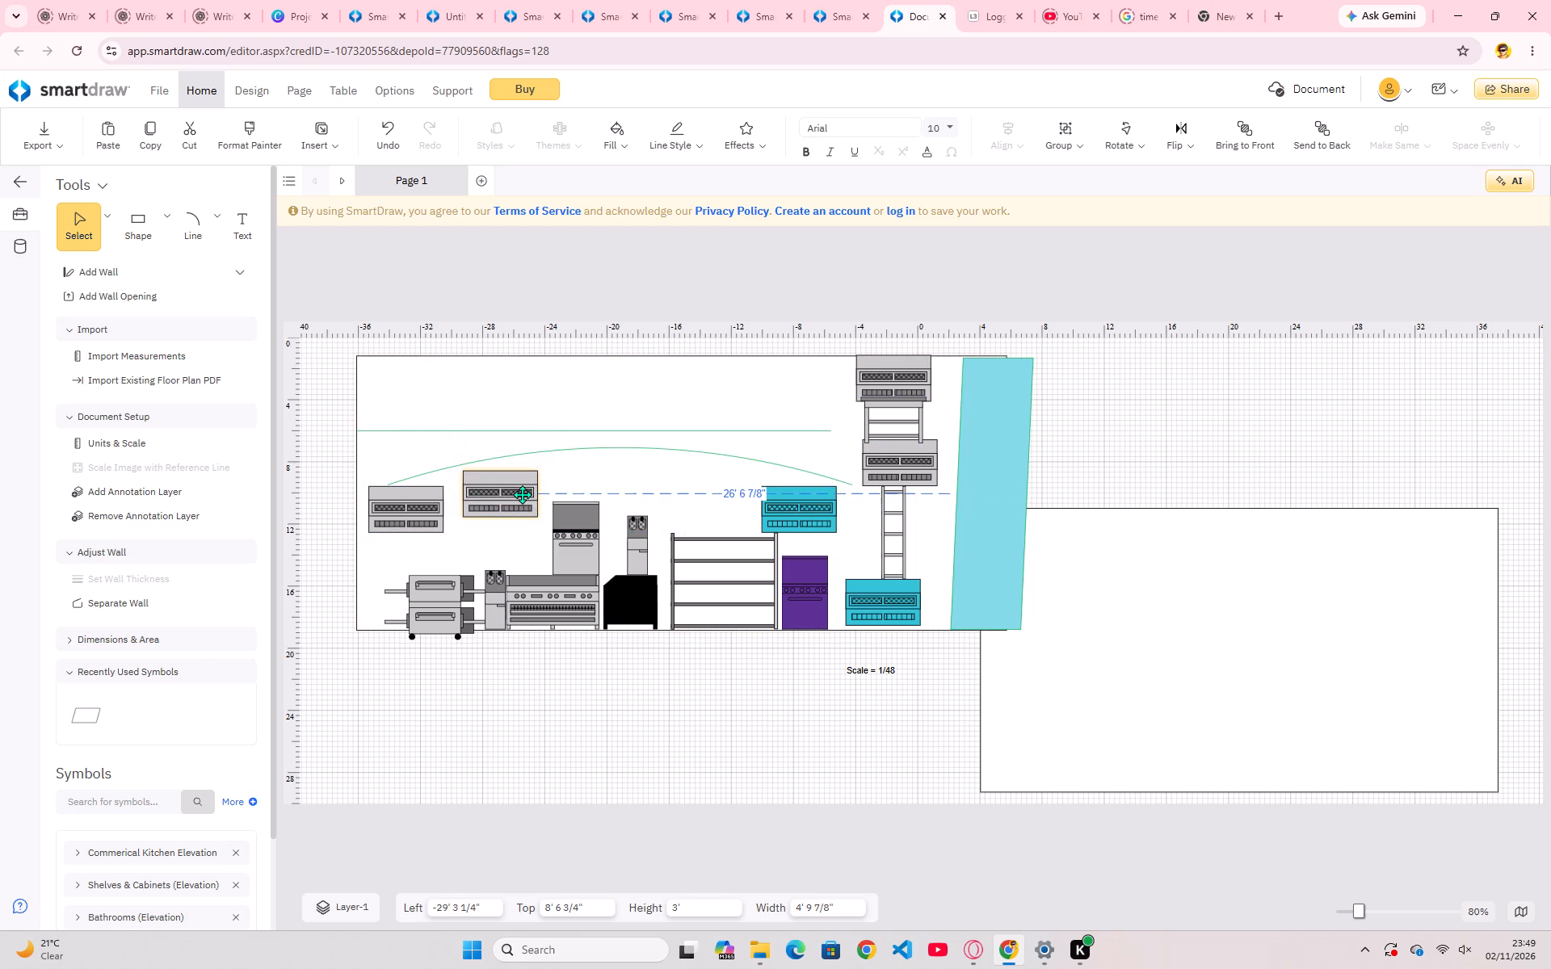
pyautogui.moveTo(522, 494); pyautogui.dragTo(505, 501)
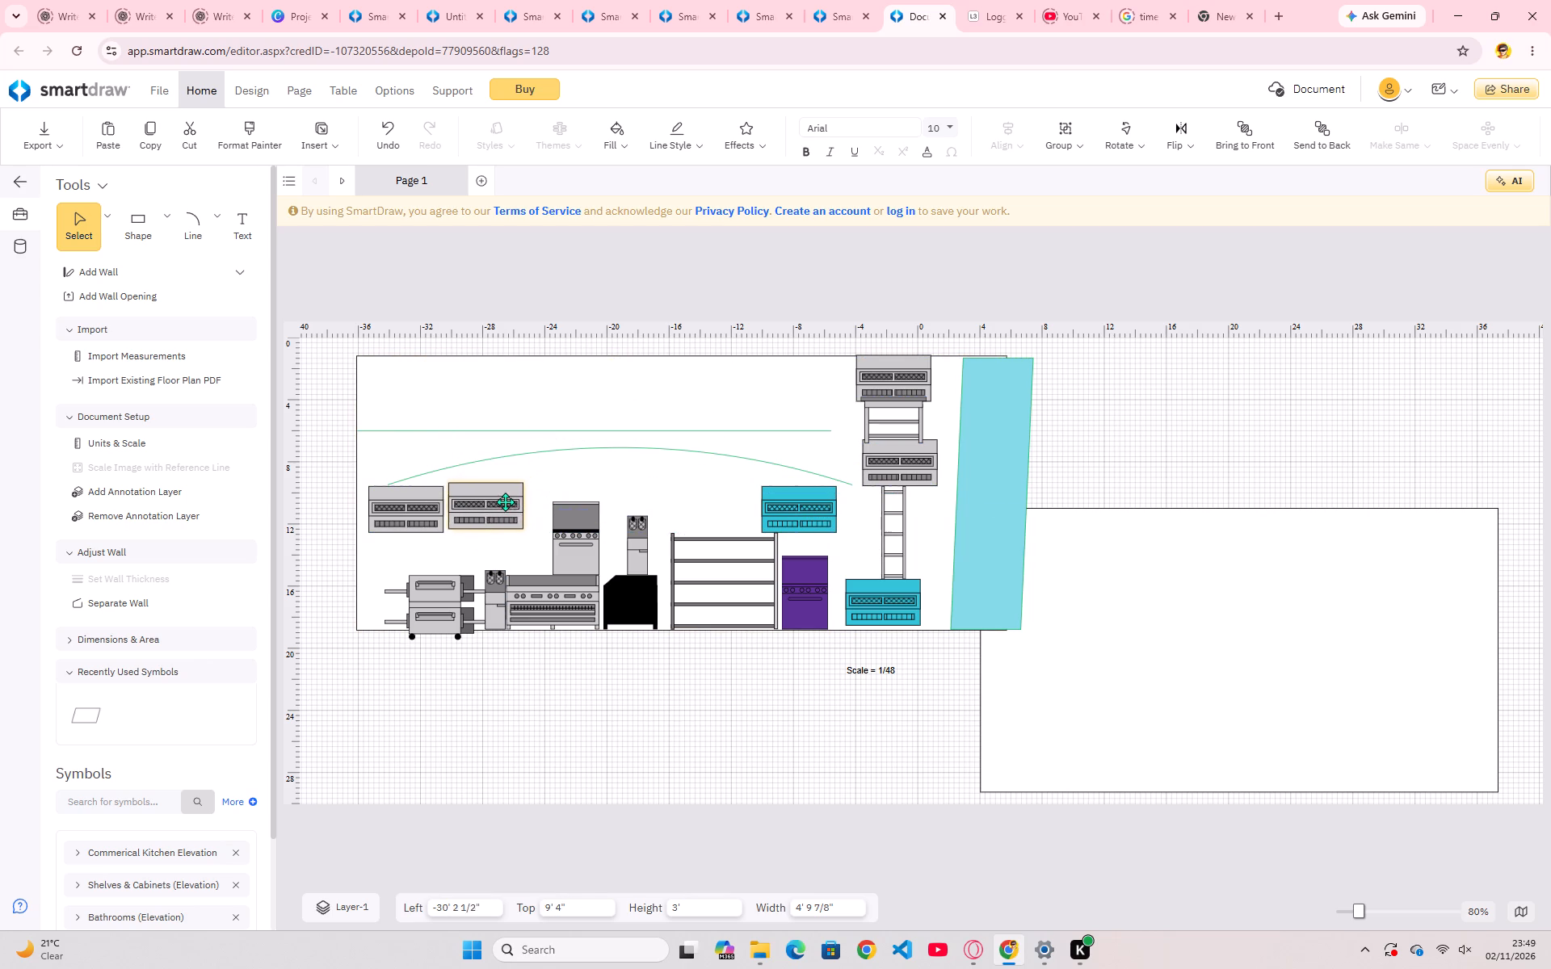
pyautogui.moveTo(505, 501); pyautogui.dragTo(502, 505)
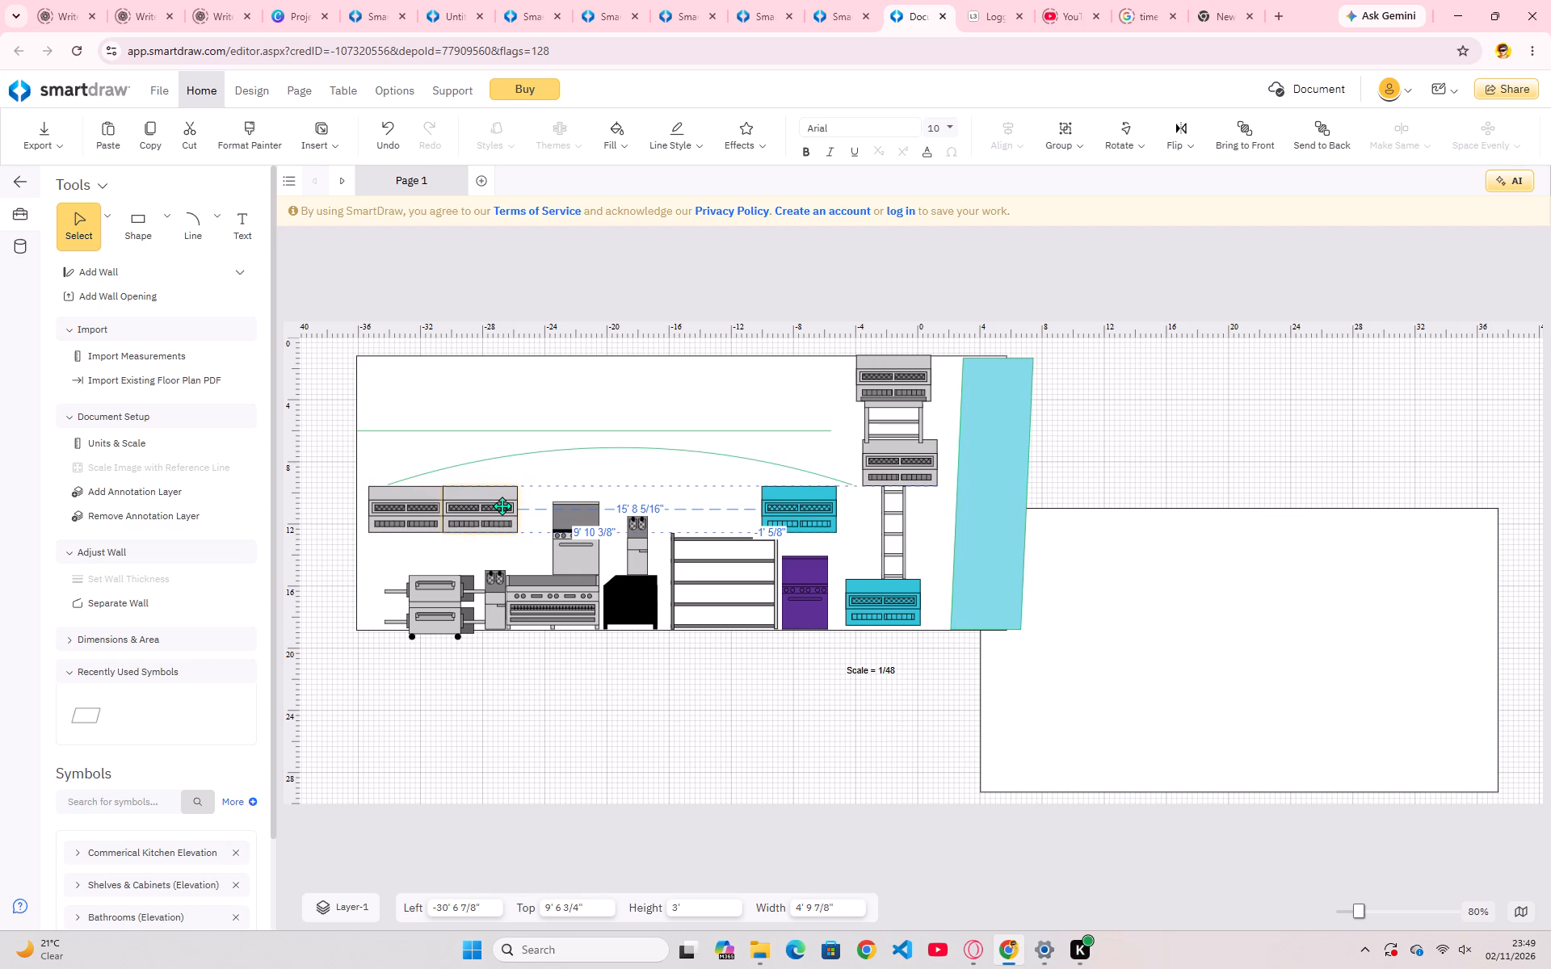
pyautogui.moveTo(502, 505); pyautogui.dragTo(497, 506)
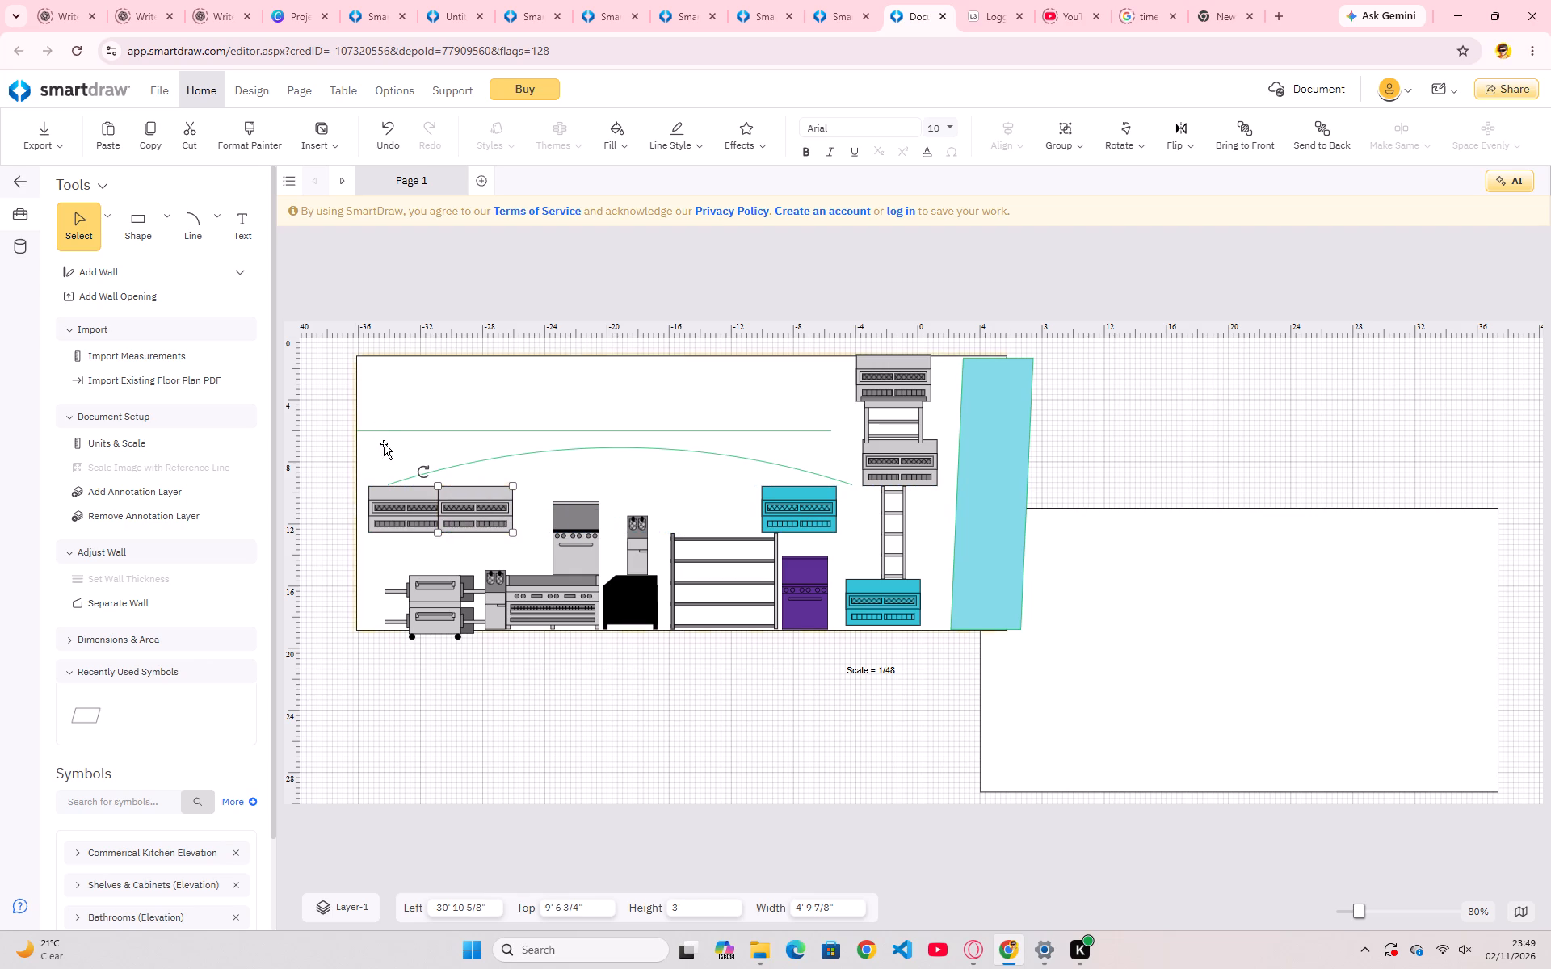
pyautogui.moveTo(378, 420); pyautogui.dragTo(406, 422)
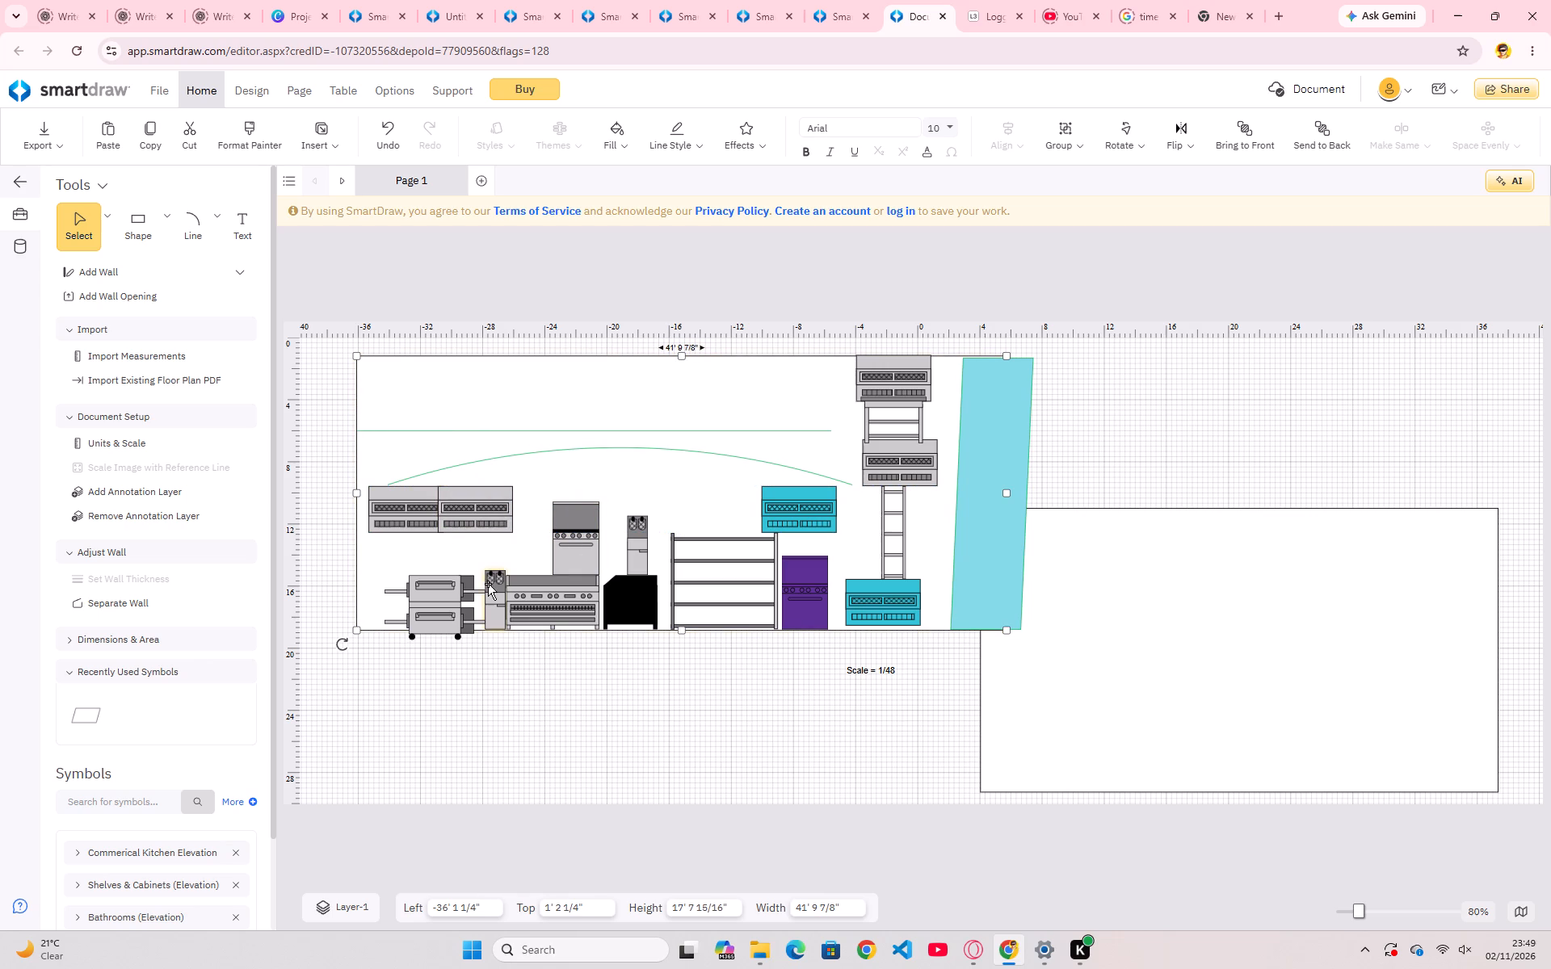
# Move the double-deck oven onto the top of the shelving, about -17' 7" left and 8' 5" from the page top.
pyautogui.moveTo(448, 592); pyautogui.dragTo(539, 536)
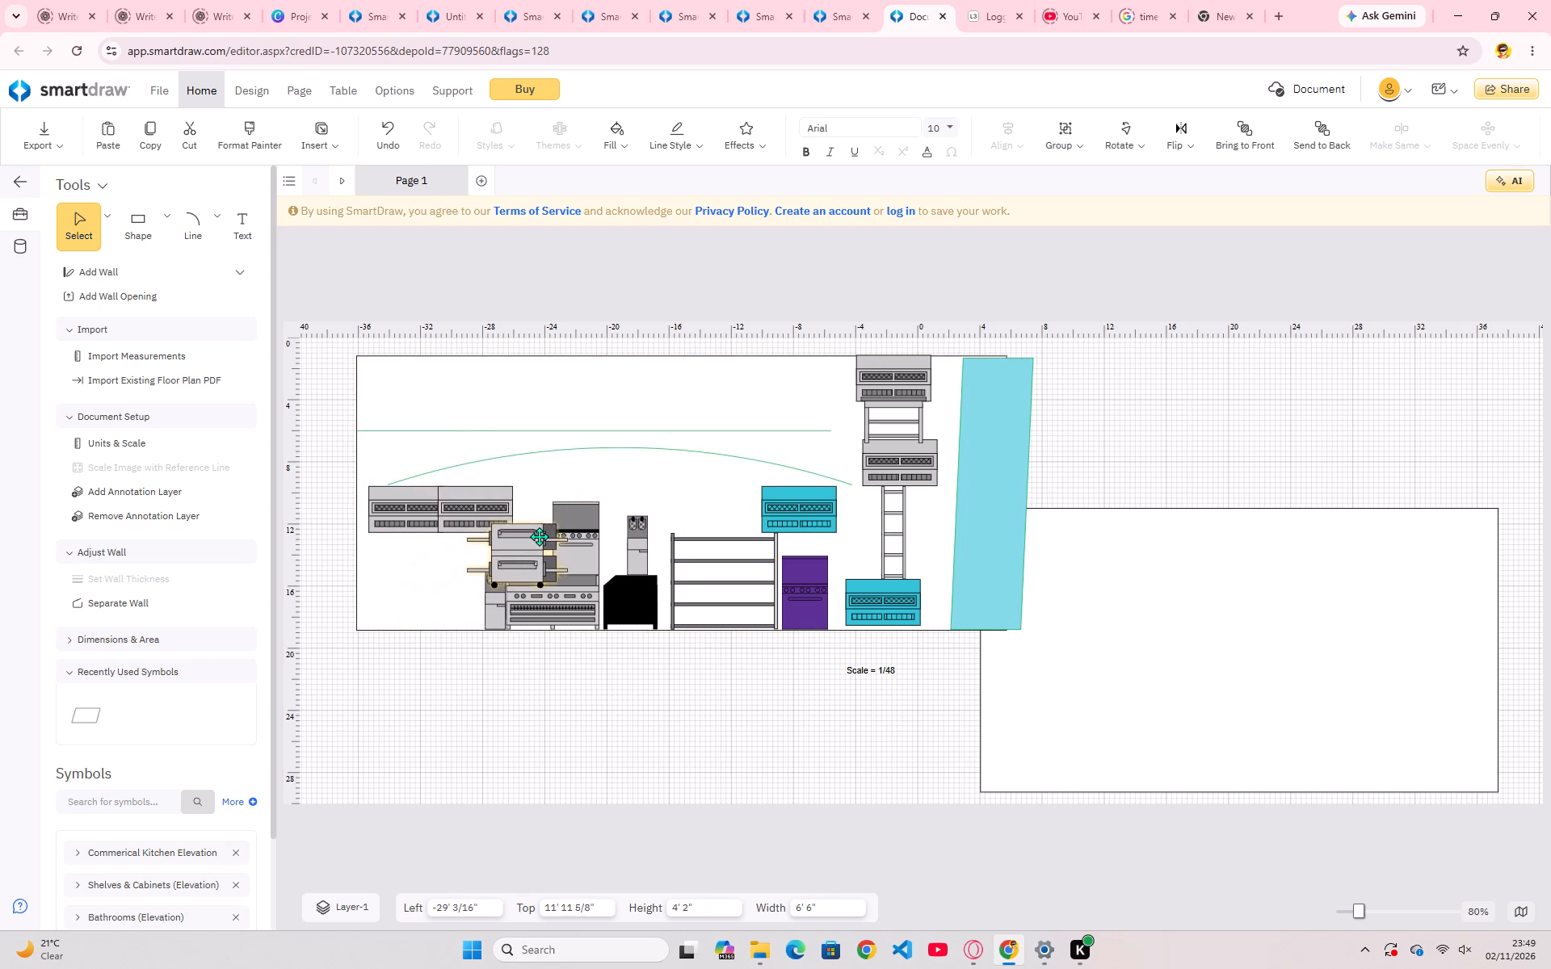
pyautogui.moveTo(539, 536); pyautogui.dragTo(718, 483)
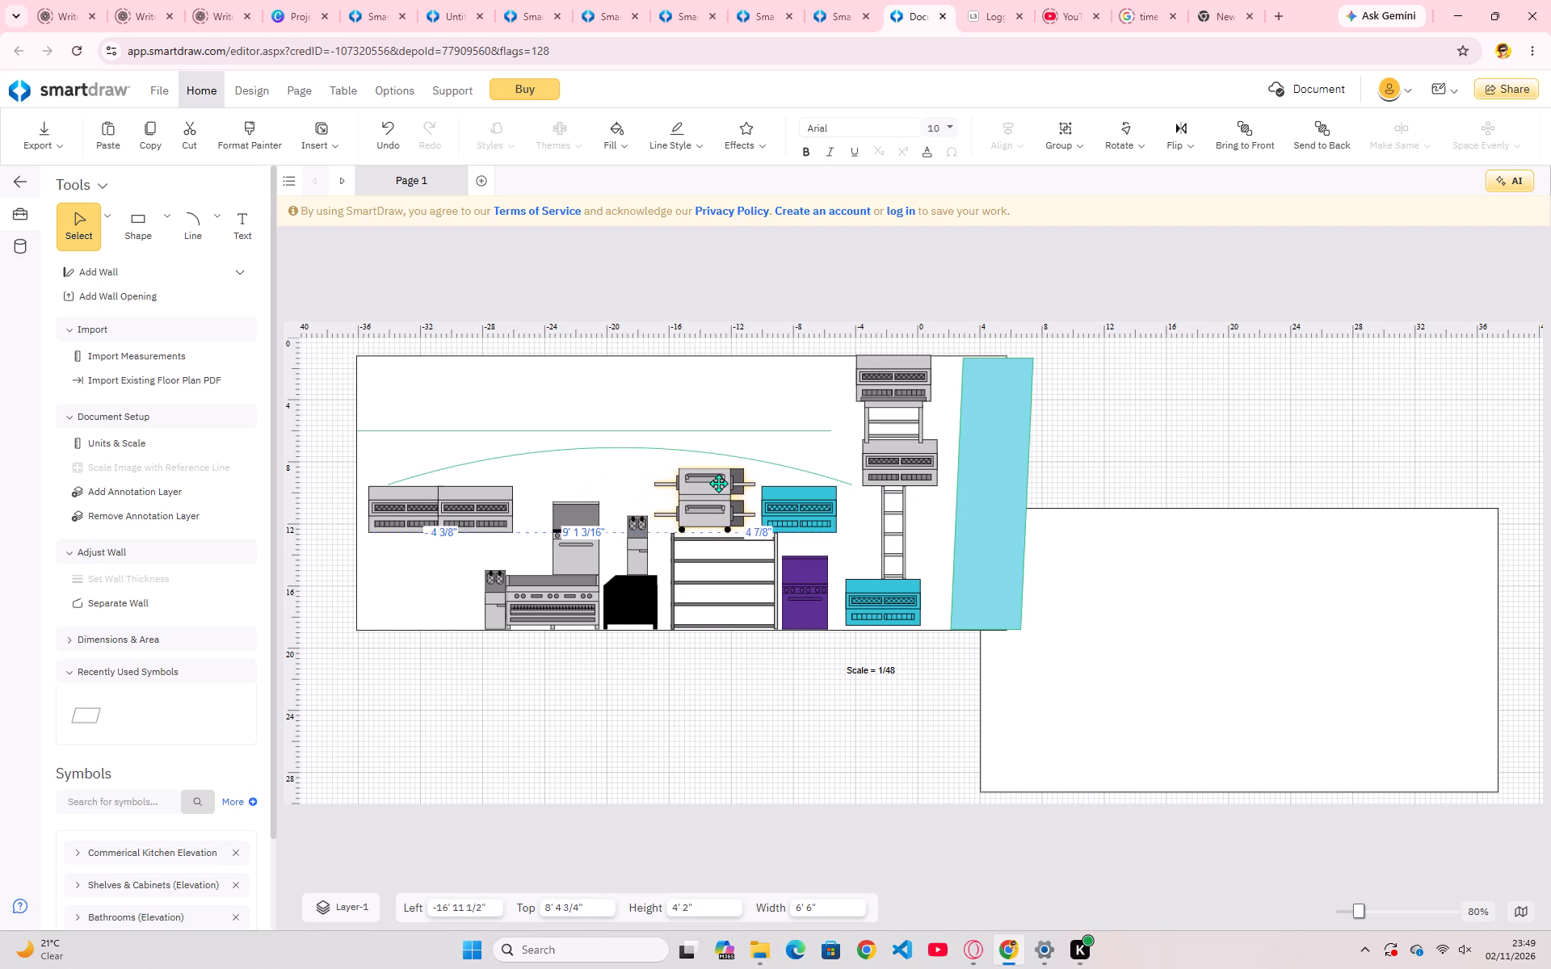
pyautogui.moveTo(718, 483); pyautogui.dragTo(708, 487)
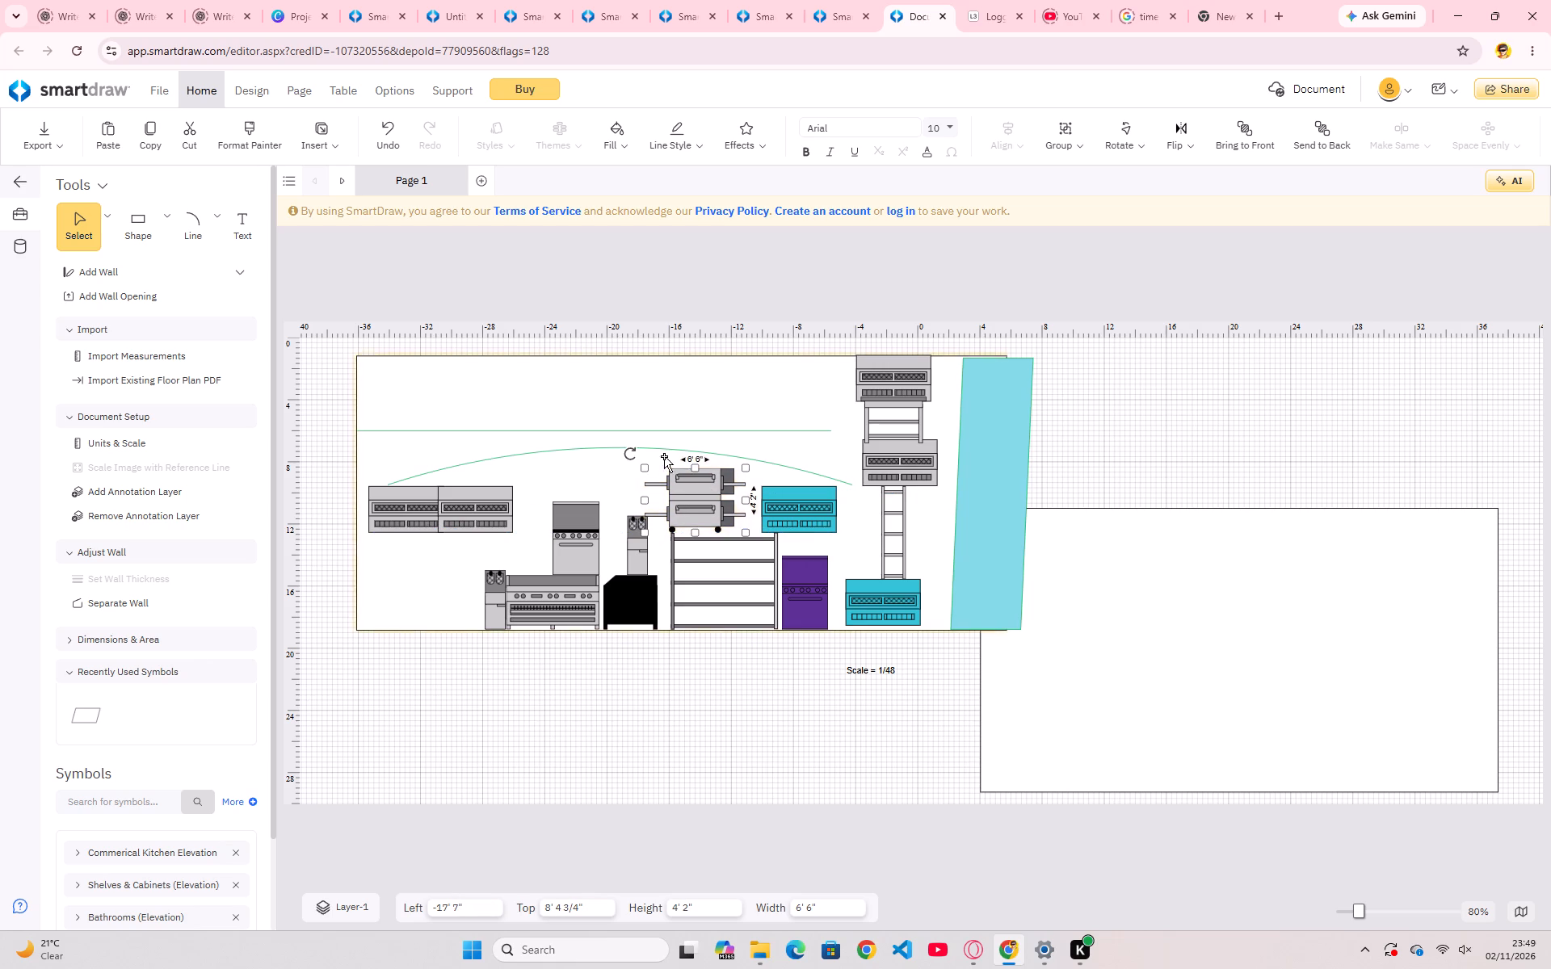
pyautogui.click(623, 468)
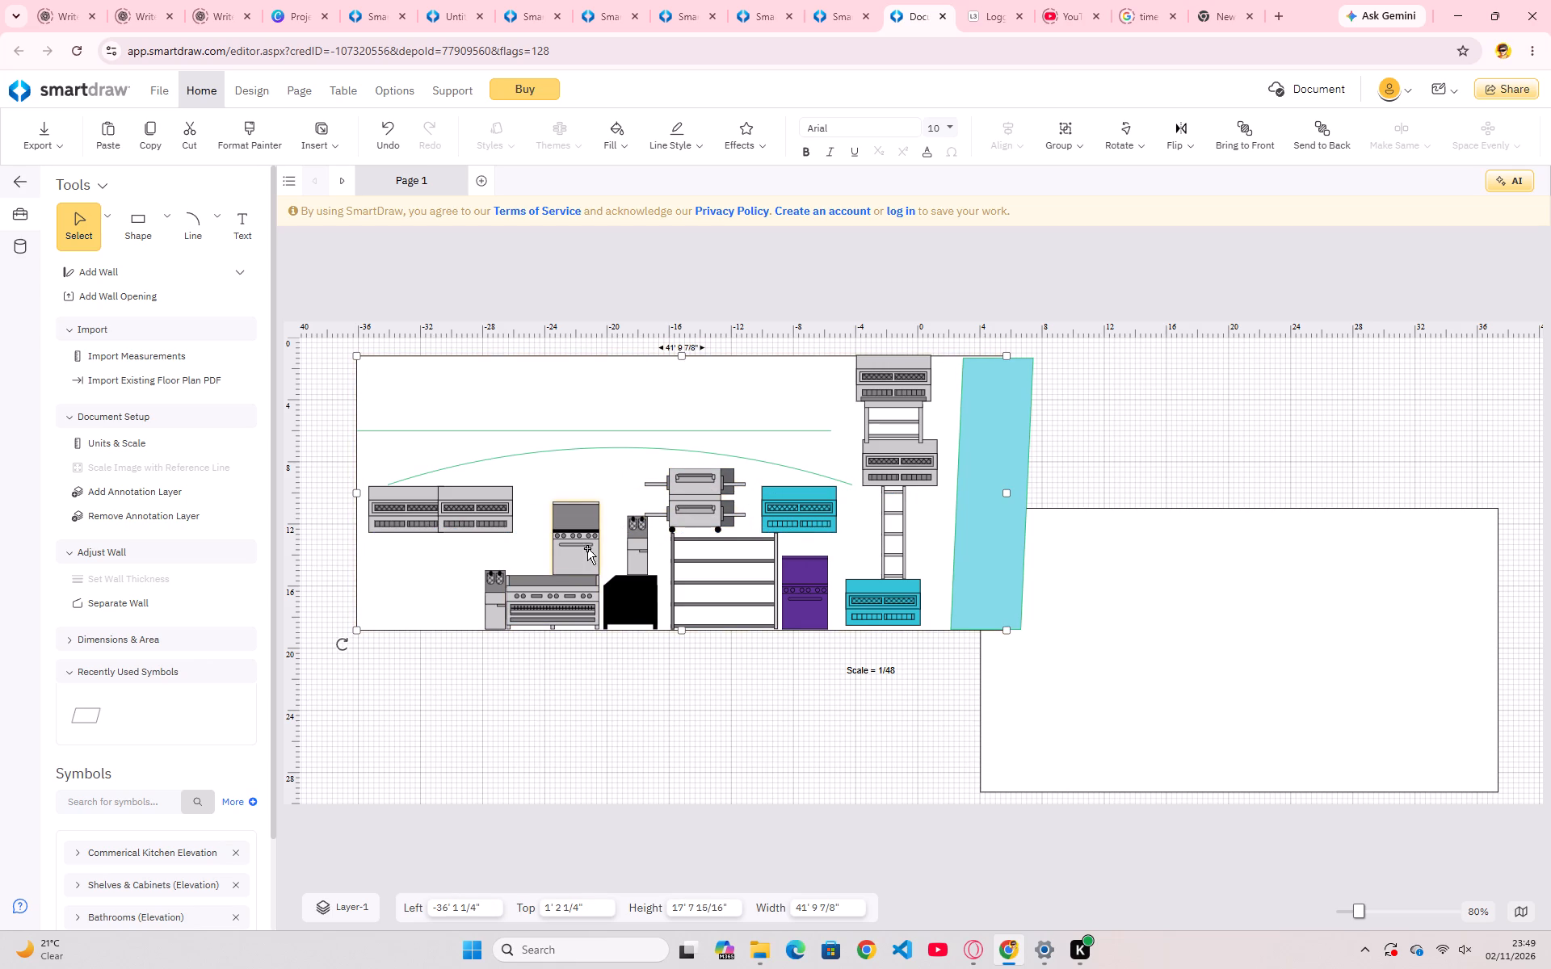
# Move the grey oven range off the wide range to the outer side of the adjoining narrow grey unit.
pyautogui.moveTo(587, 548); pyautogui.dragTo(494, 598)
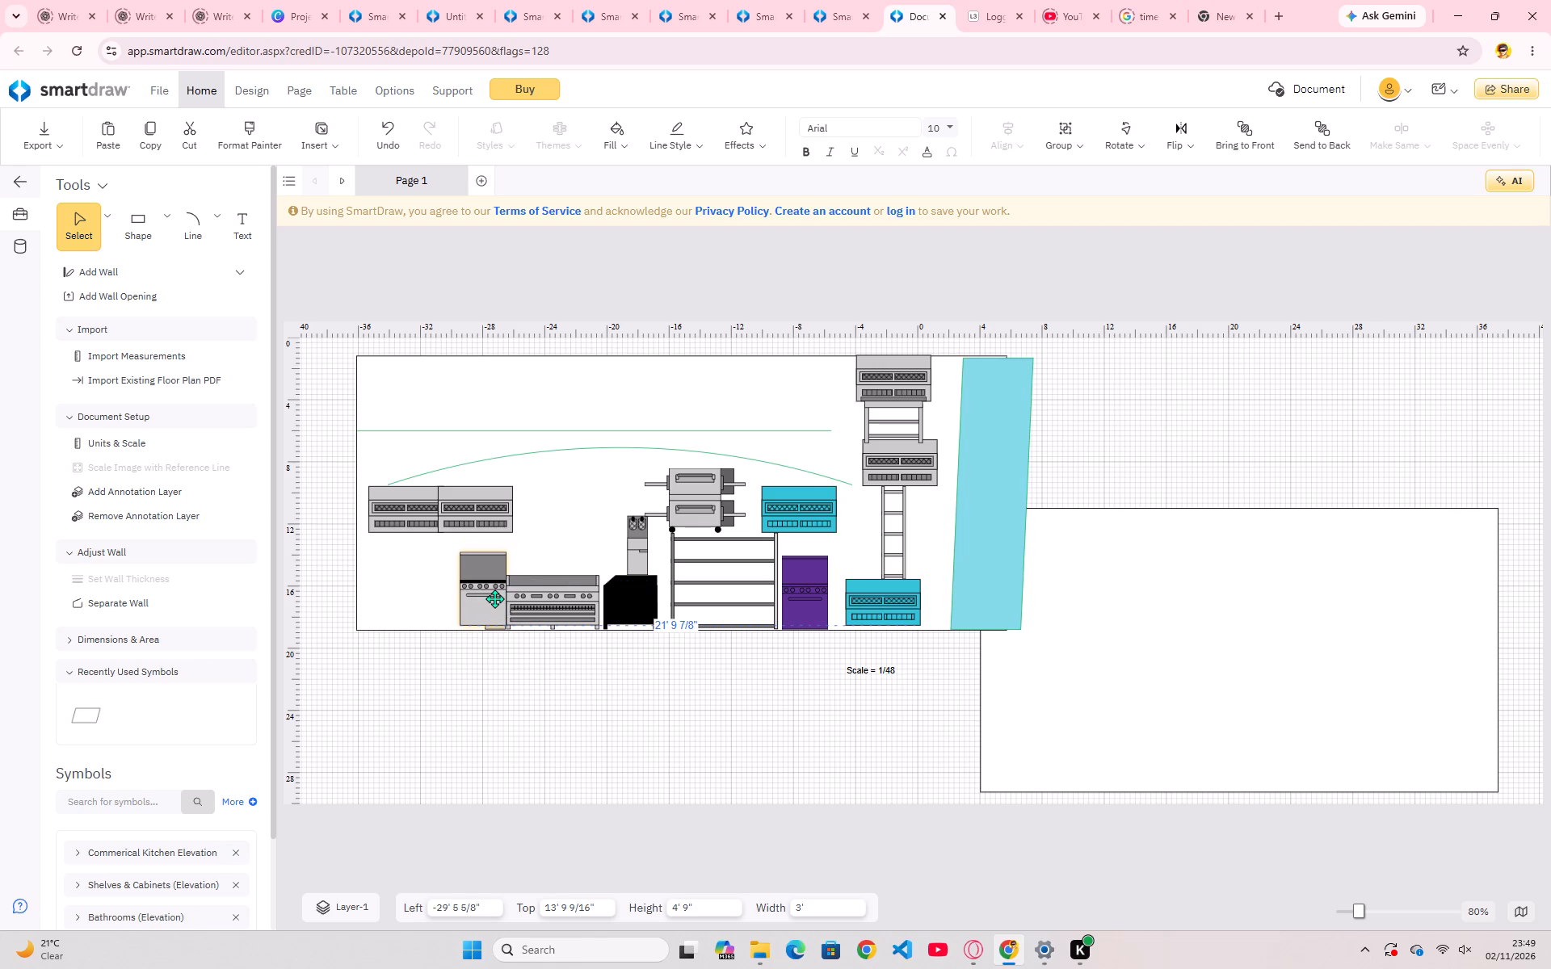
pyautogui.moveTo(494, 598); pyautogui.dragTo(474, 602)
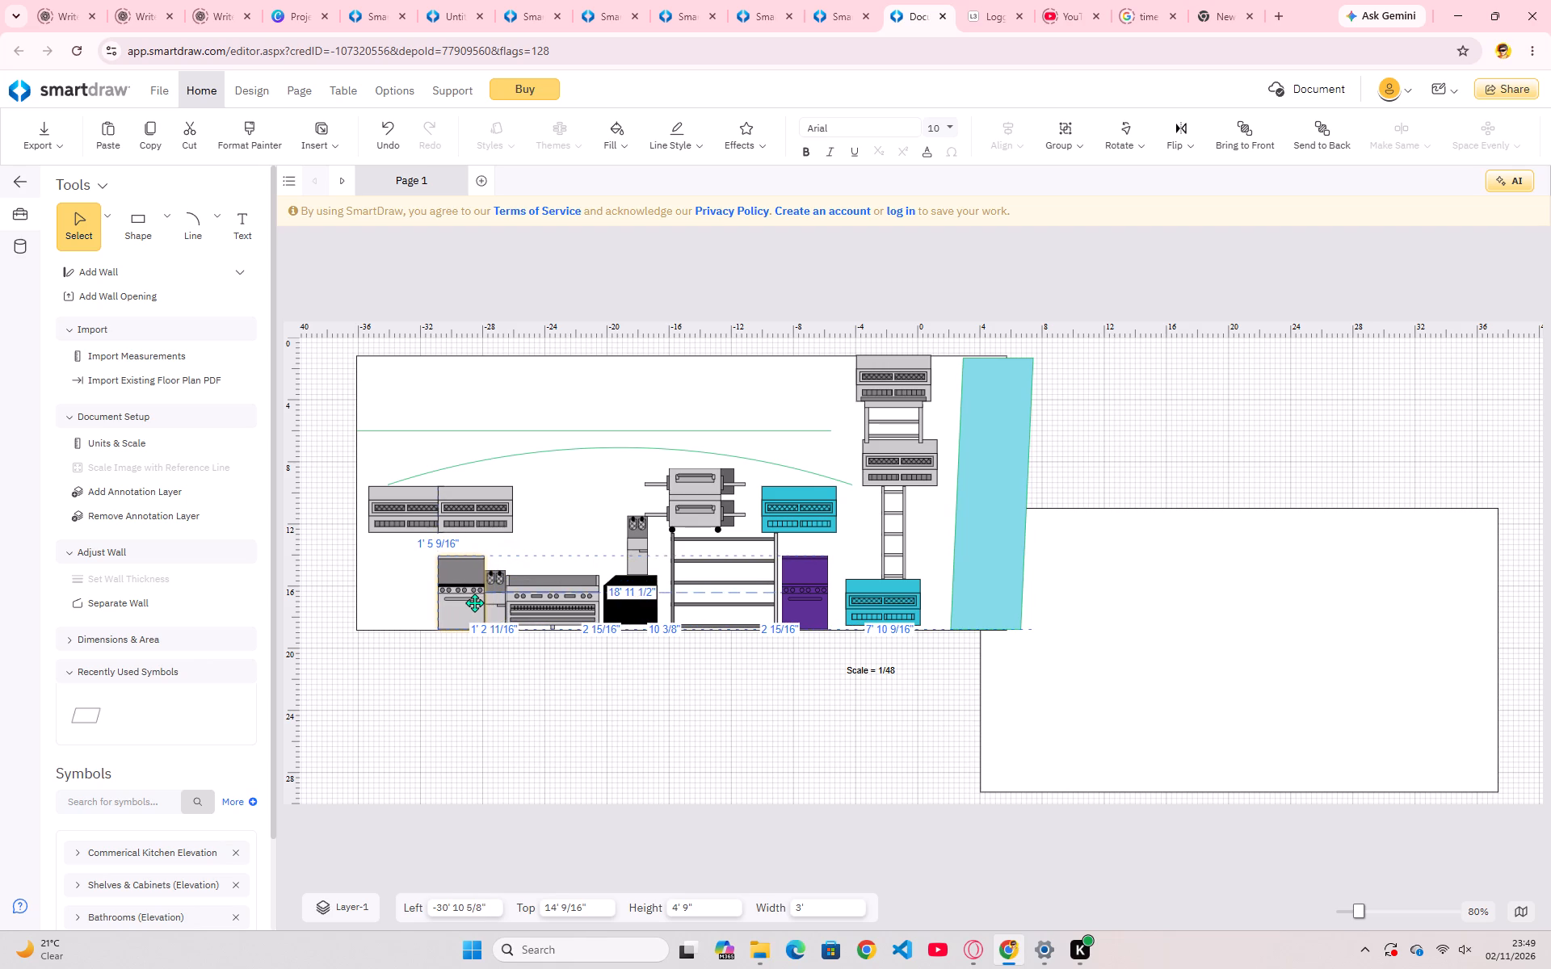
pyautogui.moveTo(474, 602); pyautogui.dragTo(468, 595)
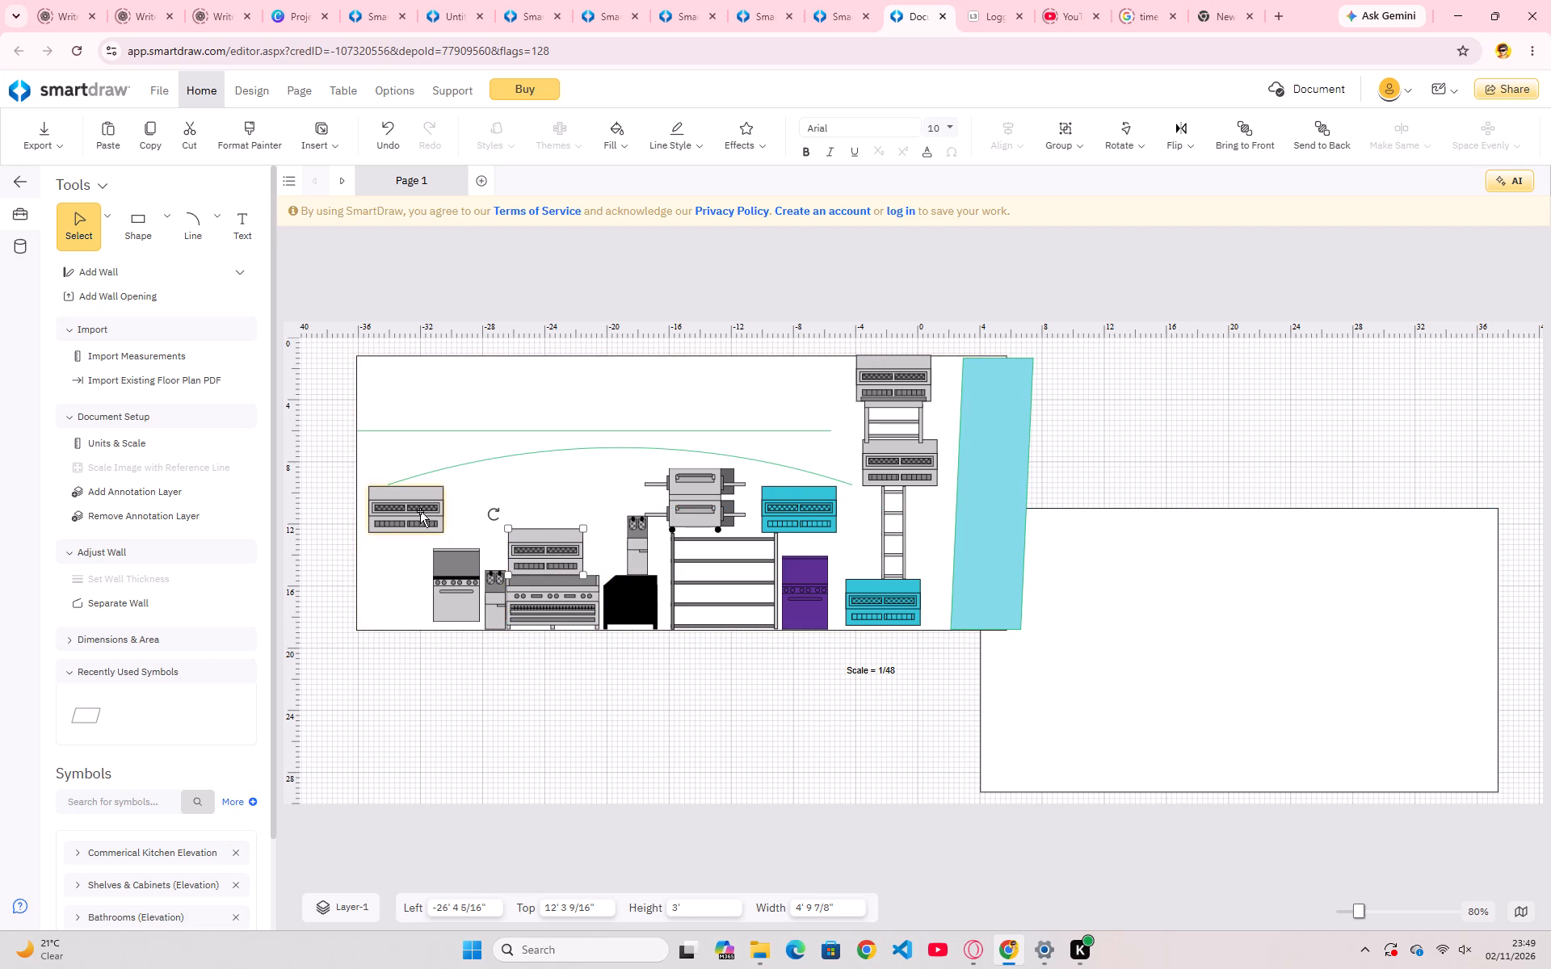
# Stack the grey unit from the rectangle's left side above the wide range, about -26' 4" left and 9' 2" from the page top.
pyautogui.moveTo(419, 514); pyautogui.dragTo(536, 506)
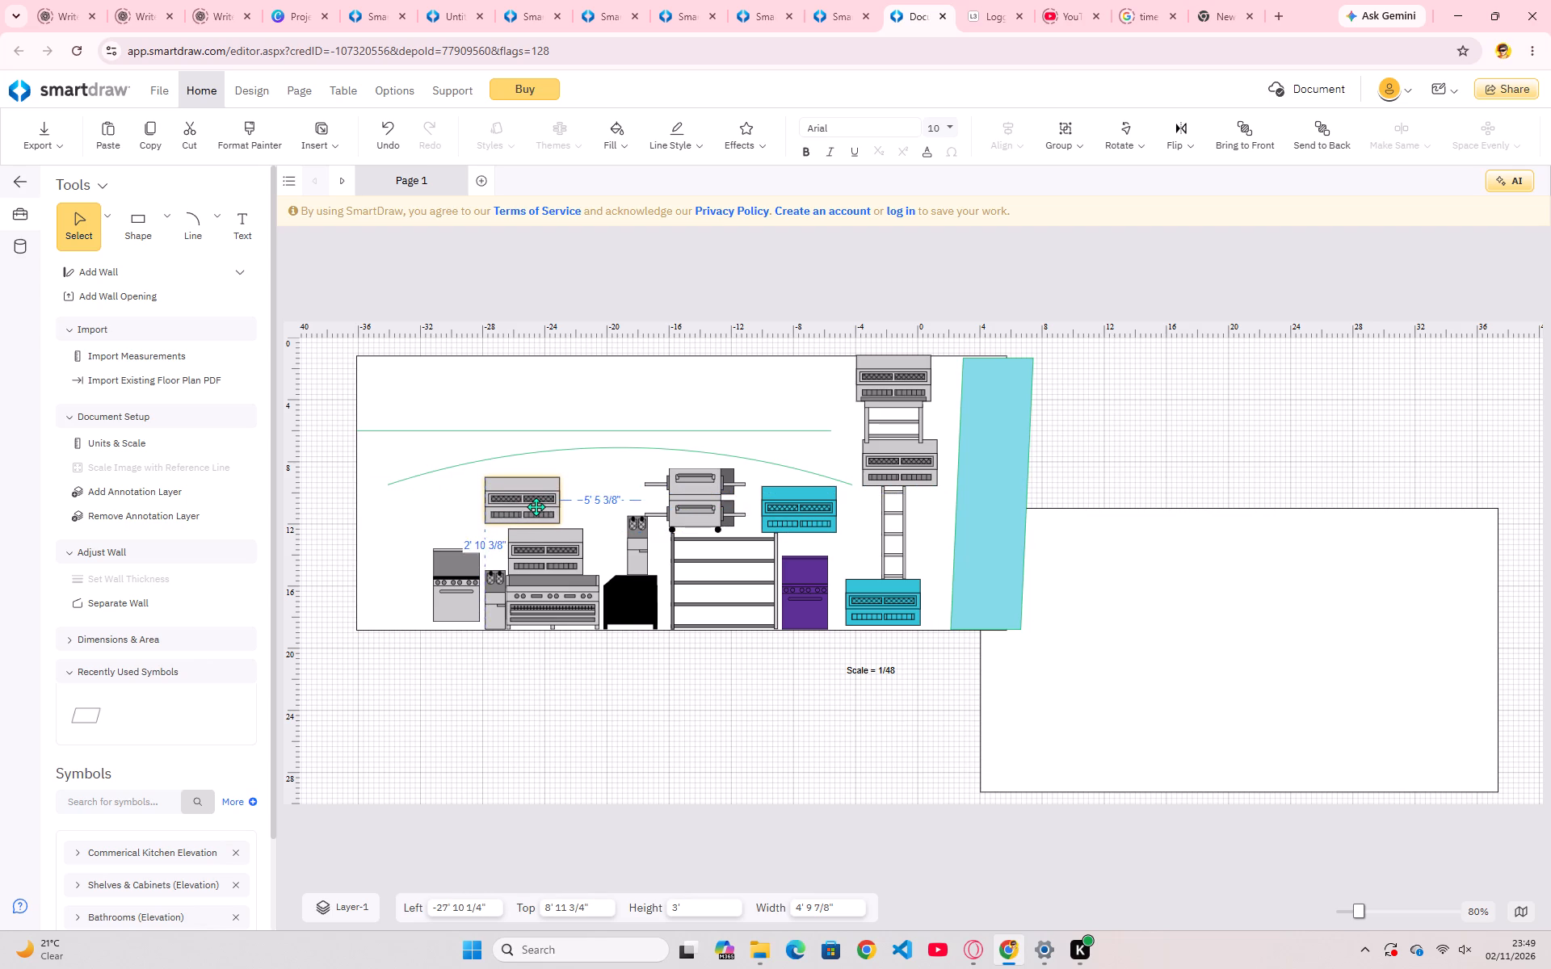
pyautogui.moveTo(536, 506); pyautogui.dragTo(557, 508)
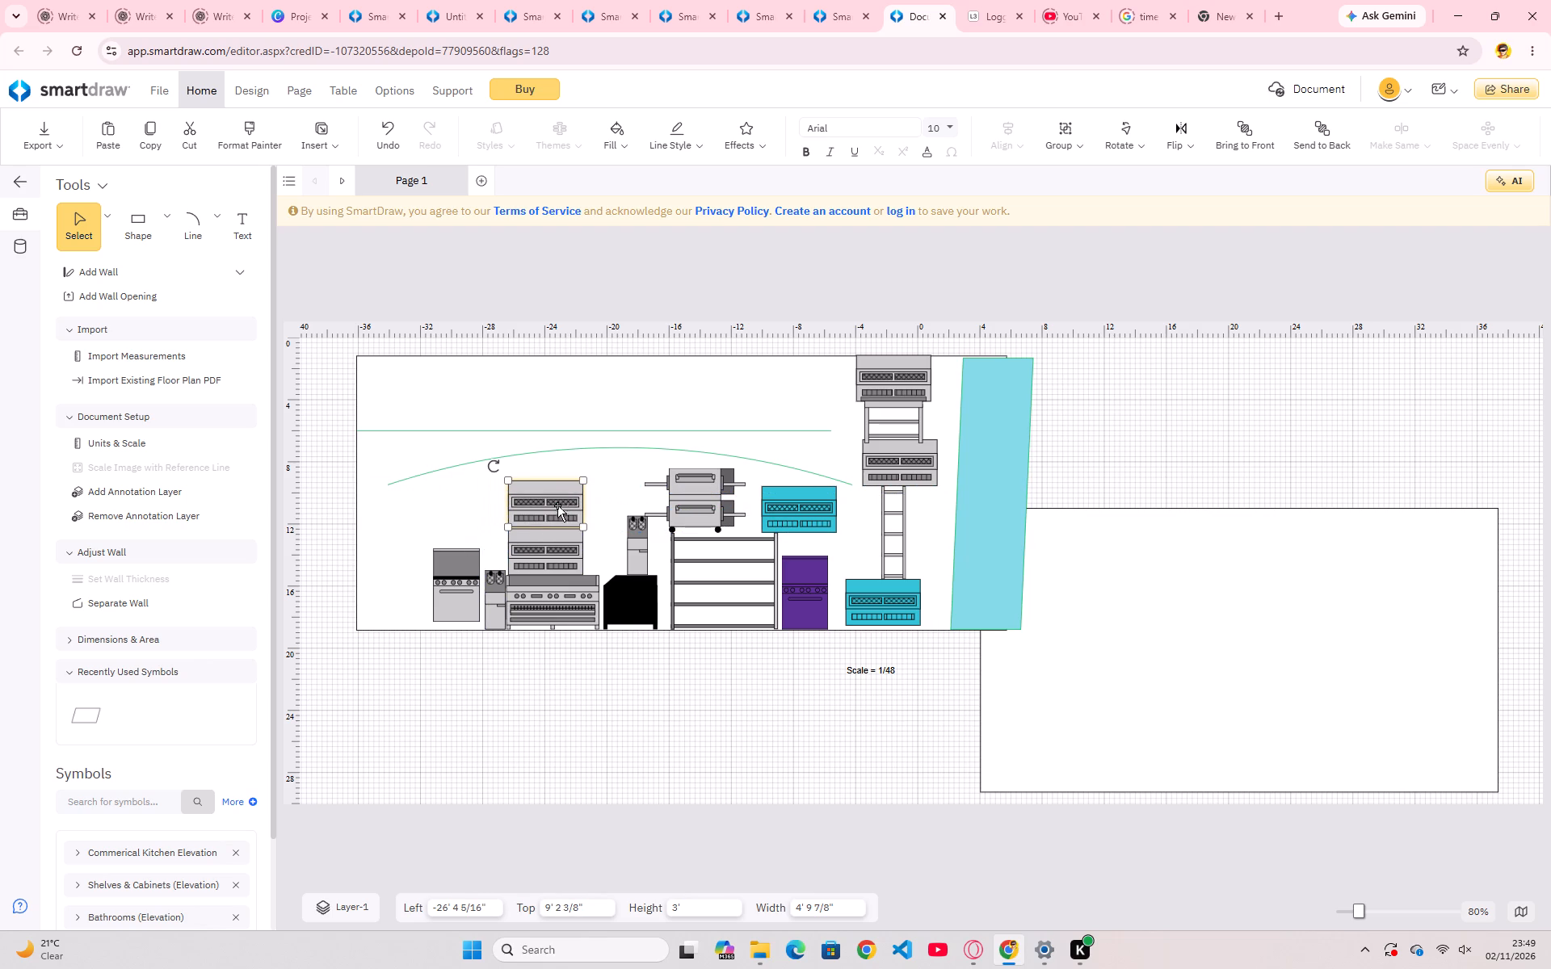
pyautogui.click(544, 424)
# Move the upper rectangle to about -38' 2" left and 2' 11" from the page top.
pyautogui.moveTo(385, 484); pyautogui.dragTo(418, 484)
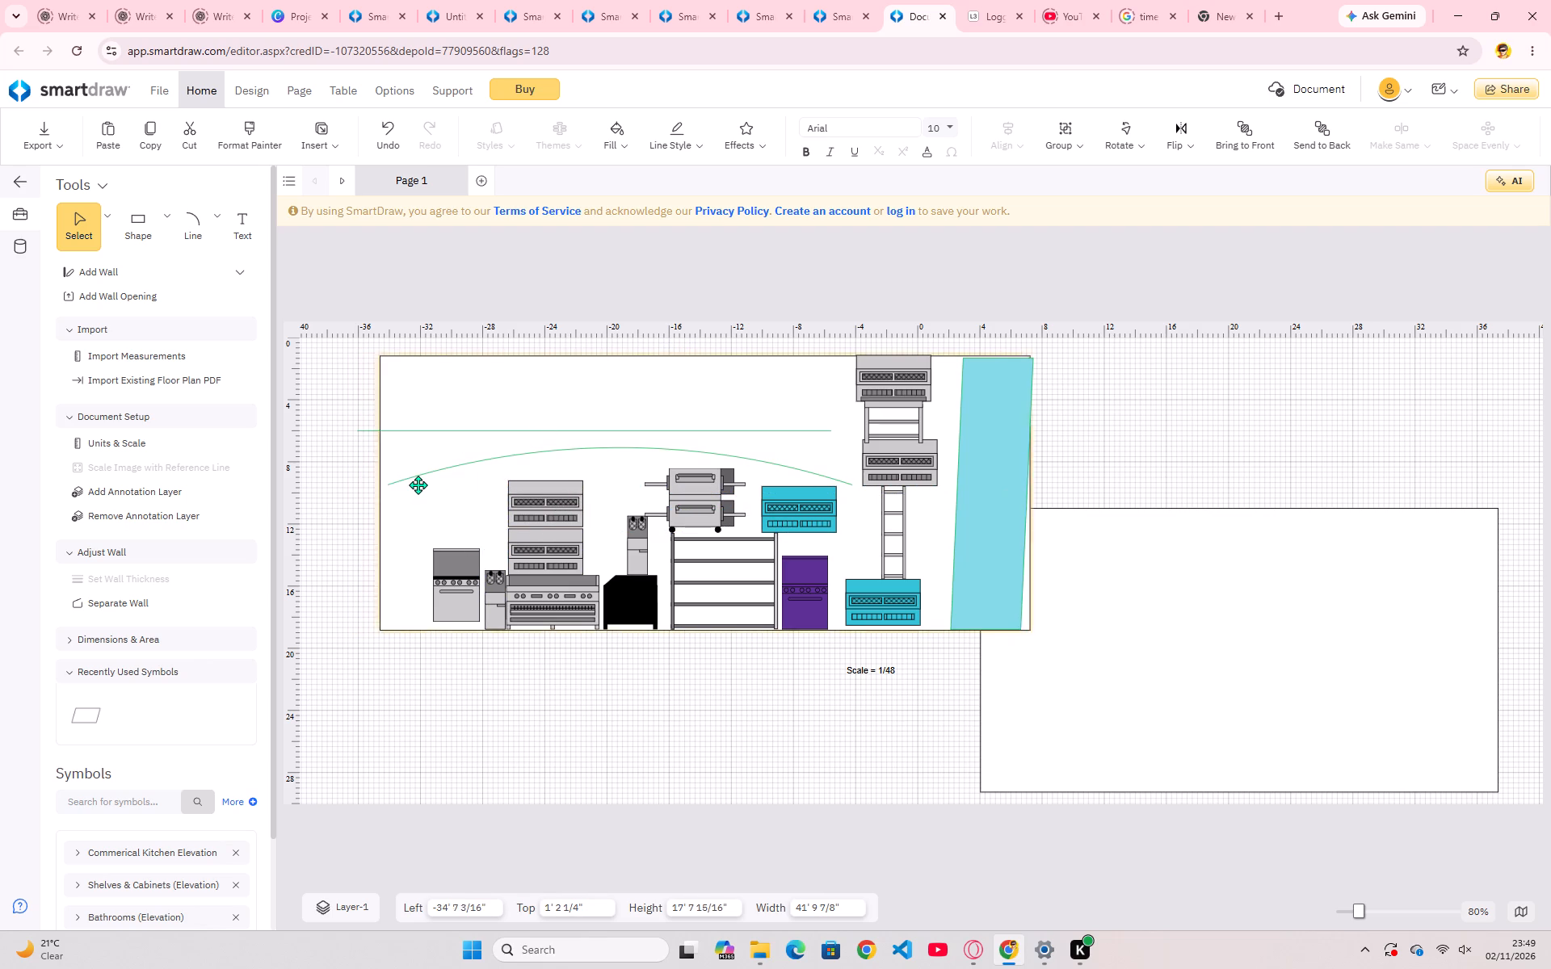
pyautogui.moveTo(418, 484); pyautogui.dragTo(357, 502)
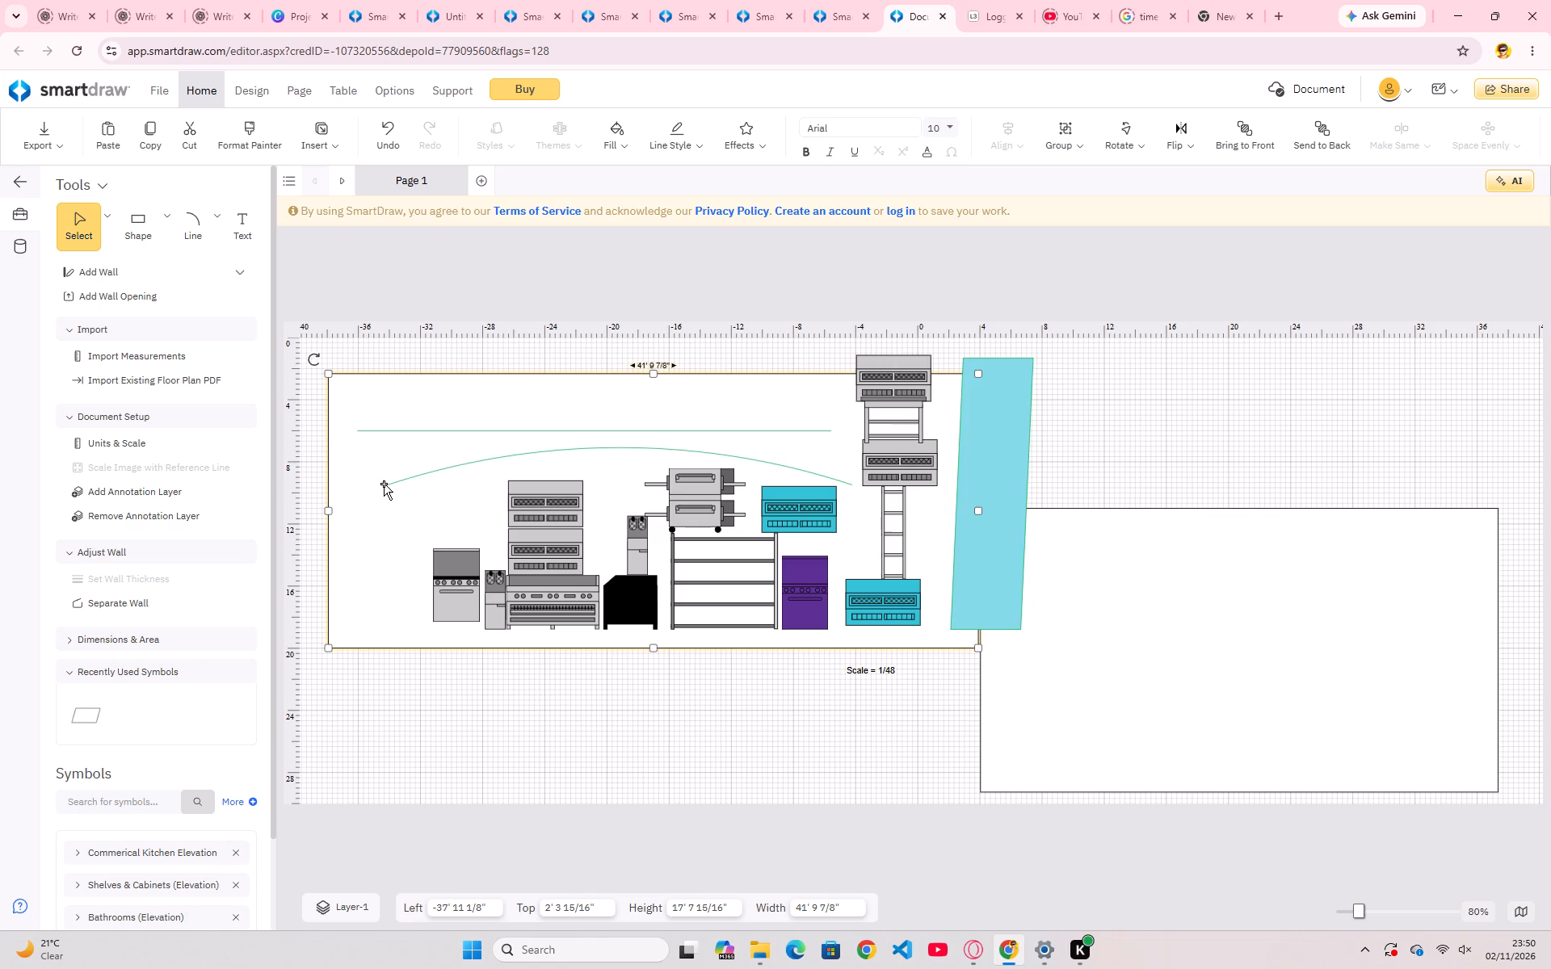
pyautogui.click(385, 481)
pyautogui.moveTo(385, 481); pyautogui.dragTo(382, 490)
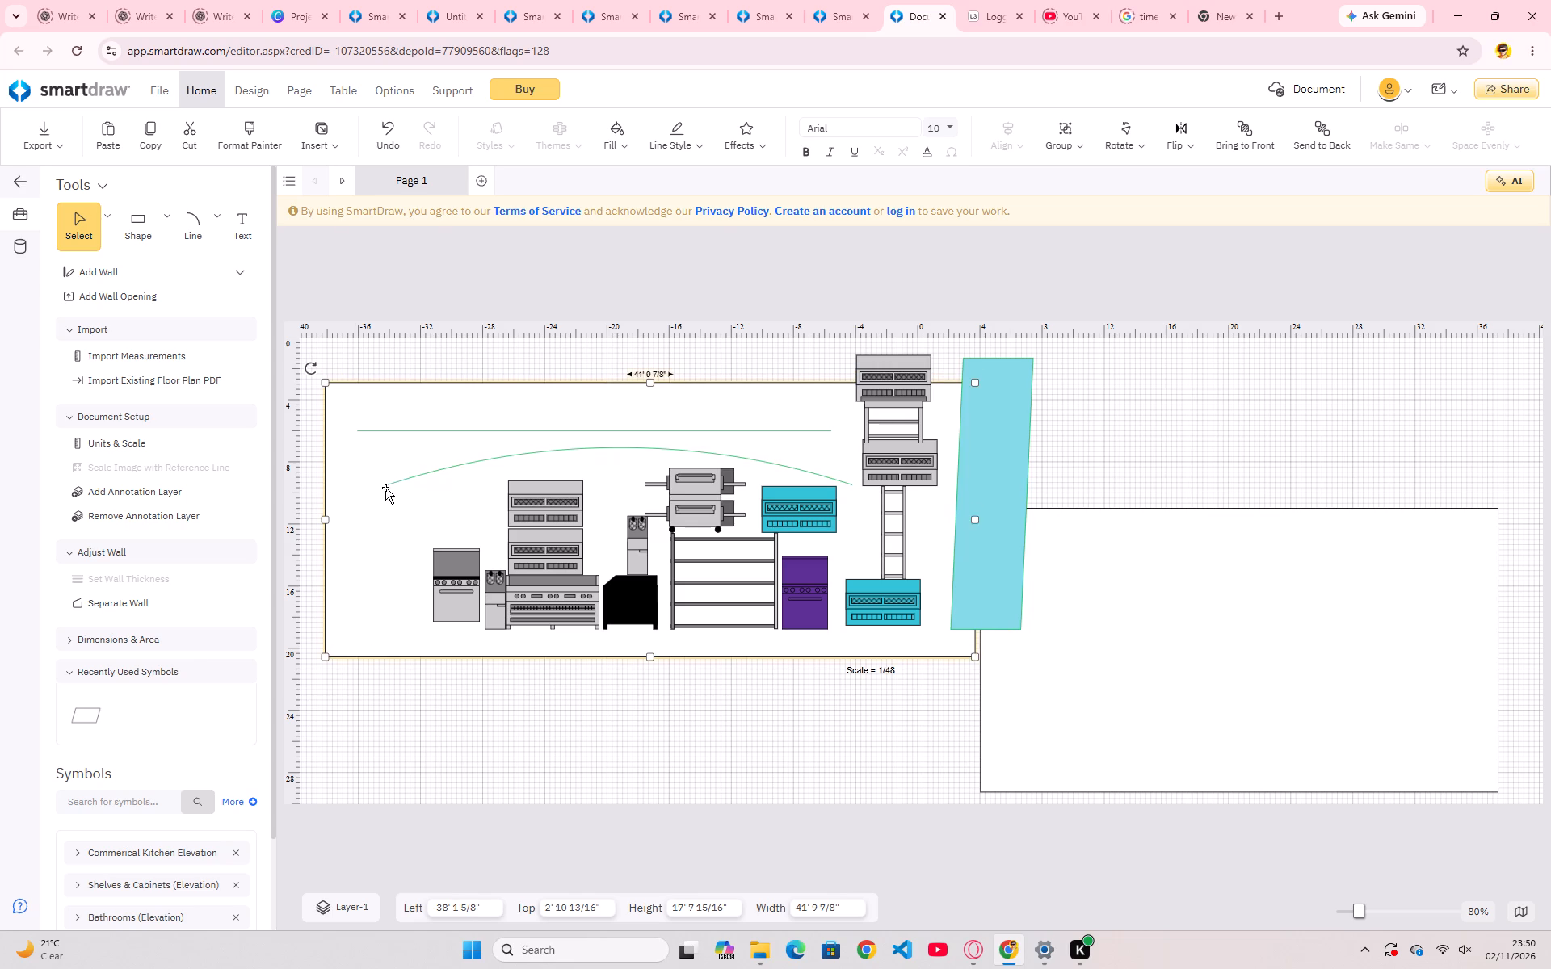
# Pull the green arc's outer end in to the top corner of the grey stack above the wide range, about -26' 7" left.
pyautogui.click(397, 480)
pyautogui.click(392, 480)
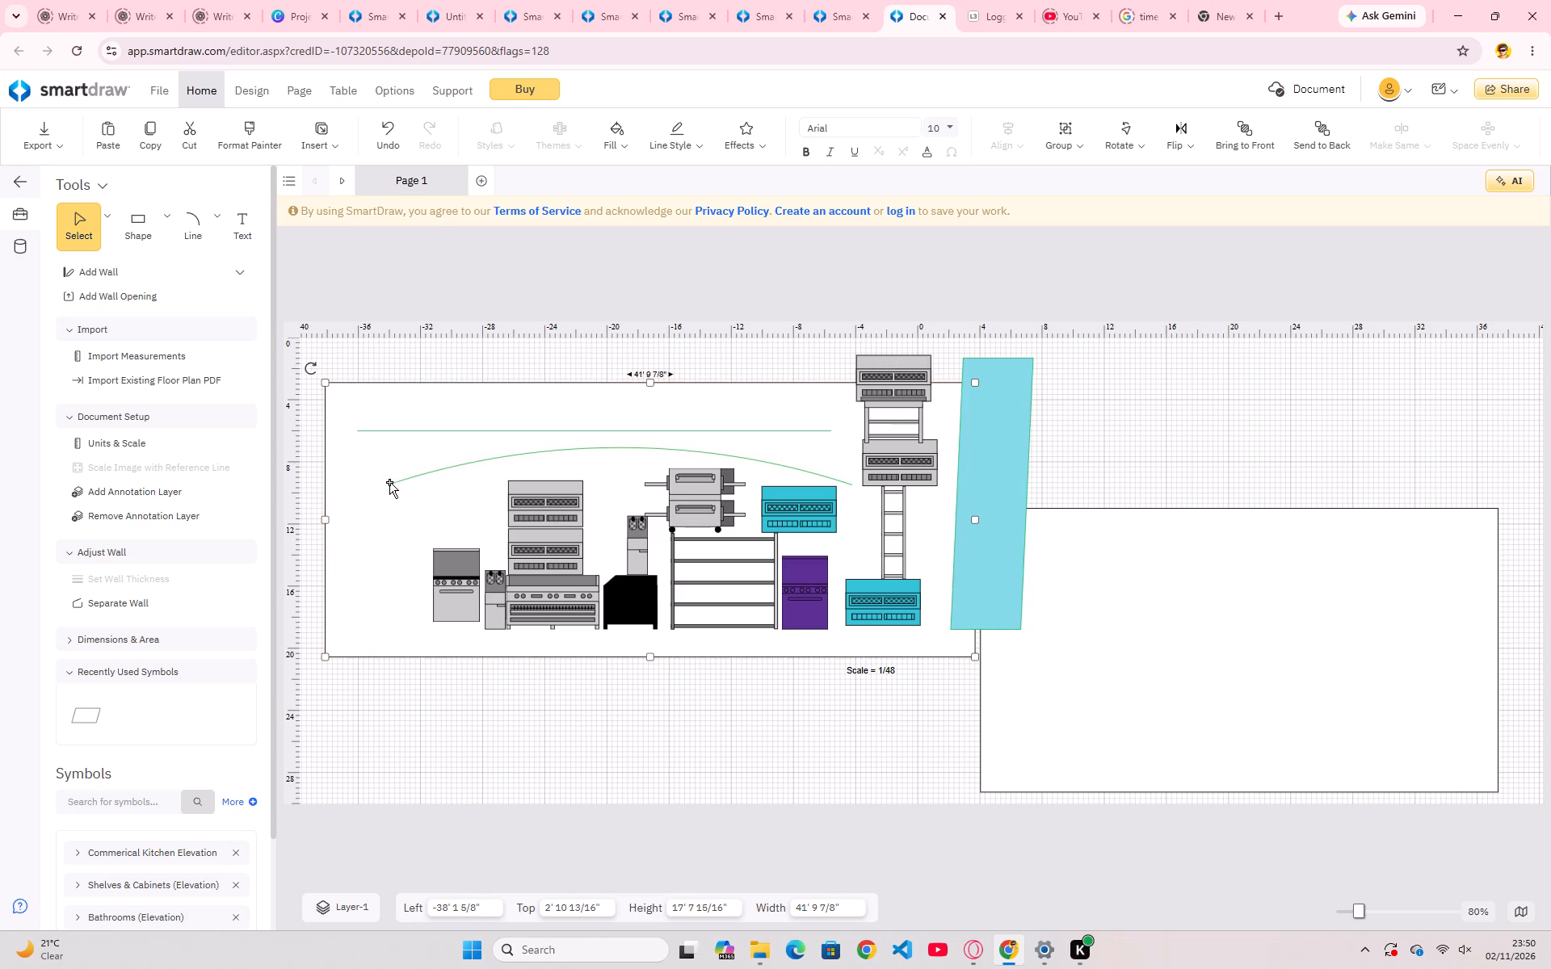
pyautogui.click(389, 482)
pyautogui.moveTo(386, 488); pyautogui.dragTo(515, 486)
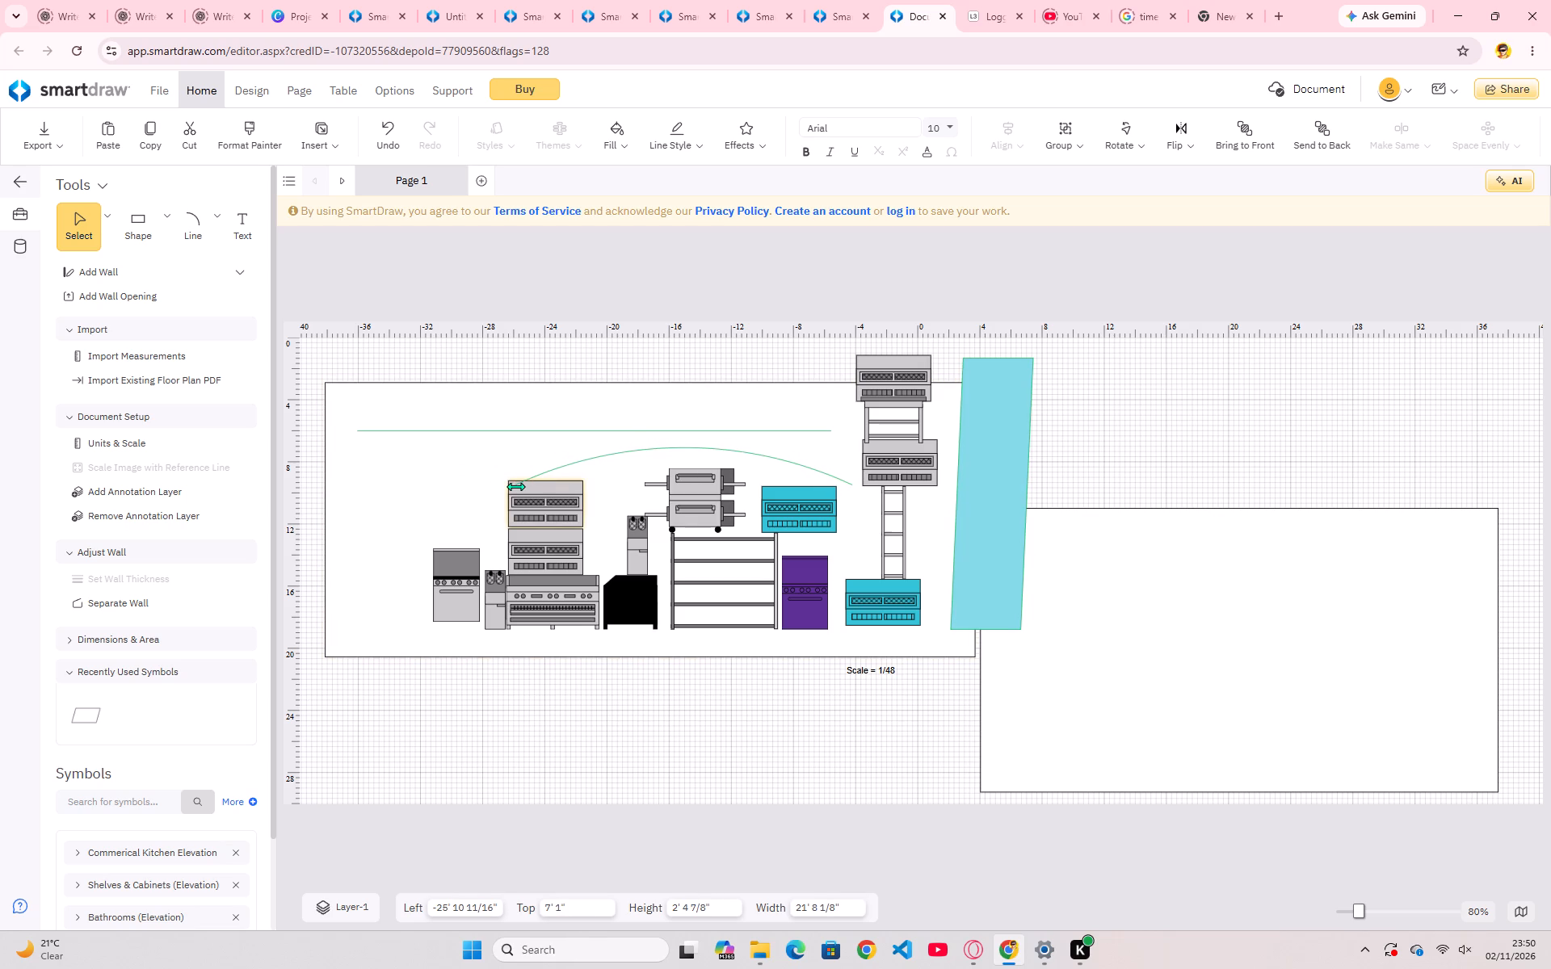
pyautogui.moveTo(515, 486); pyautogui.dragTo(513, 476)
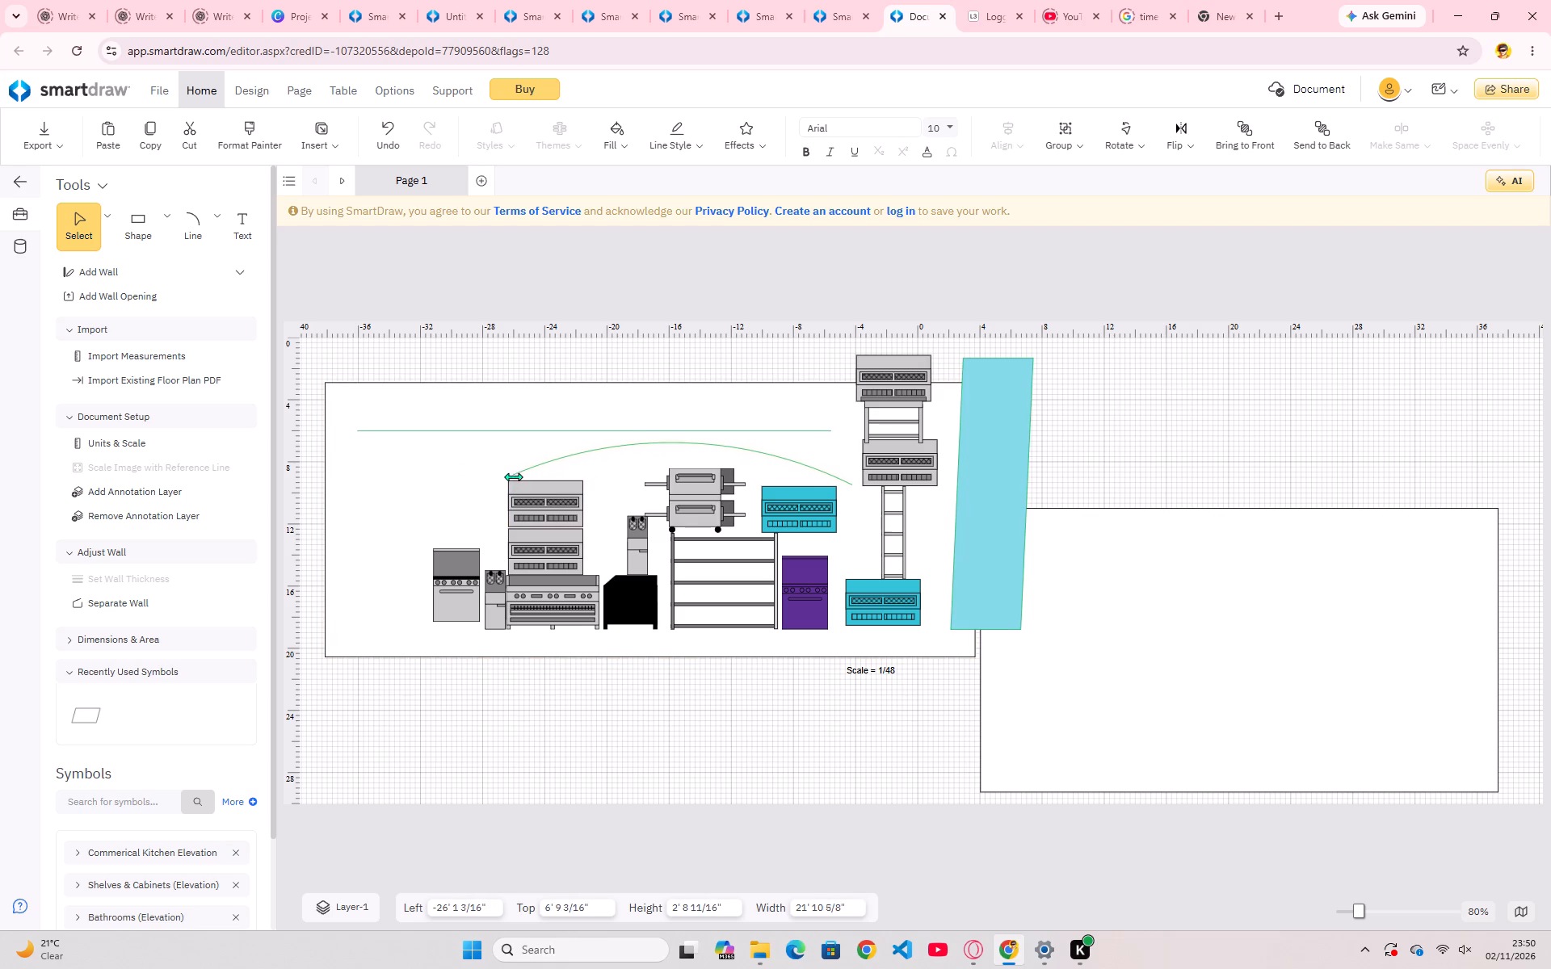
pyautogui.moveTo(513, 476); pyautogui.dragTo(514, 480)
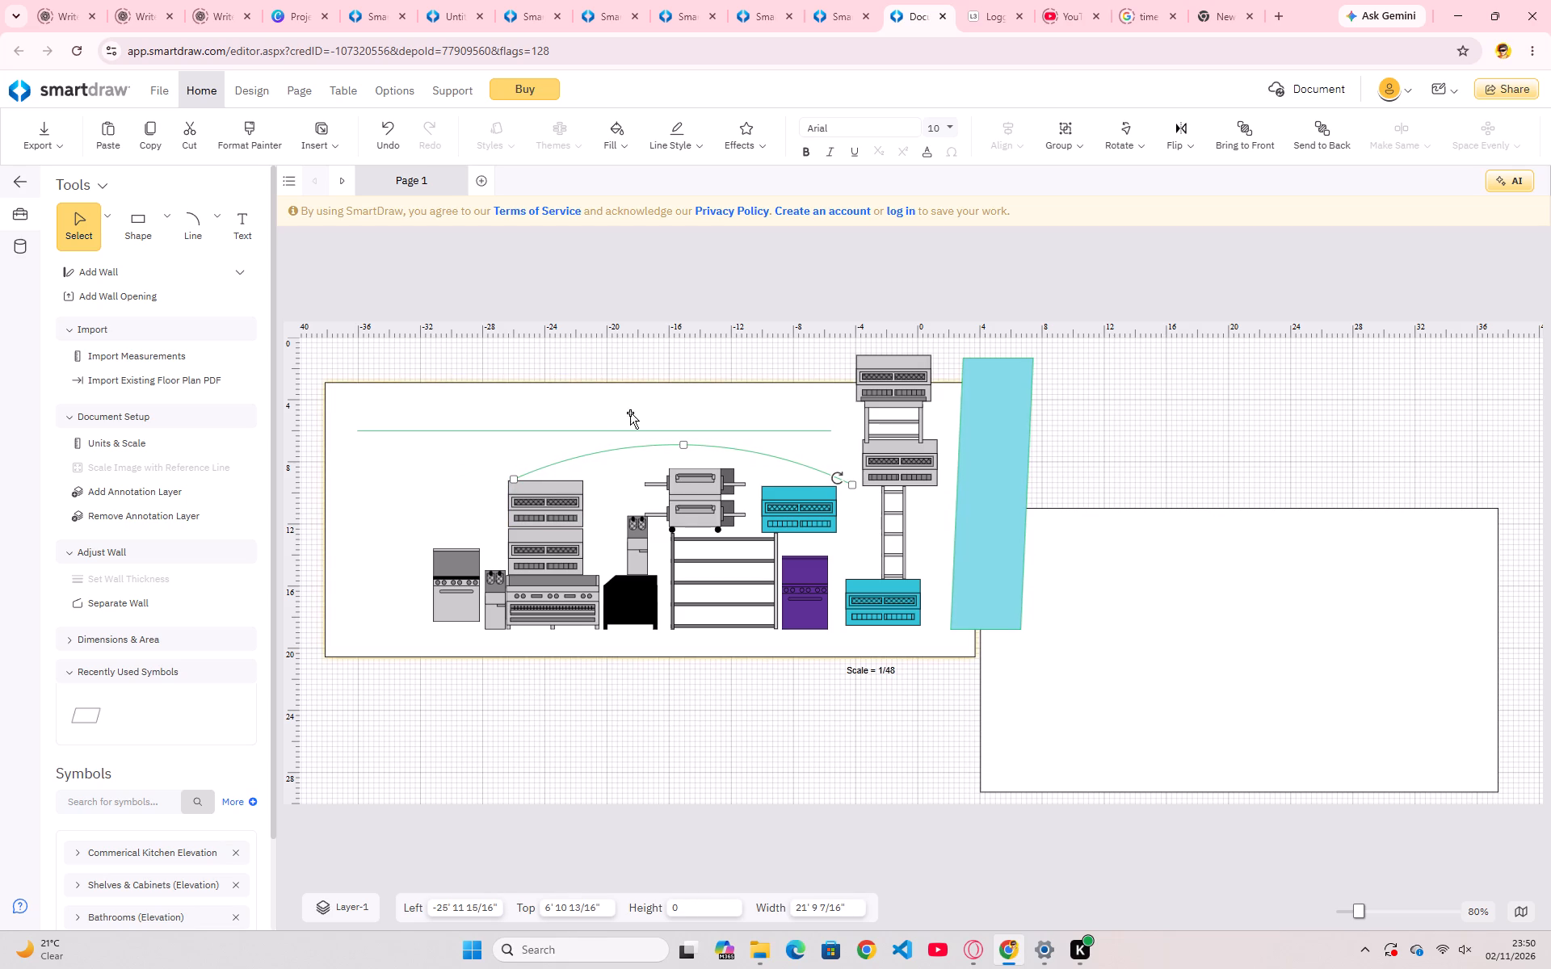
pyautogui.click(540, 410)
pyautogui.click(519, 476)
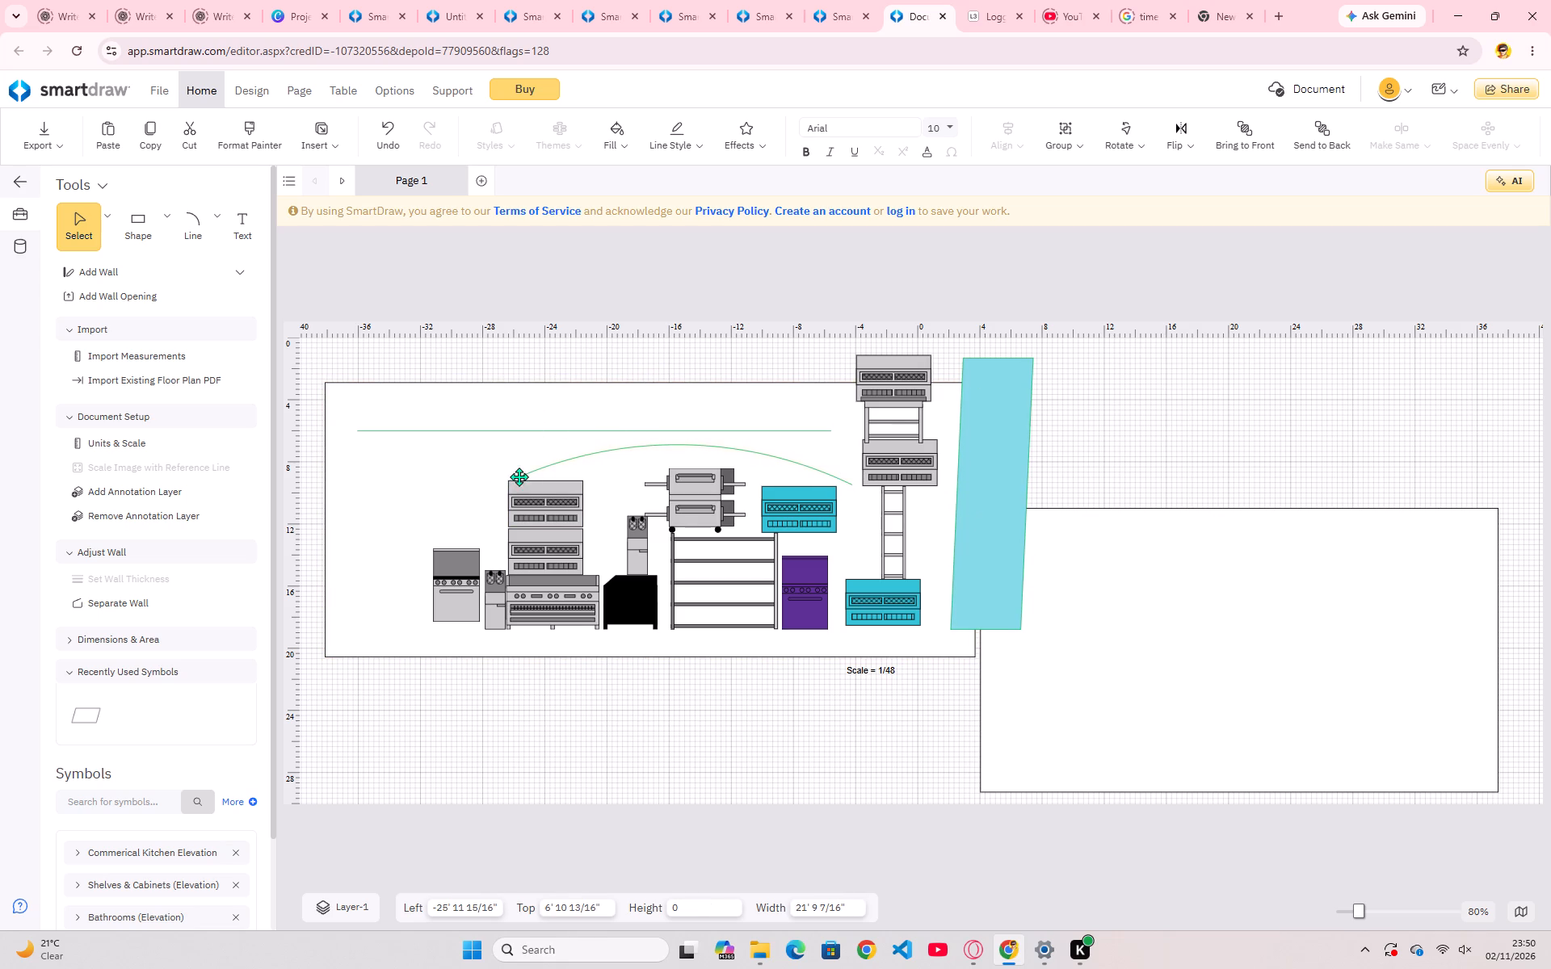
pyautogui.moveTo(519, 476); pyautogui.dragTo(510, 478)
pyautogui.click(506, 445)
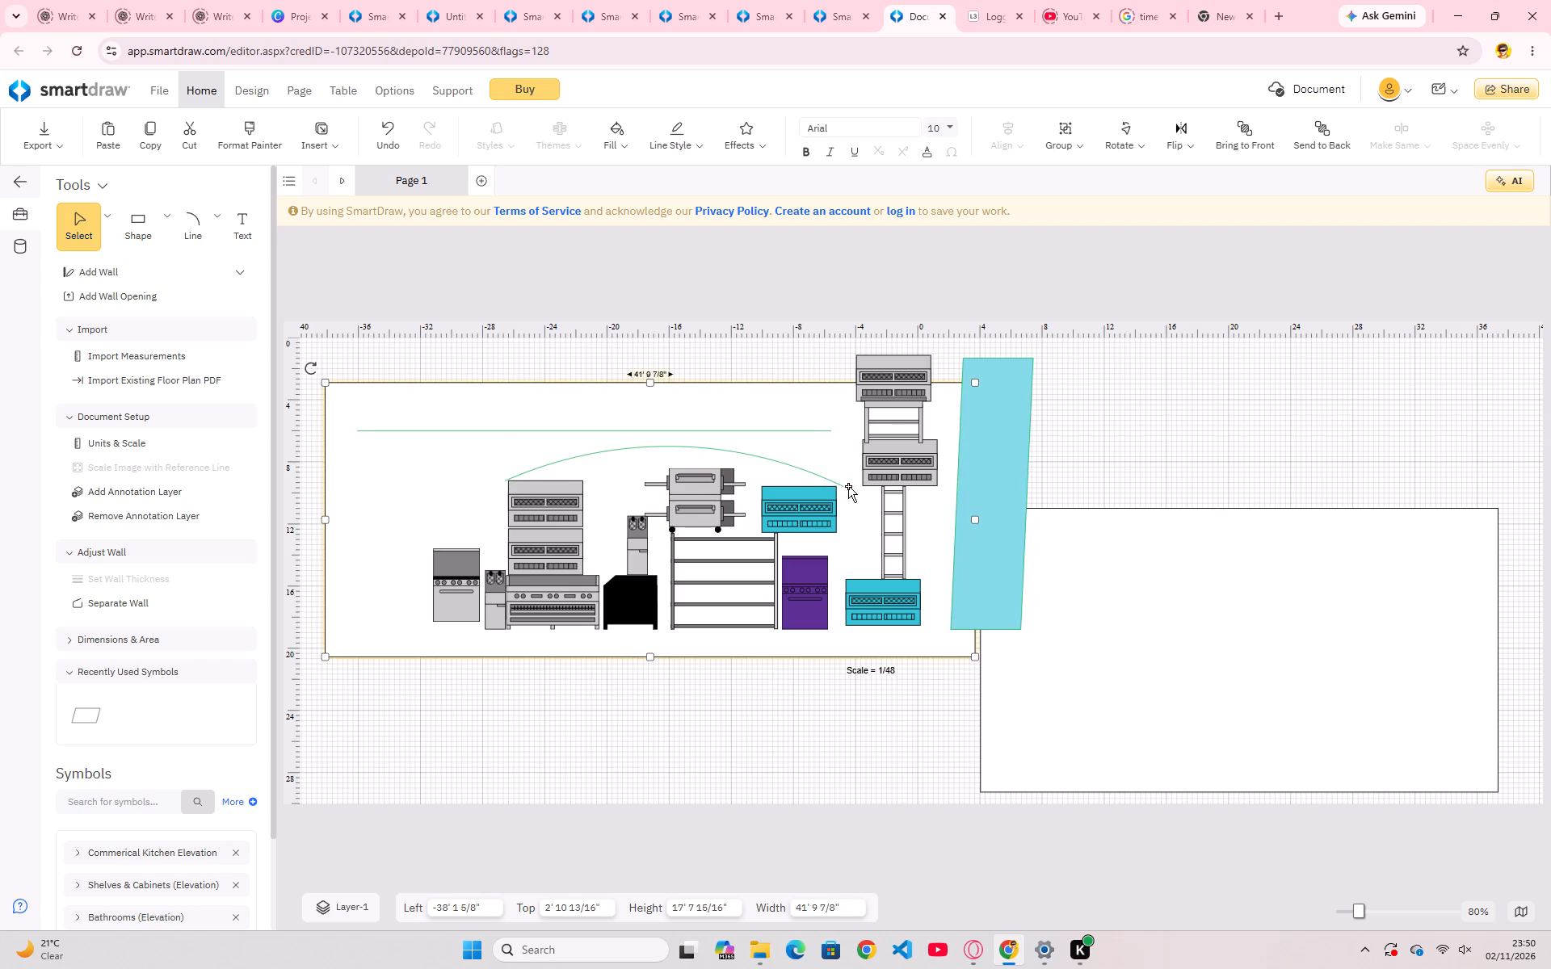
# Bring the arc's other end onto the top of the teal unit near the shelving, making the arc about 21' 1" wide.
pyautogui.click(849, 487)
pyautogui.click(849, 487)
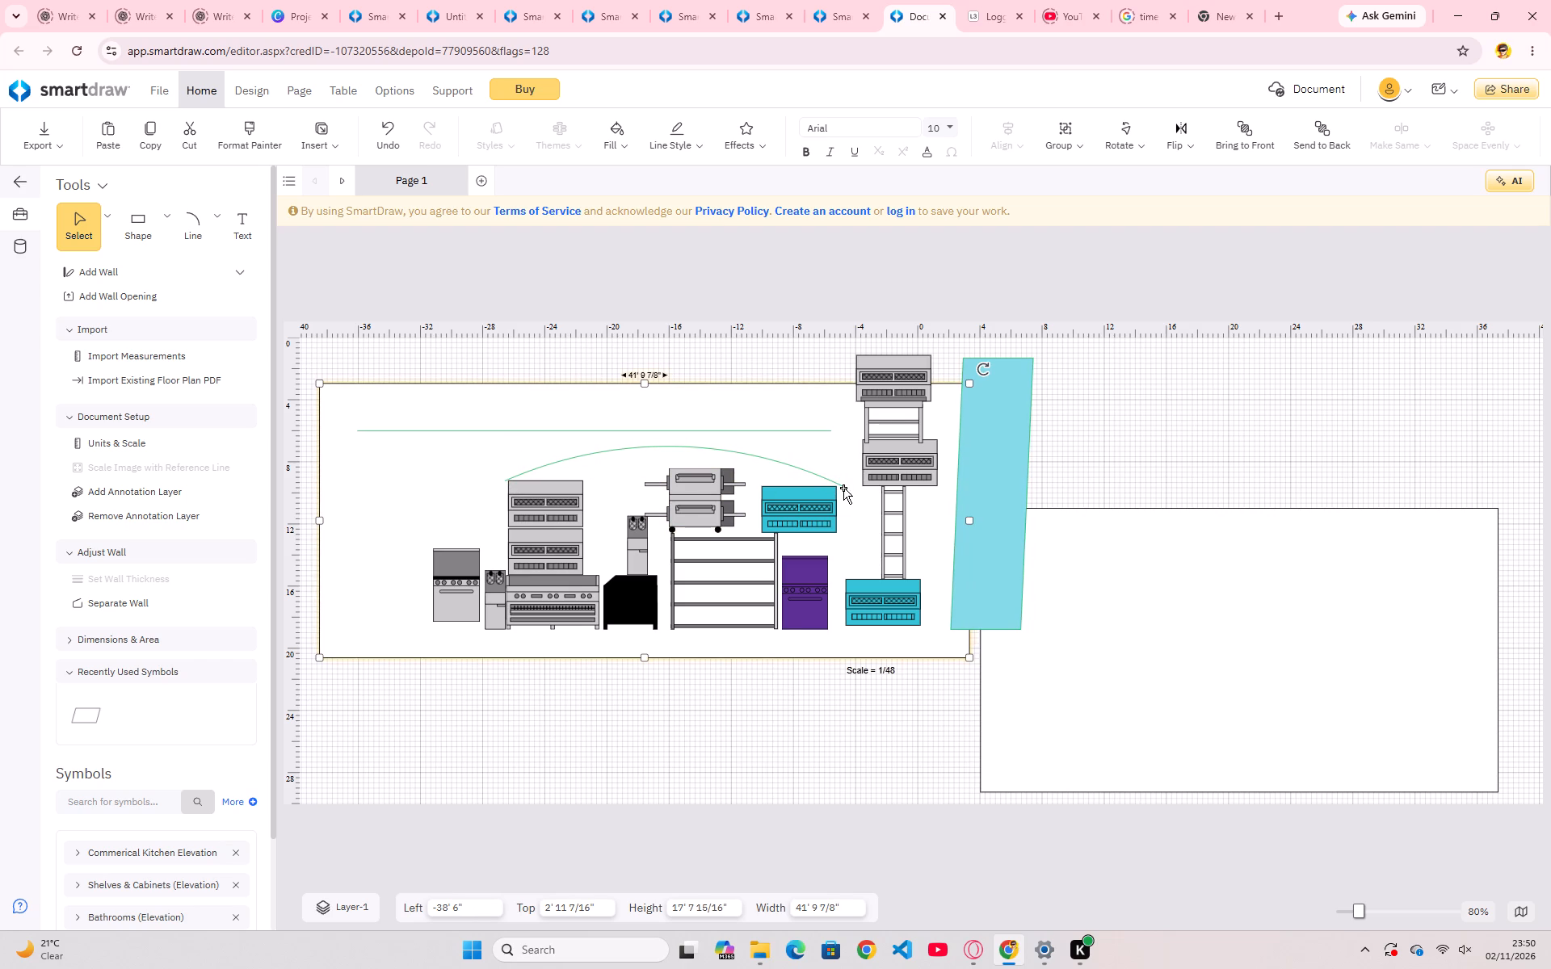
pyautogui.click(843, 482)
pyautogui.click(843, 482)
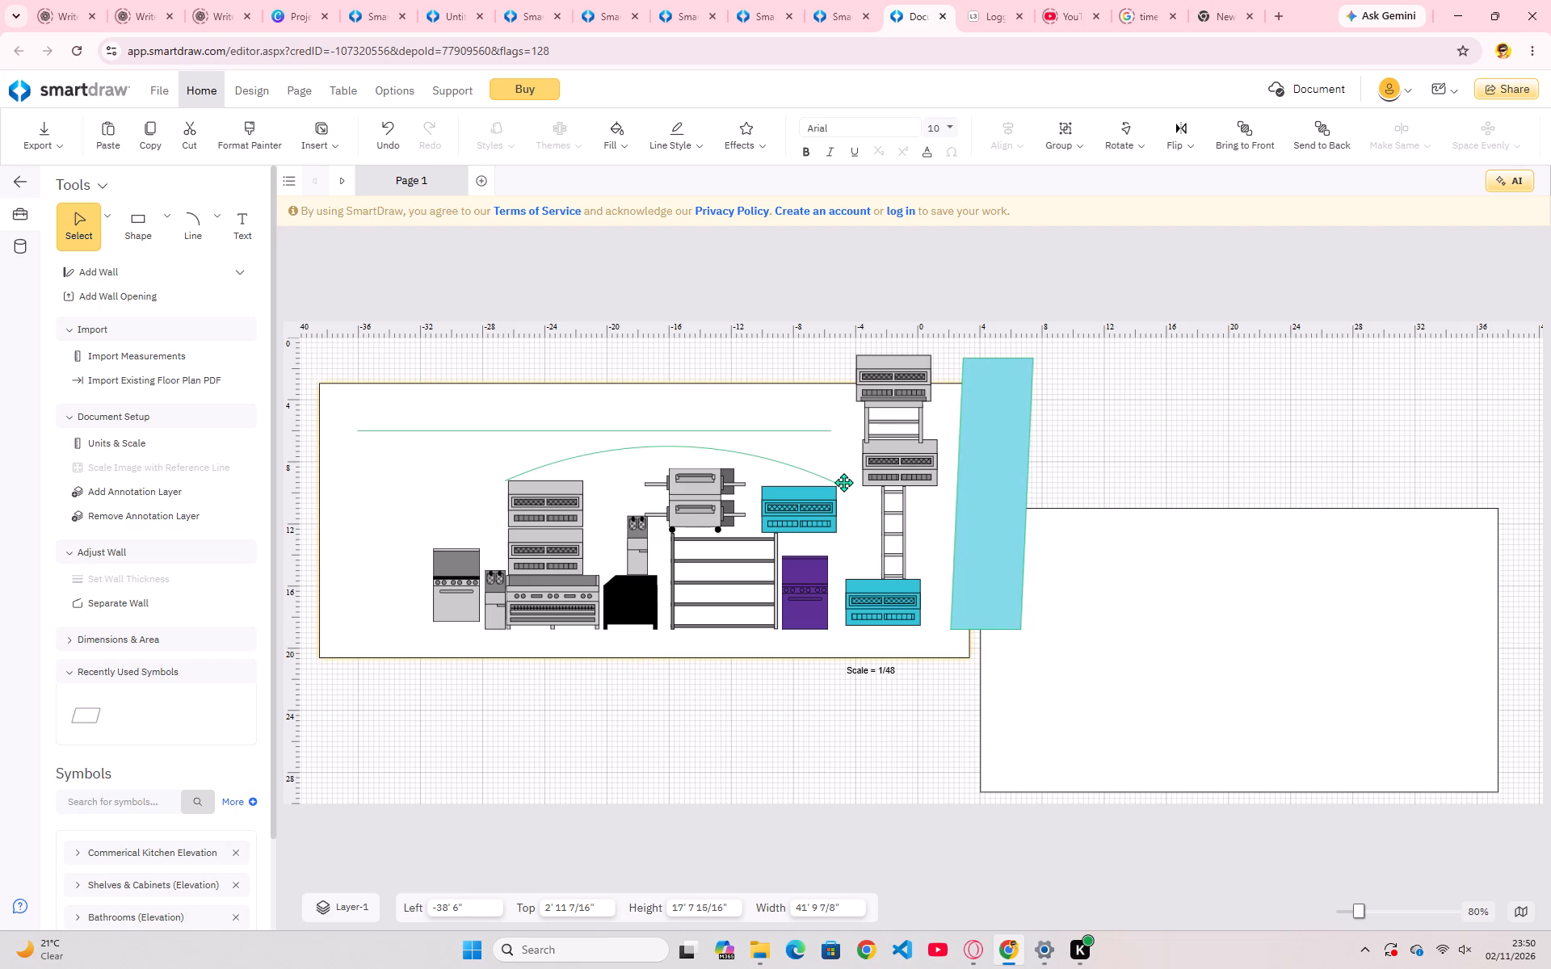
pyautogui.click(835, 482)
pyautogui.moveTo(843, 489); pyautogui.dragTo(843, 489)
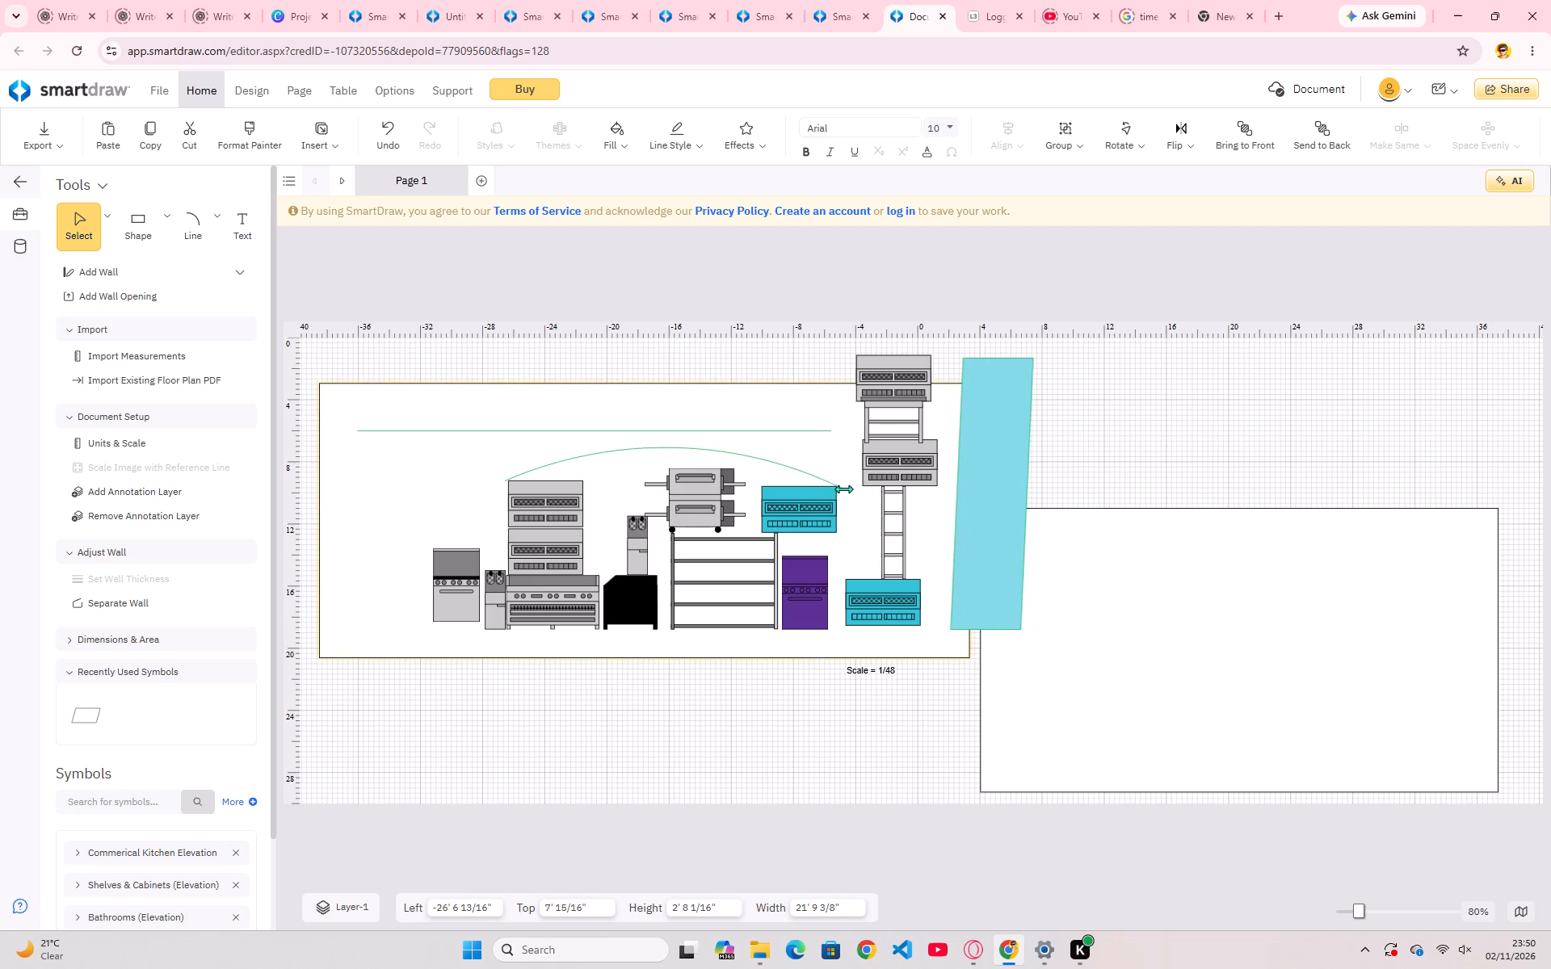
pyautogui.moveTo(843, 489); pyautogui.dragTo(832, 486)
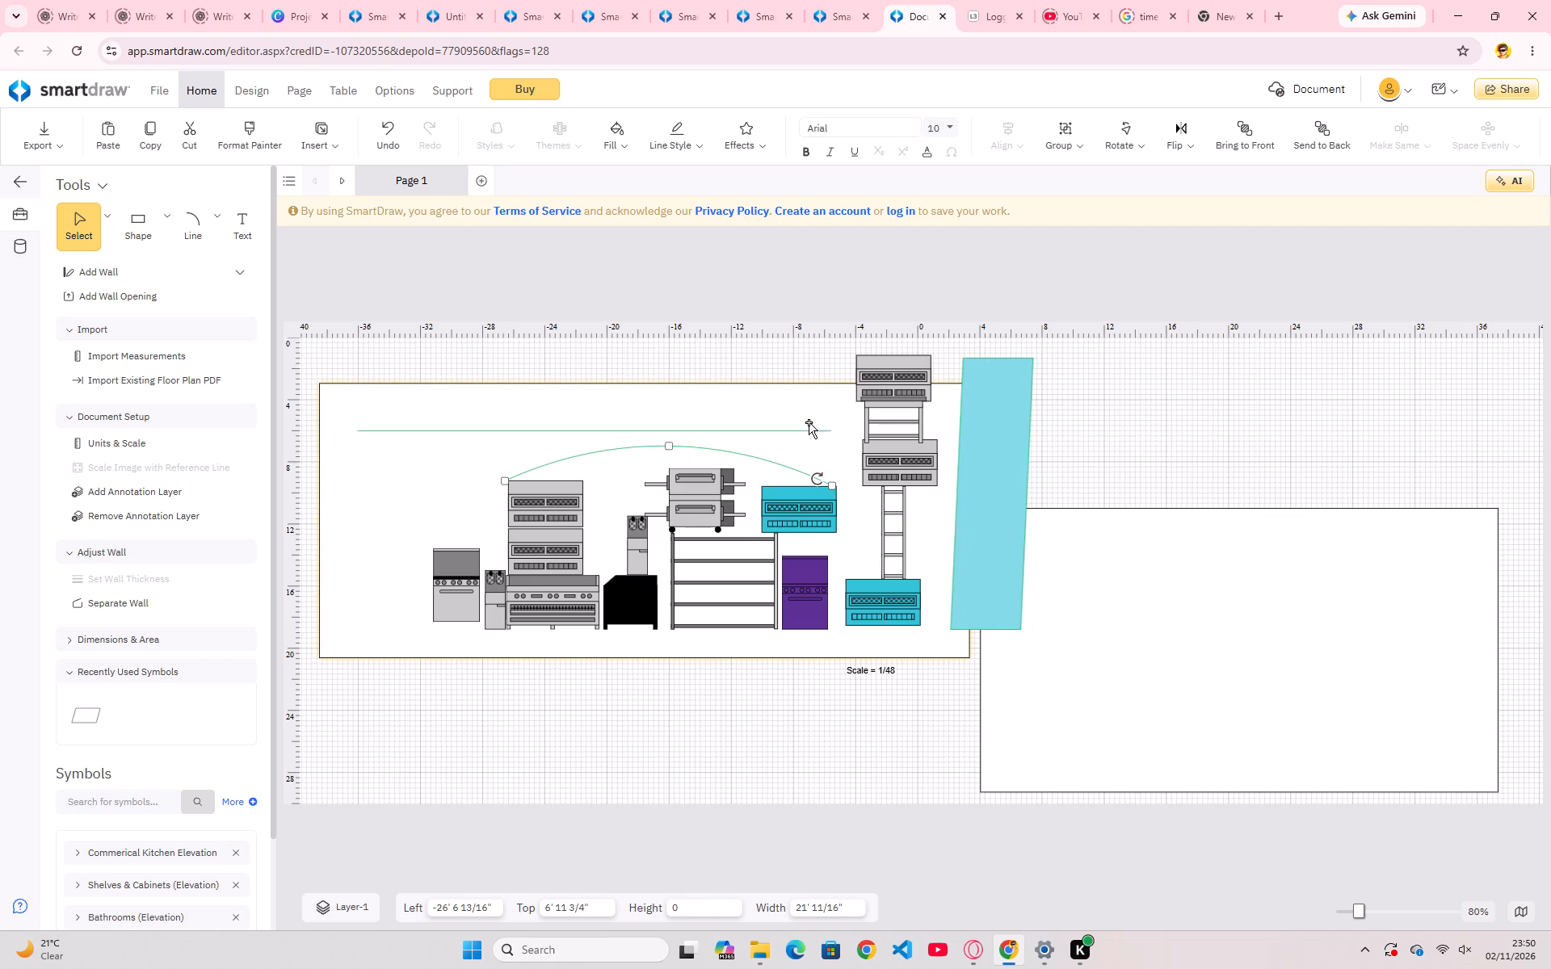
# Lower the straight green line onto the arc's crest, about -33' 11" left and 6' 11" from the page top.
pyautogui.click(730, 424)
pyautogui.click(729, 426)
pyautogui.click(729, 426)
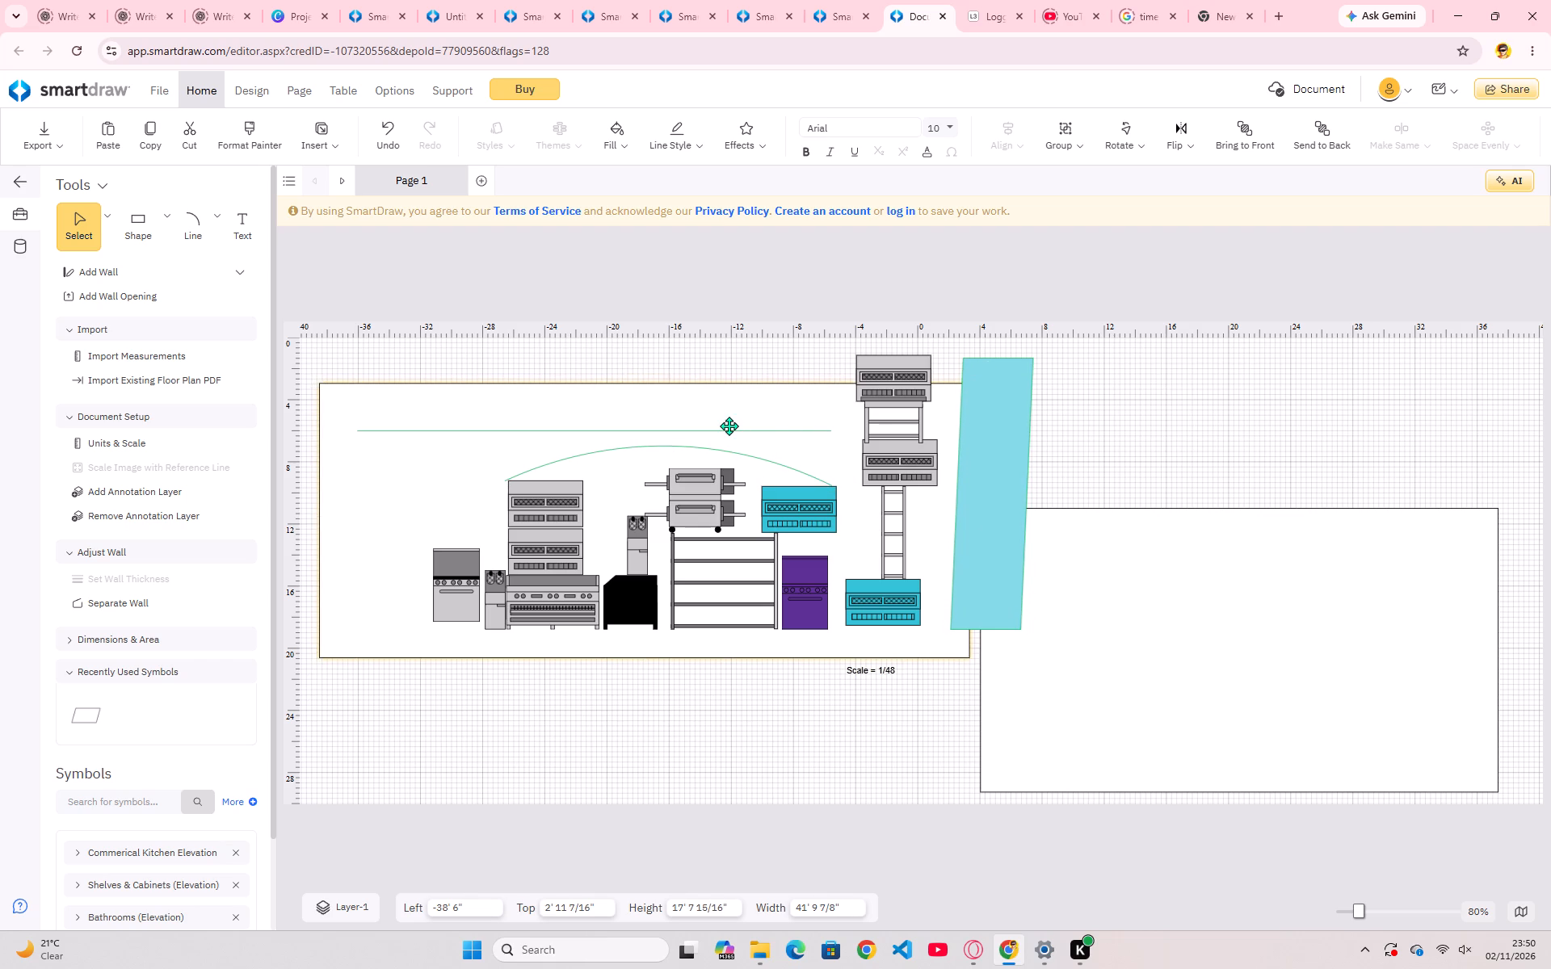
pyautogui.click(694, 428)
pyautogui.click(691, 429)
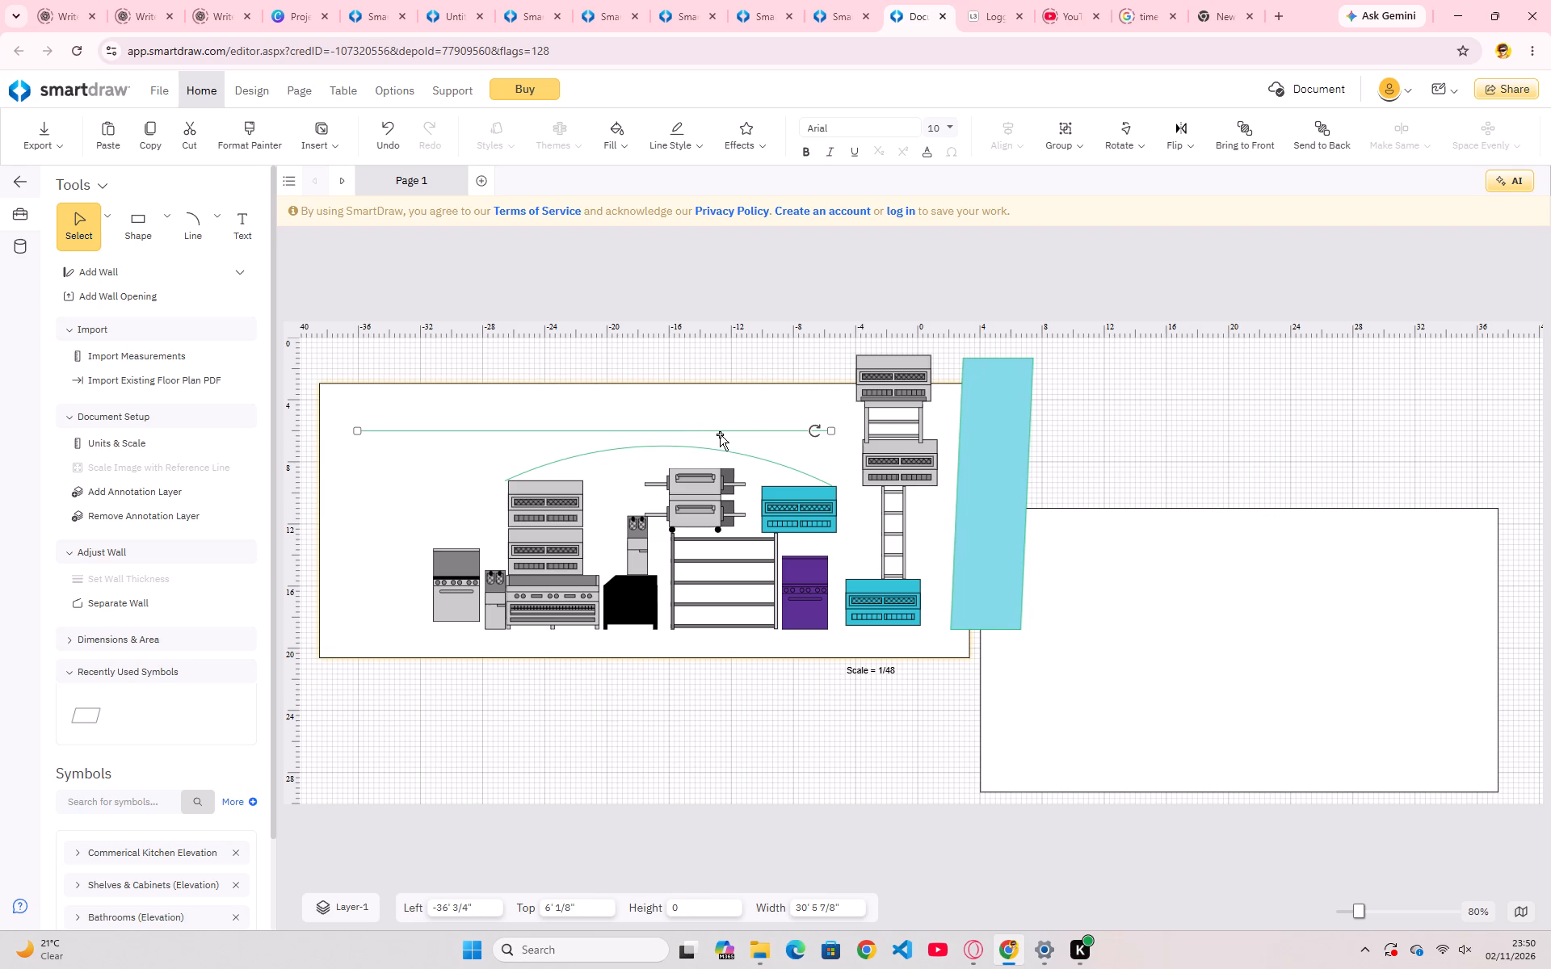
pyautogui.click(720, 434)
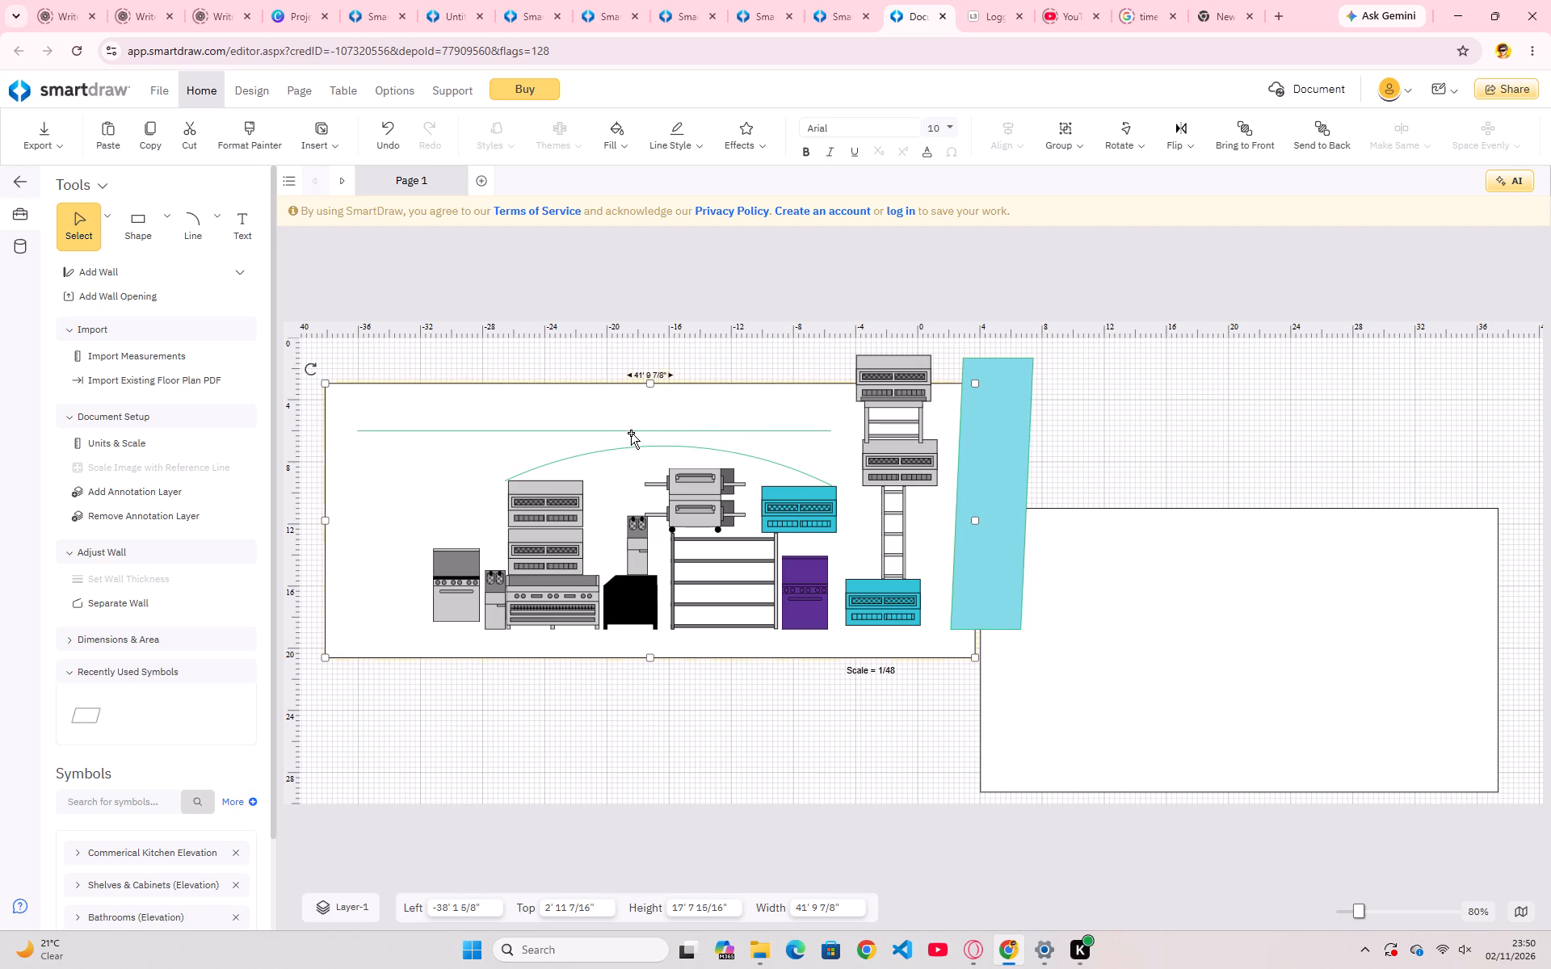
pyautogui.click(634, 432)
pyautogui.moveTo(635, 431); pyautogui.dragTo(674, 440)
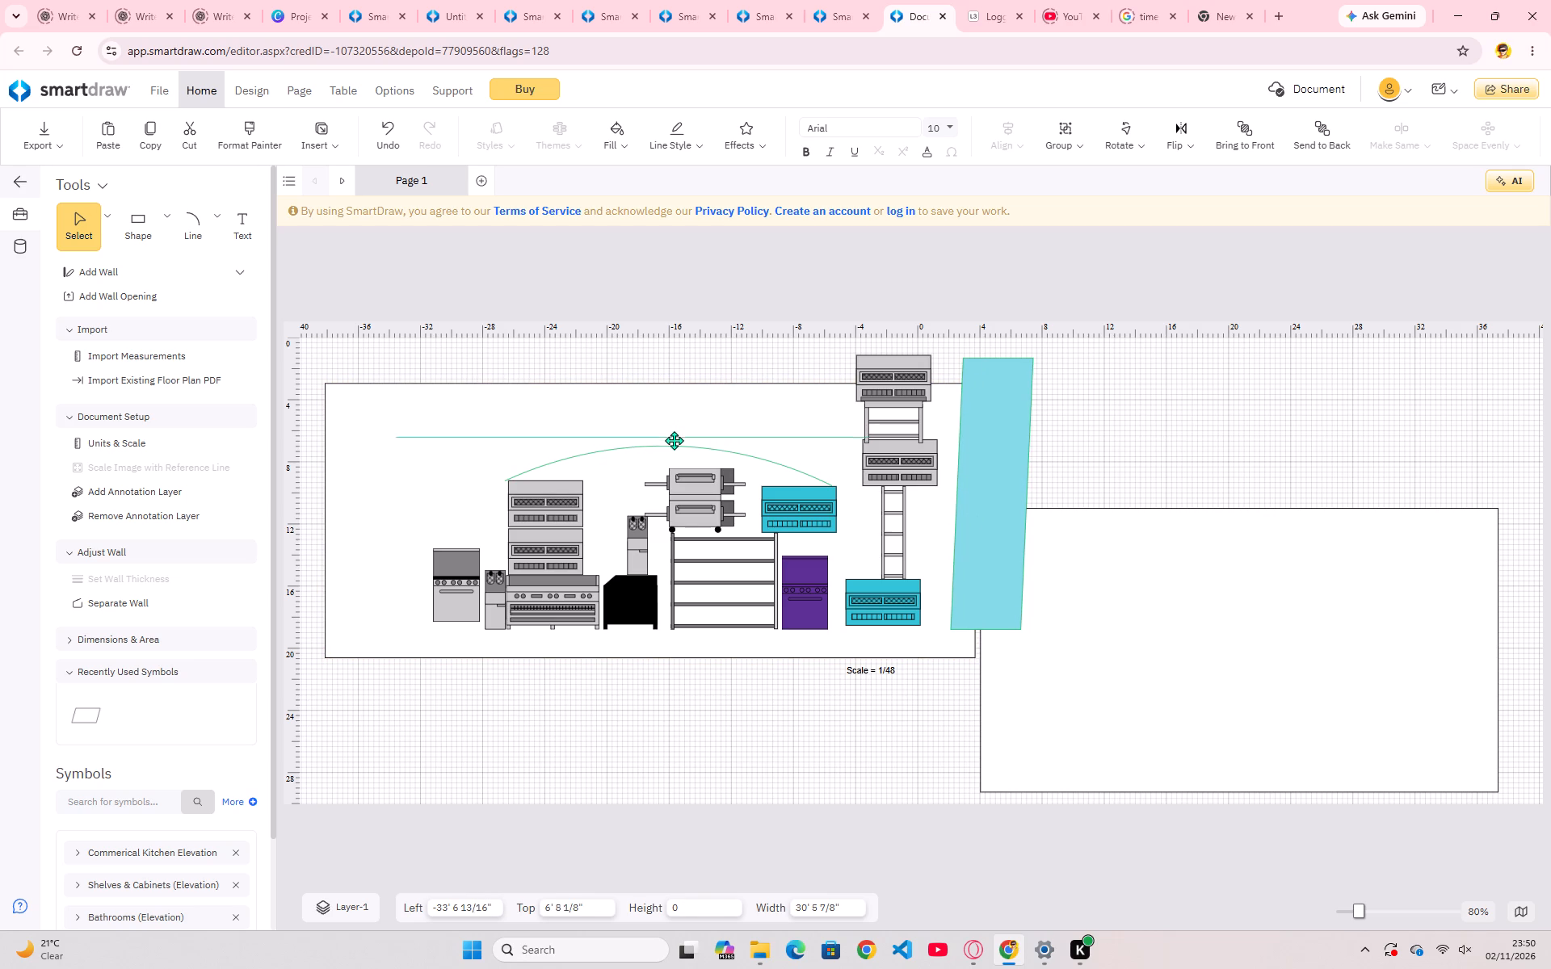
pyautogui.moveTo(674, 440); pyautogui.dragTo(668, 445)
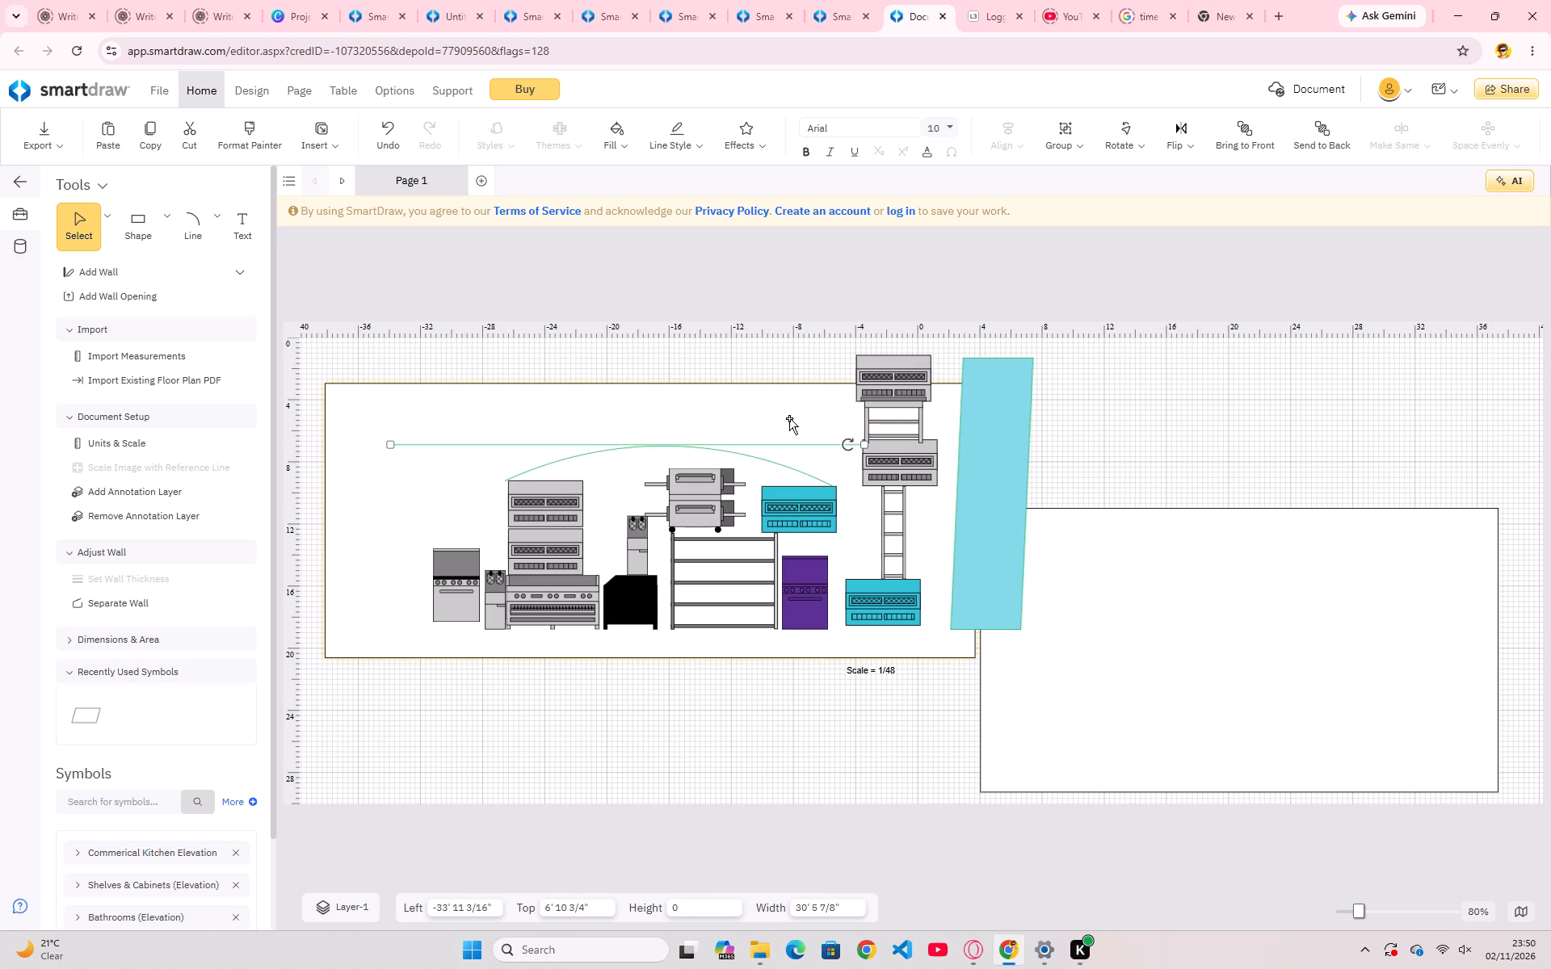
pyautogui.click(789, 418)
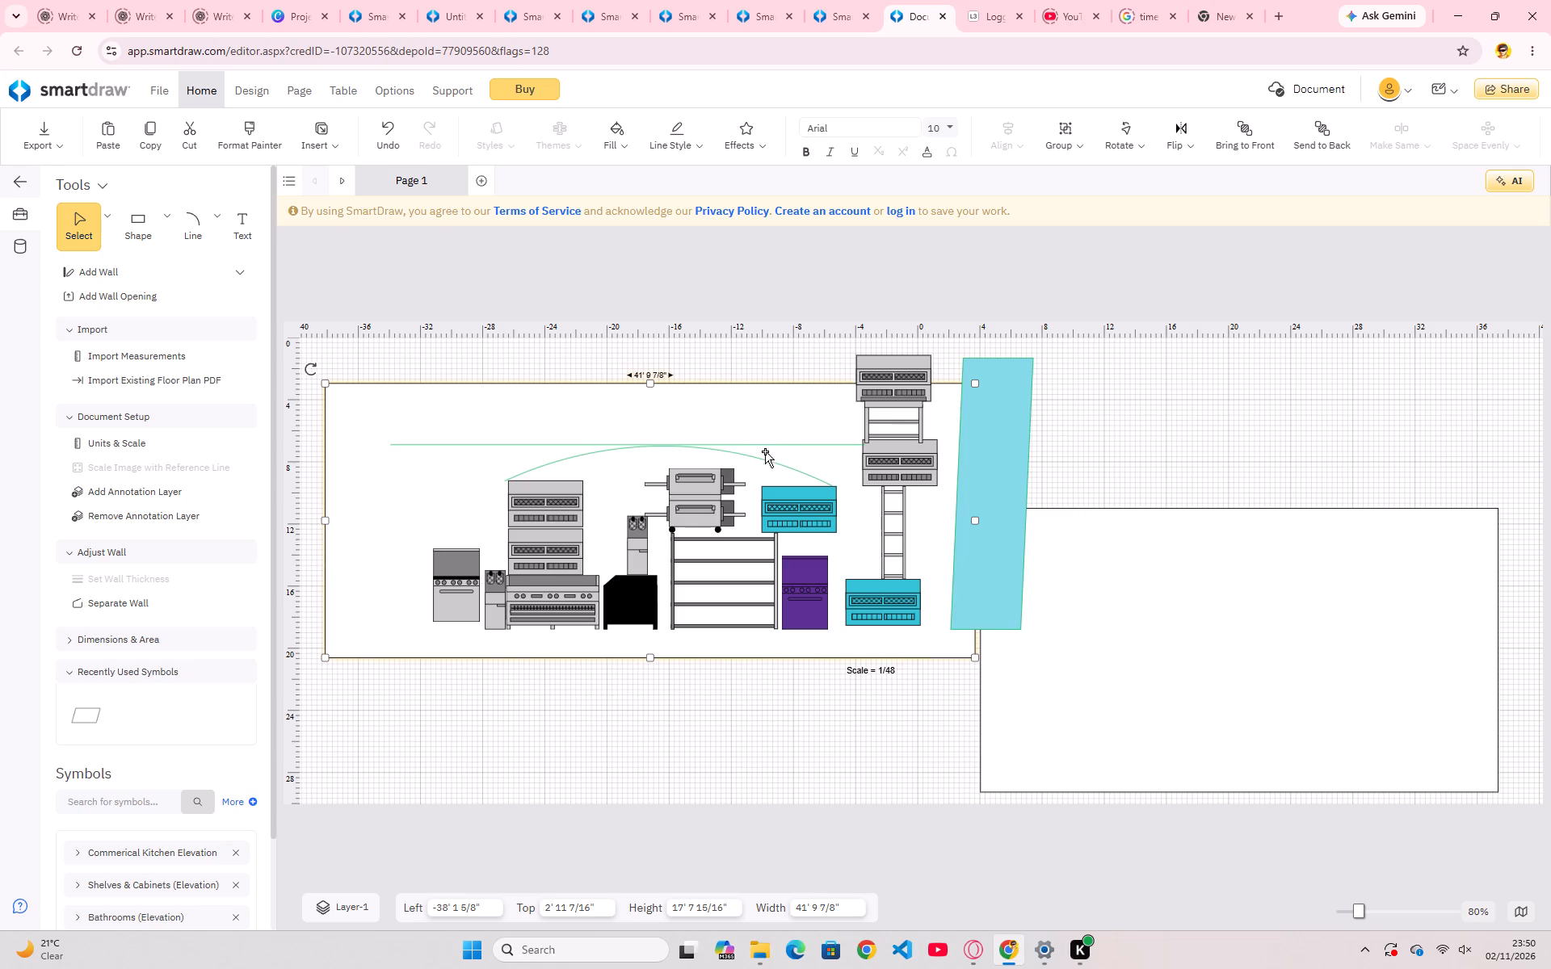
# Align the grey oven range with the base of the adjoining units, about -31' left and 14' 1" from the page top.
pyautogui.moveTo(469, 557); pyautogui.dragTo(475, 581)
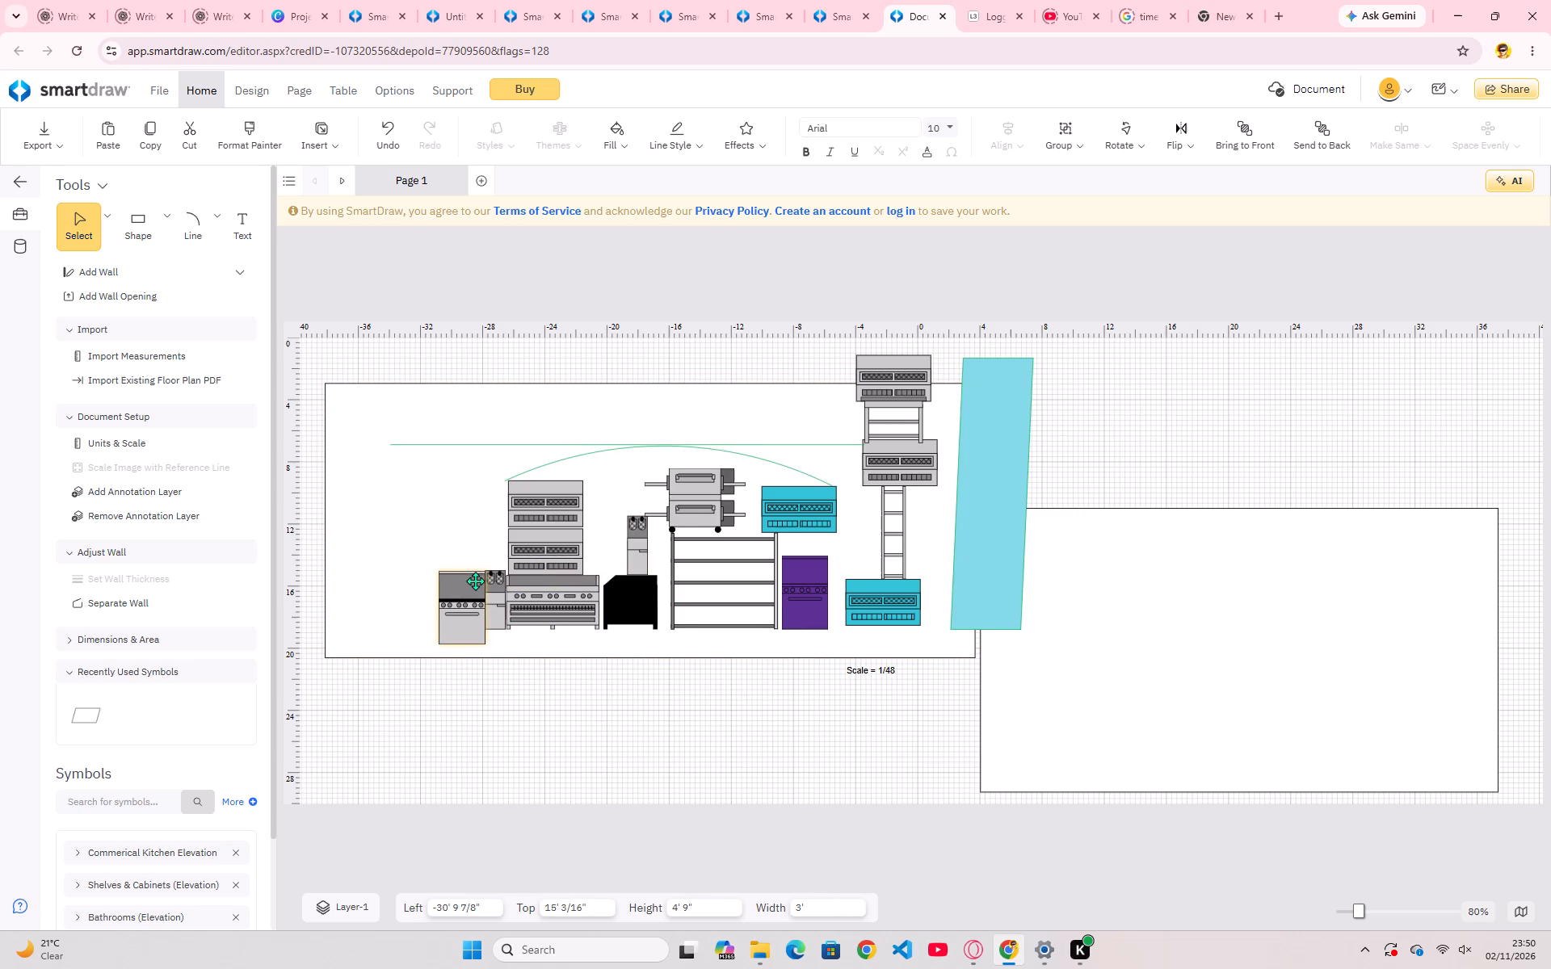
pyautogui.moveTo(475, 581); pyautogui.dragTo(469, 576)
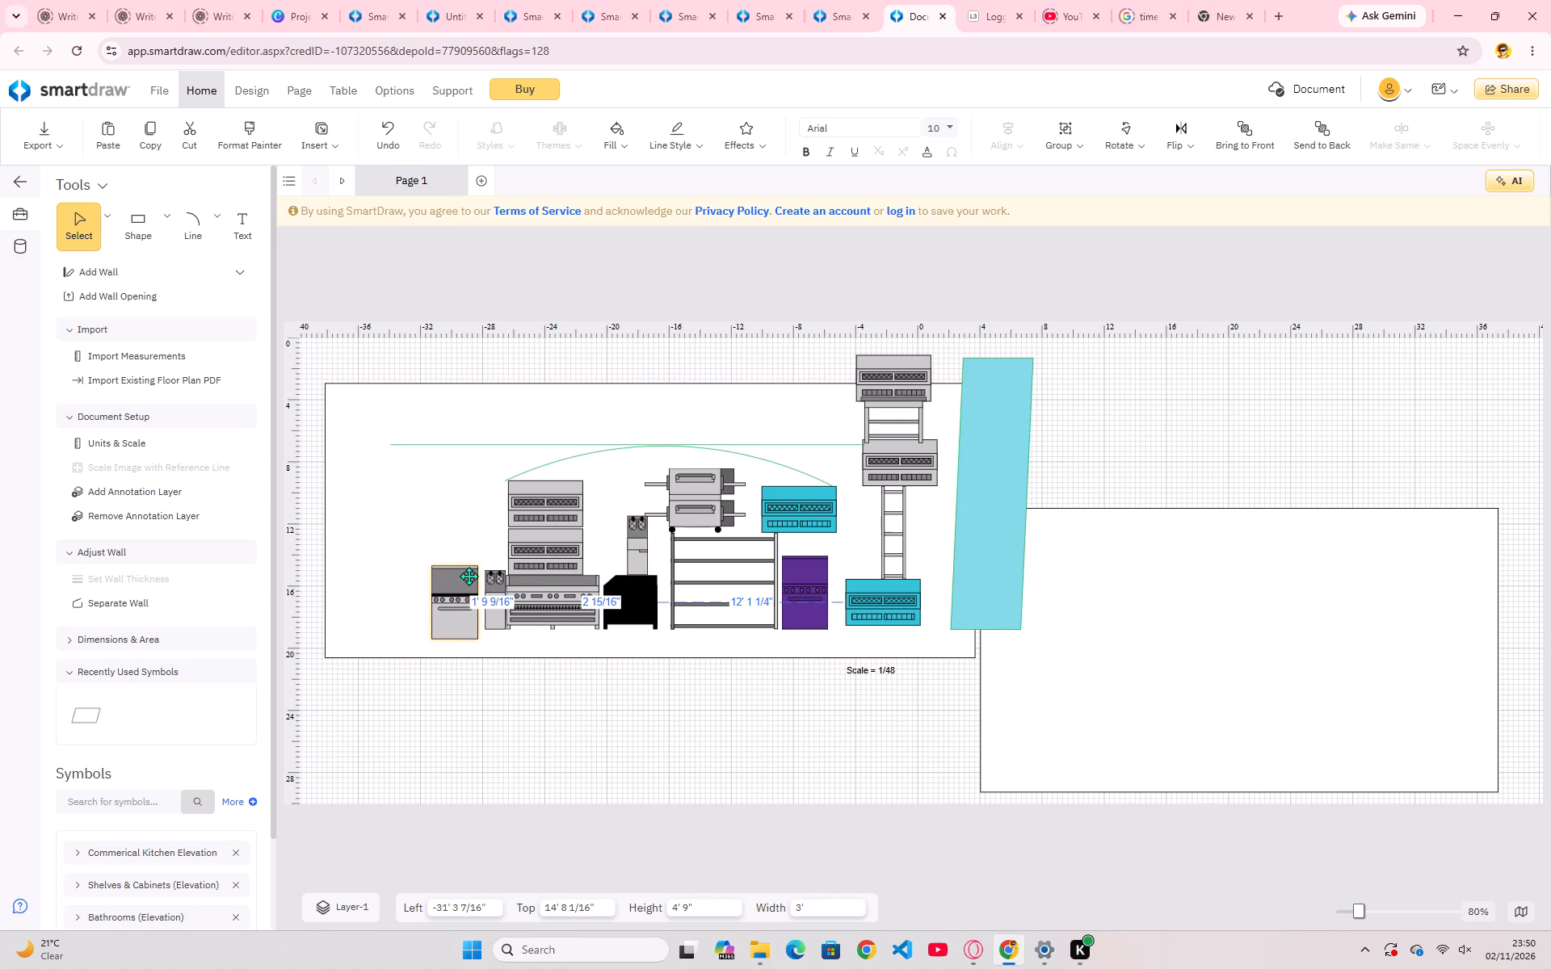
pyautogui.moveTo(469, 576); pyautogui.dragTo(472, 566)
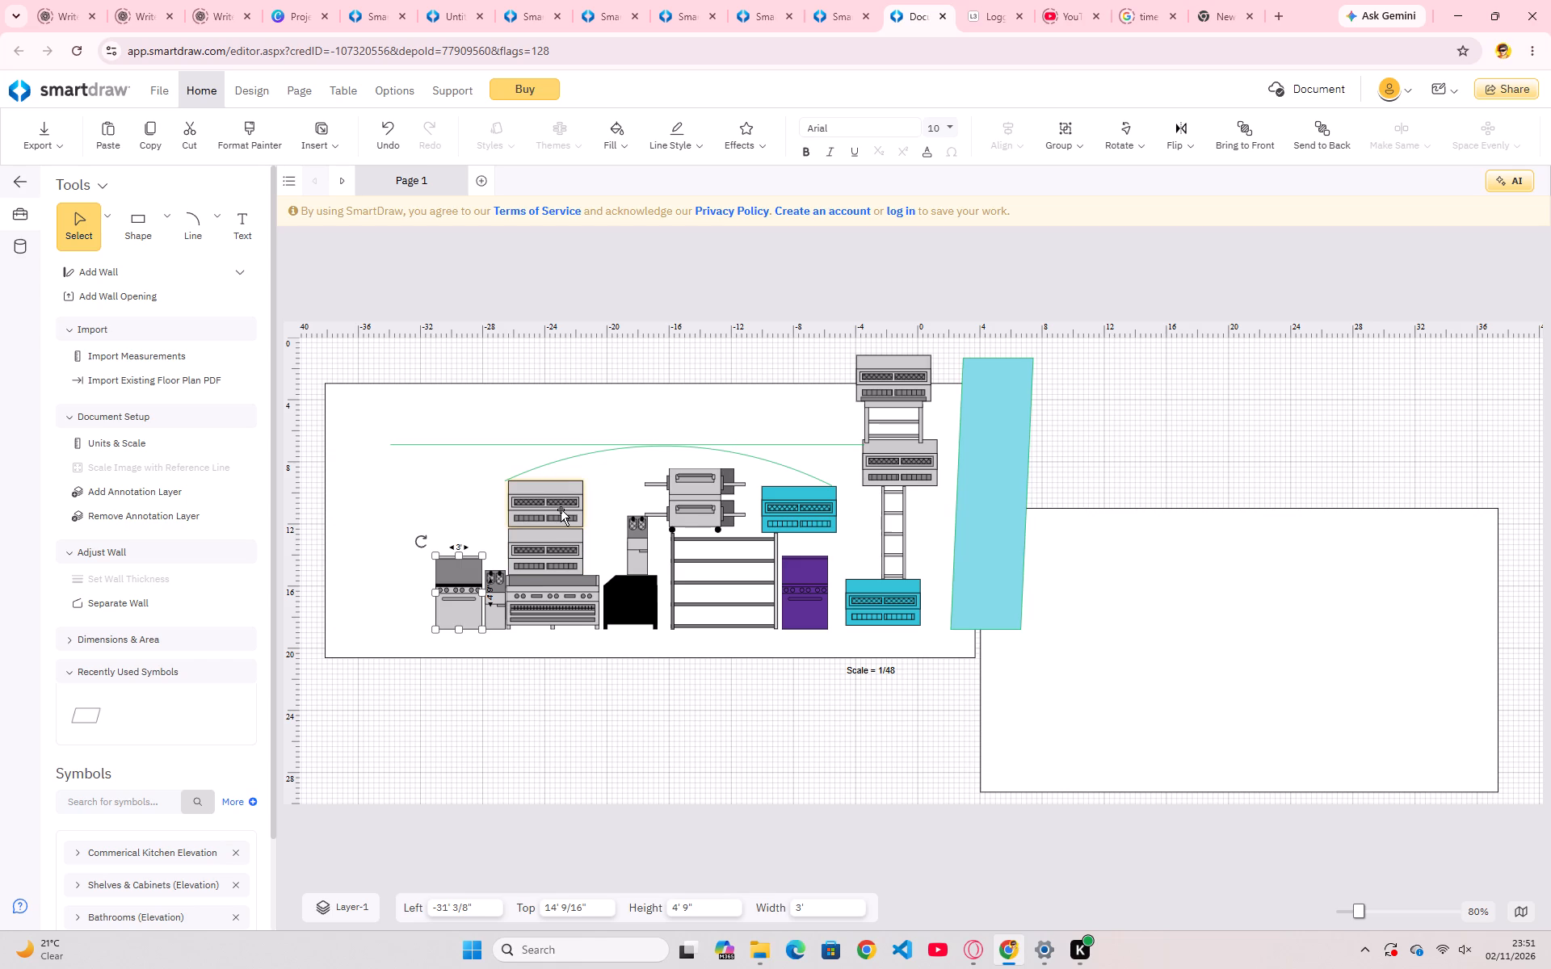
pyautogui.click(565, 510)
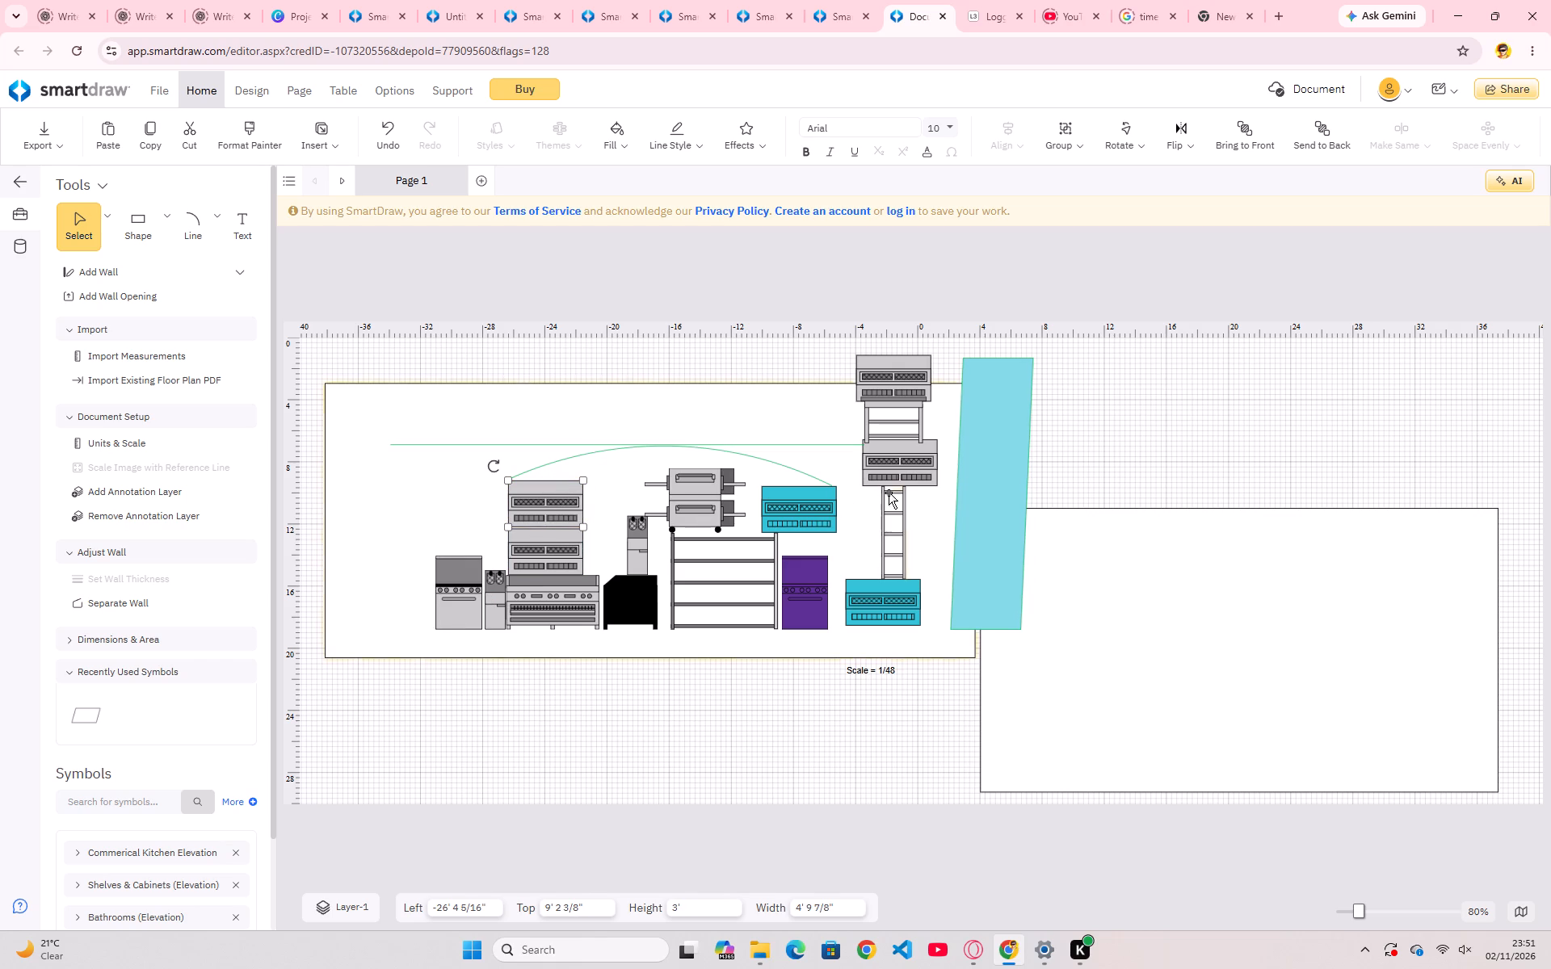
# Move the light-blue parallelogram inside the upper rectangle's left end, about -38' 2" left and 3' 1" from the page top.
pyautogui.moveTo(969, 478); pyautogui.dragTo(636, 501)
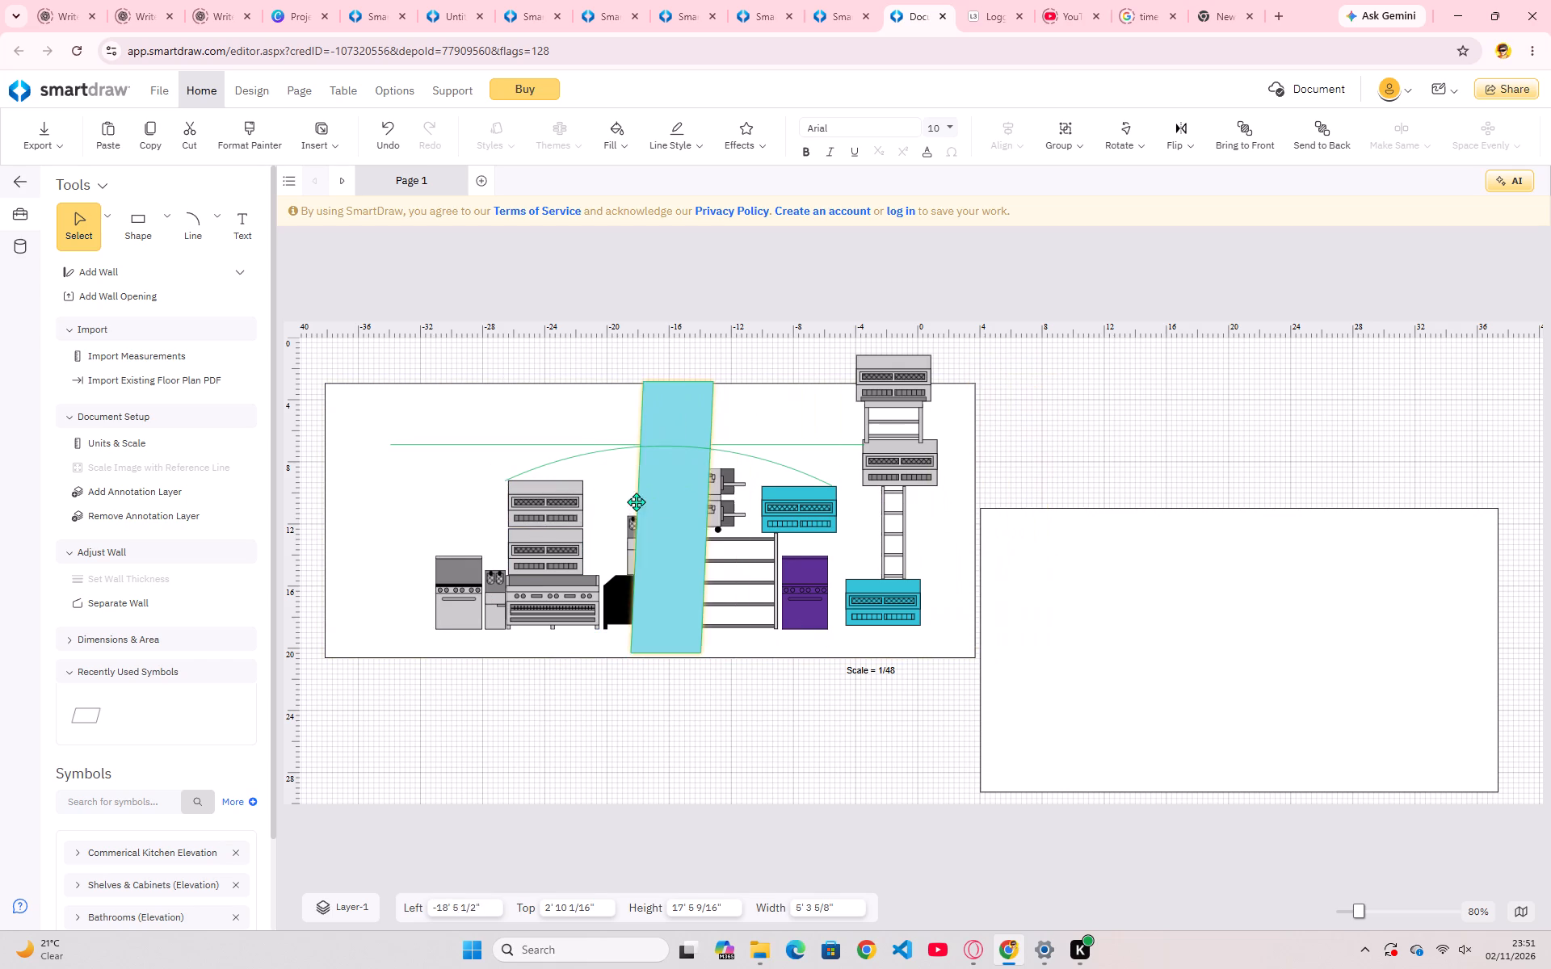
pyautogui.moveTo(636, 501); pyautogui.dragTo(344, 507)
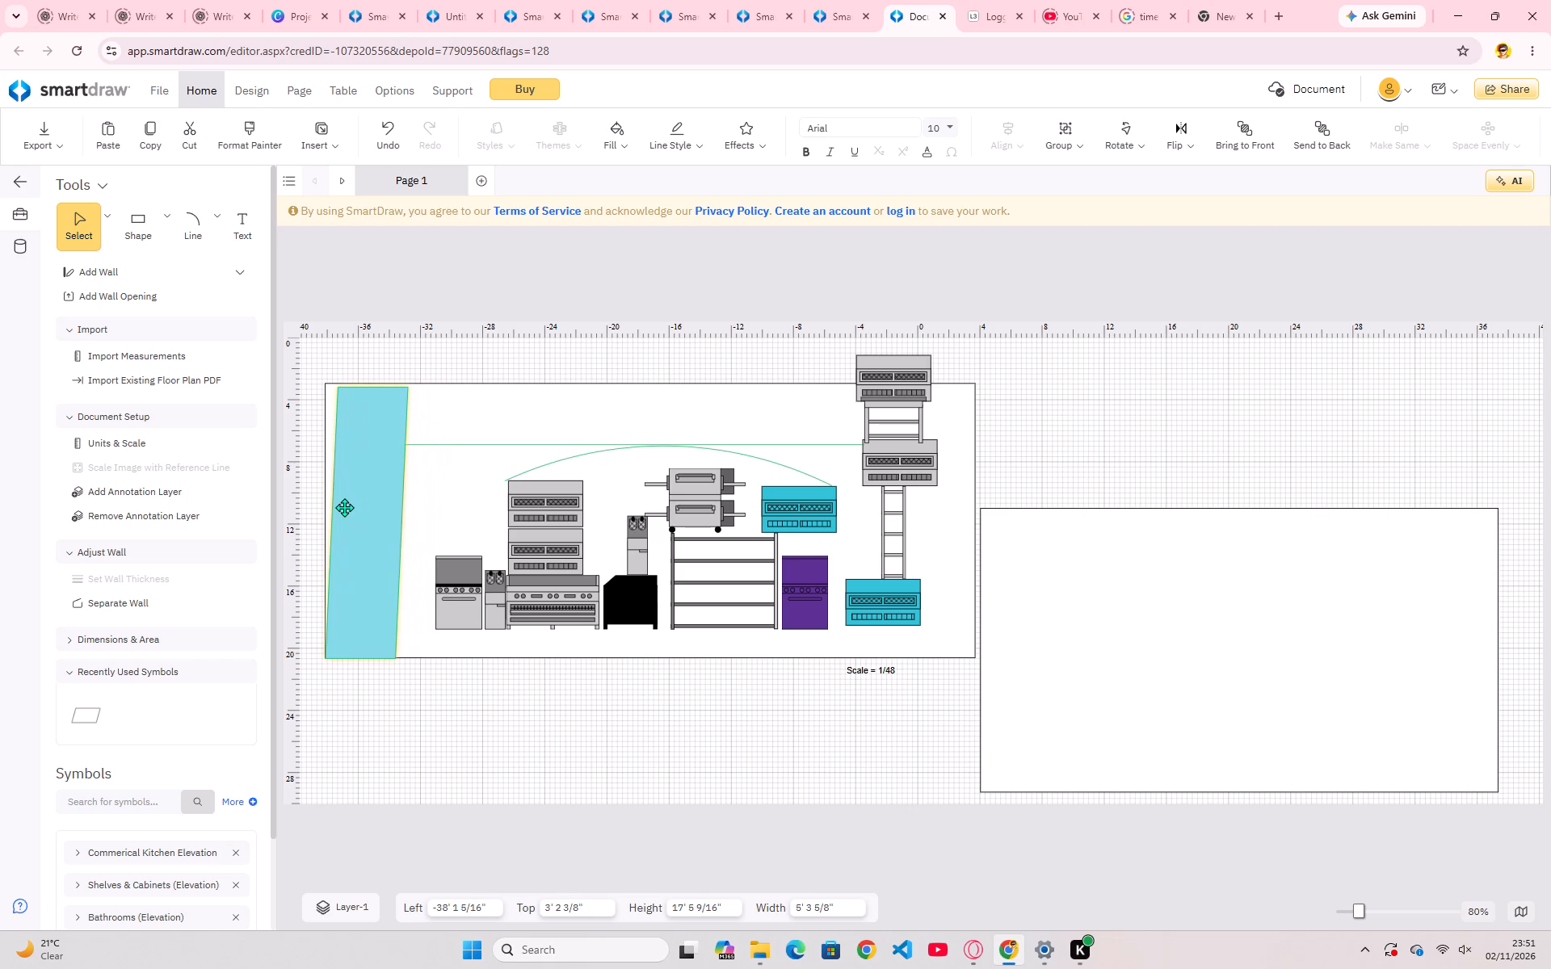
pyautogui.moveTo(344, 507); pyautogui.dragTo(343, 501)
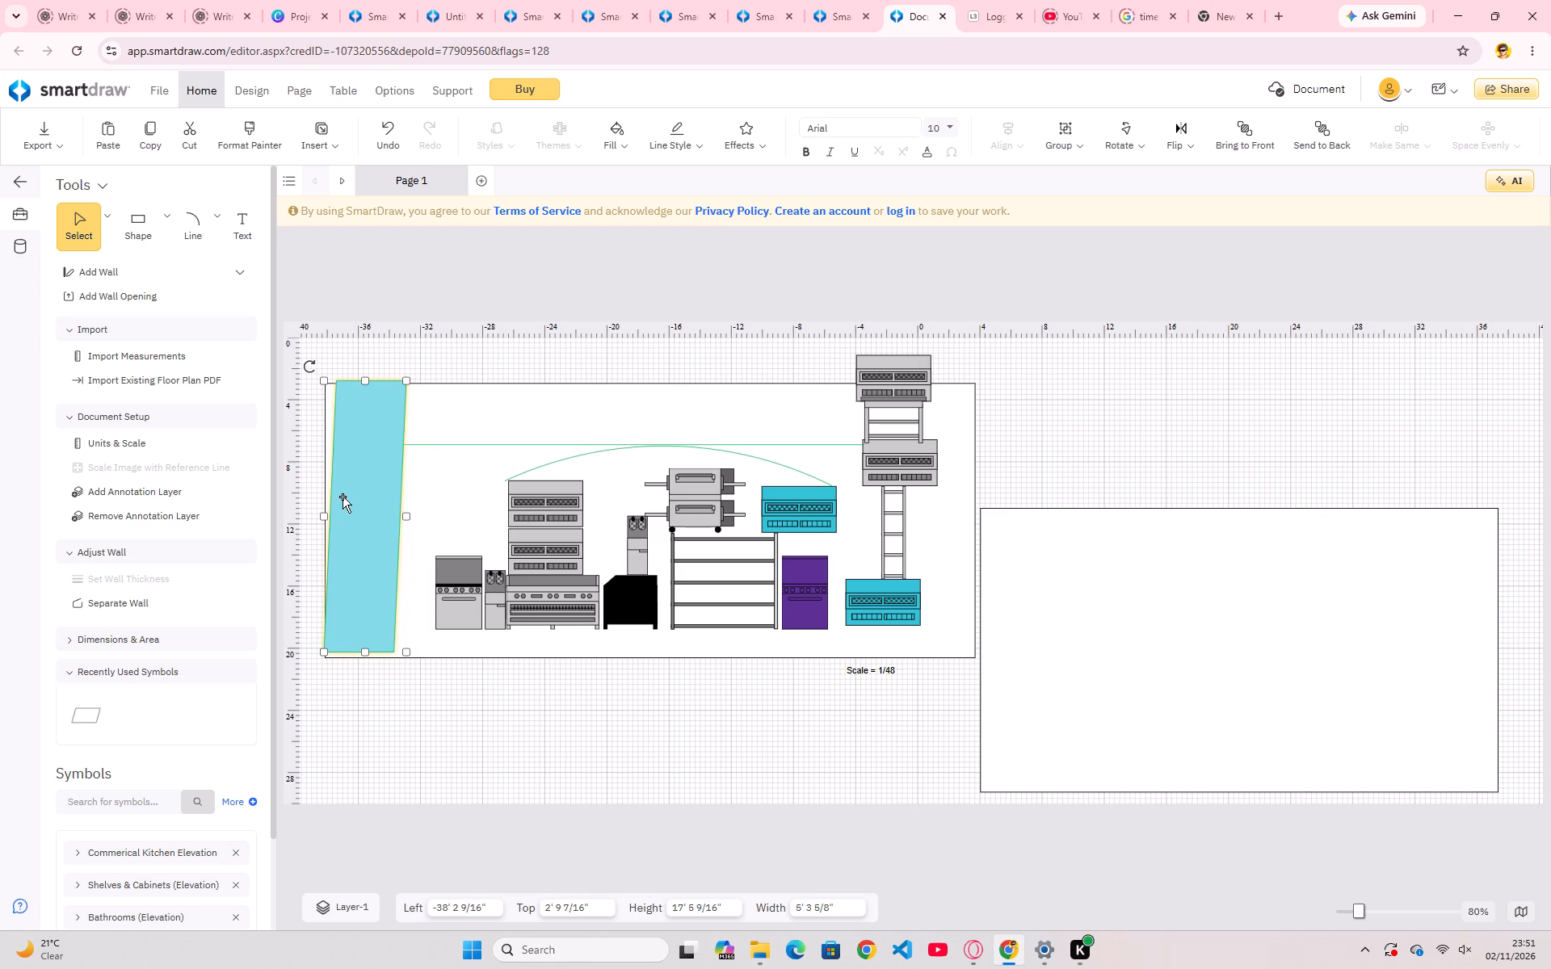
pyautogui.click(343, 497)
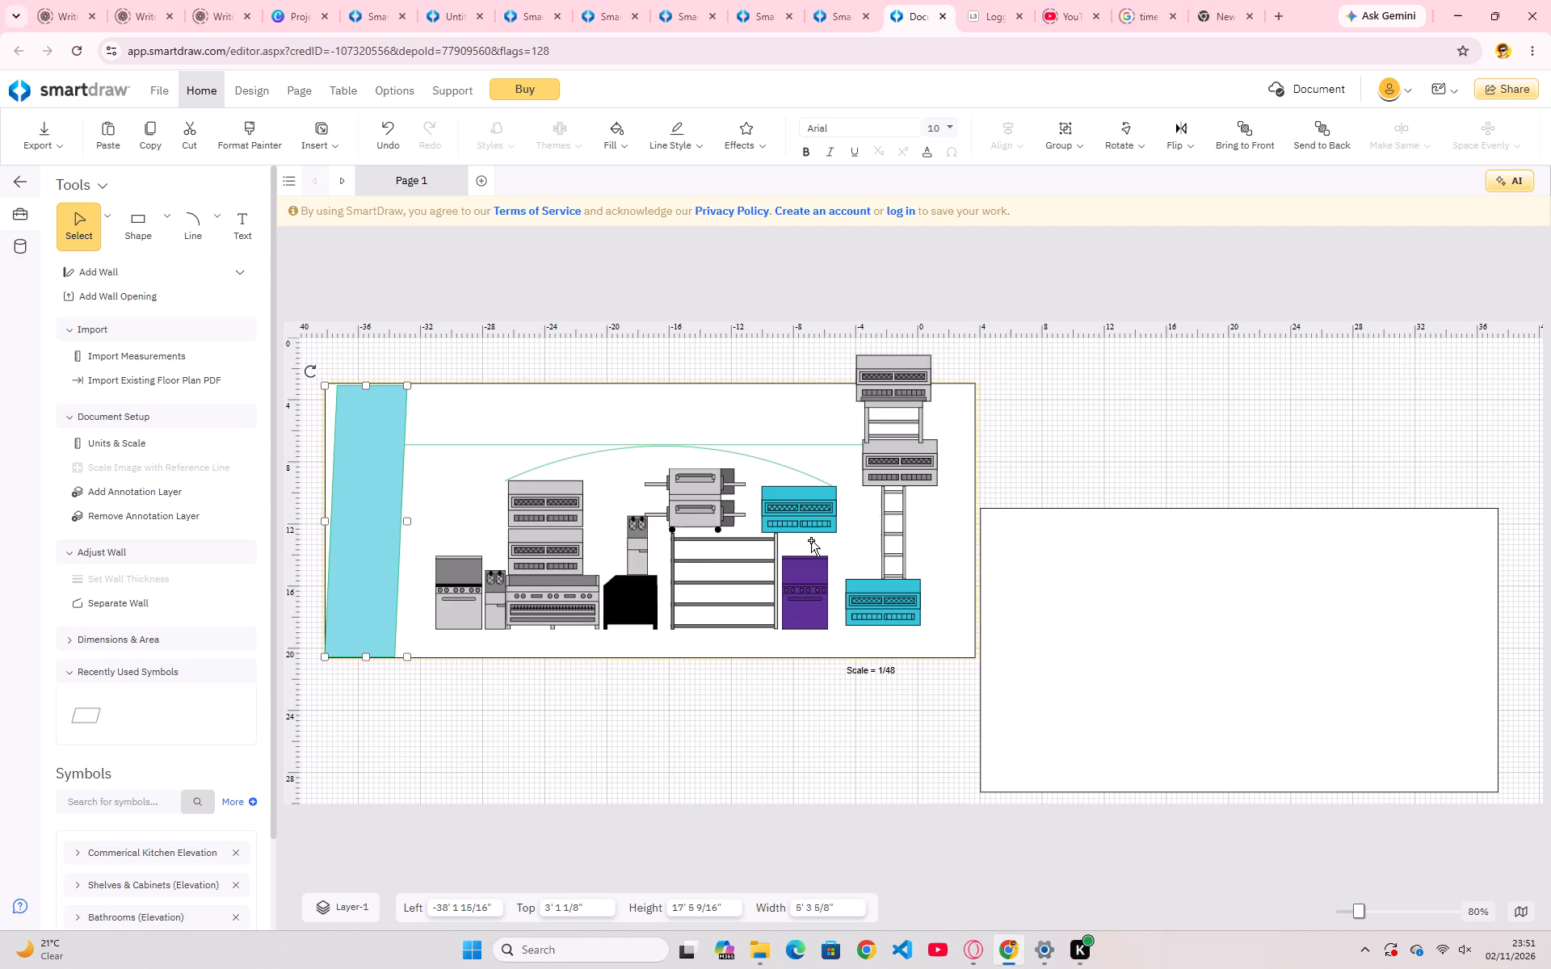
# Stack the grey oven range above the narrow unit on the black unit, about -20' 6" left and 6' 10" from the page top.
pyautogui.moveTo(470, 577); pyautogui.dragTo(493, 501)
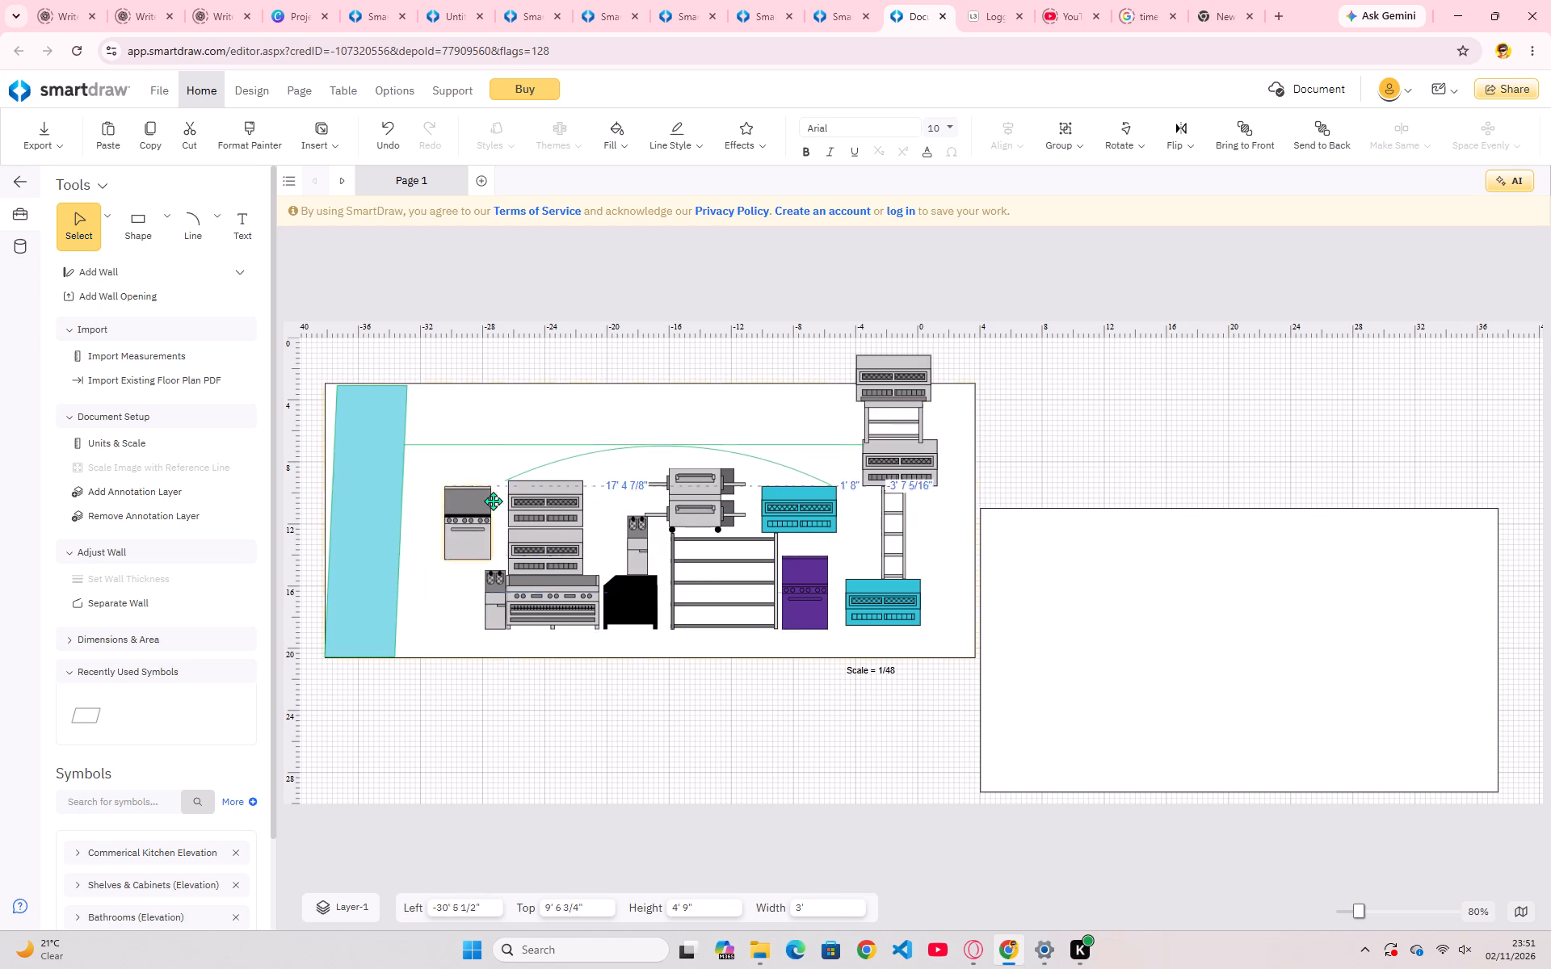
pyautogui.moveTo(493, 501); pyautogui.dragTo(633, 461)
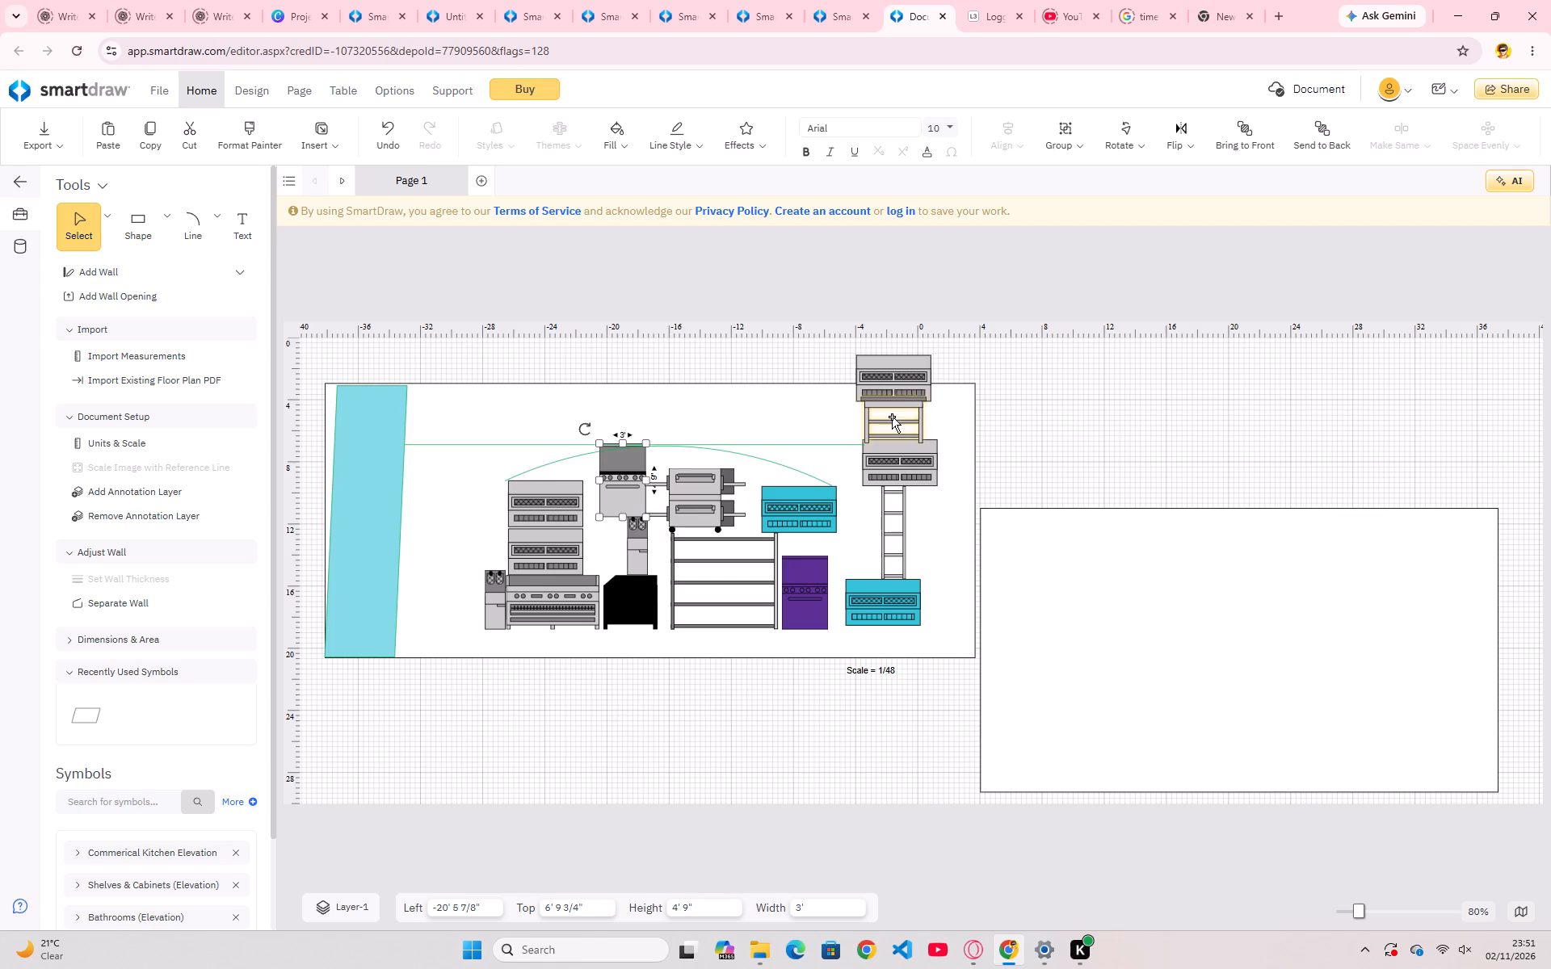
# Move the grey unit off the small table to the arc's crest, overlapping the raised grey oven range.
pyautogui.moveTo(920, 376); pyautogui.dragTo(708, 439)
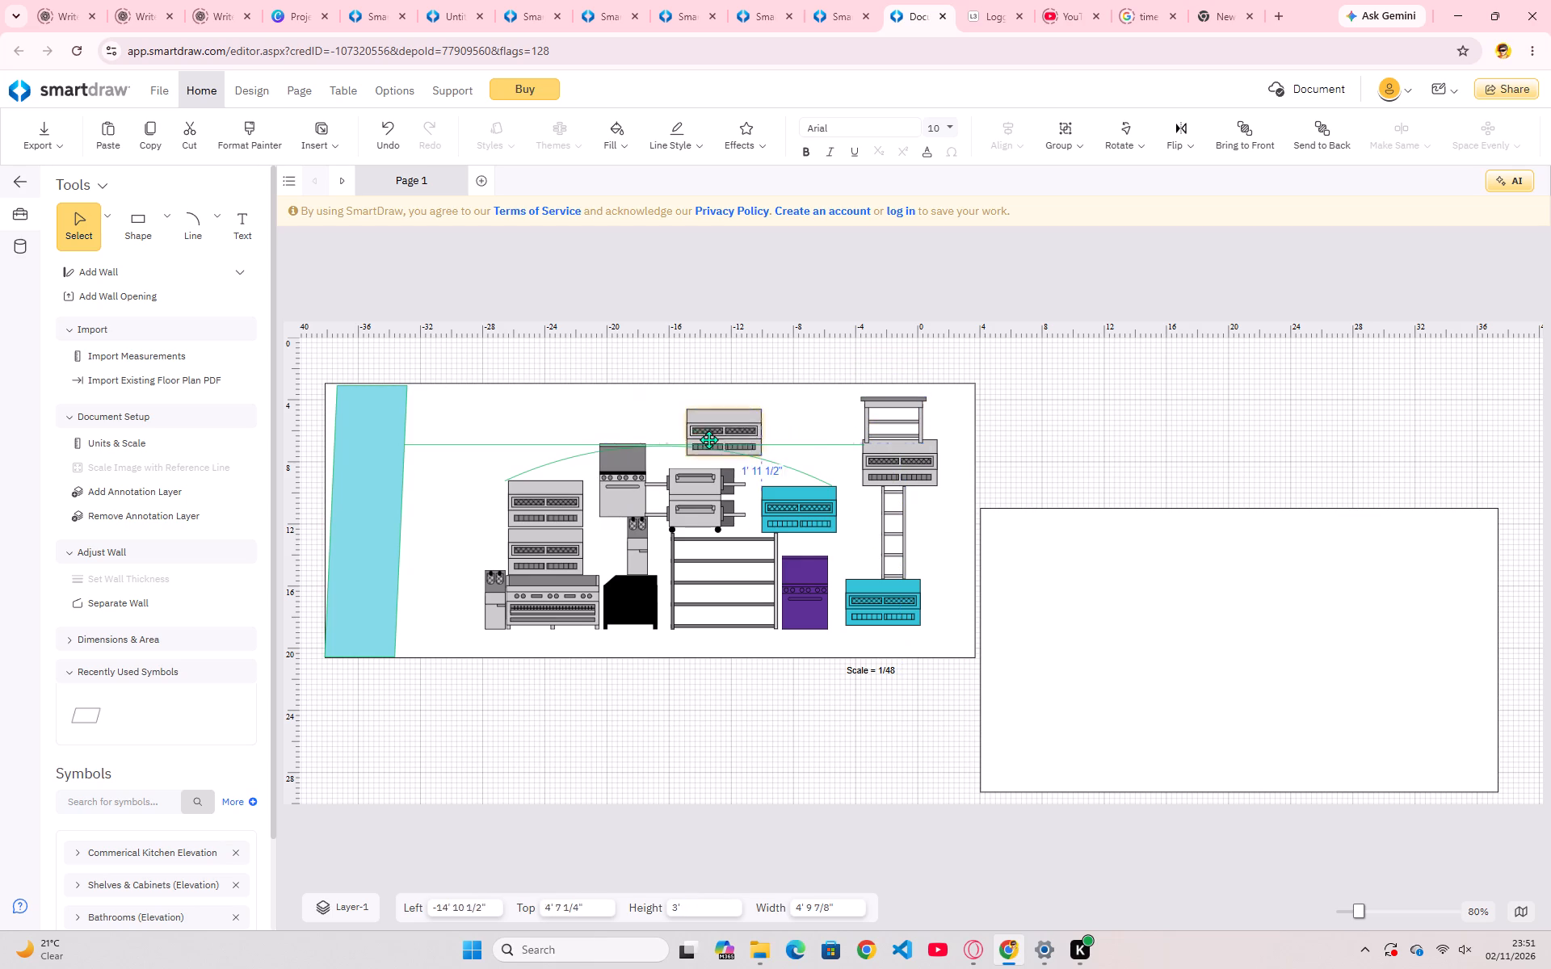
pyautogui.moveTo(708, 439); pyautogui.dragTo(670, 447)
# Move the teal unit from under the ladder to the rectangle's bottom beside the parallelogram, about -33' 2" left and 17' from the page top.
pyautogui.moveTo(889, 598); pyautogui.dragTo(711, 619)
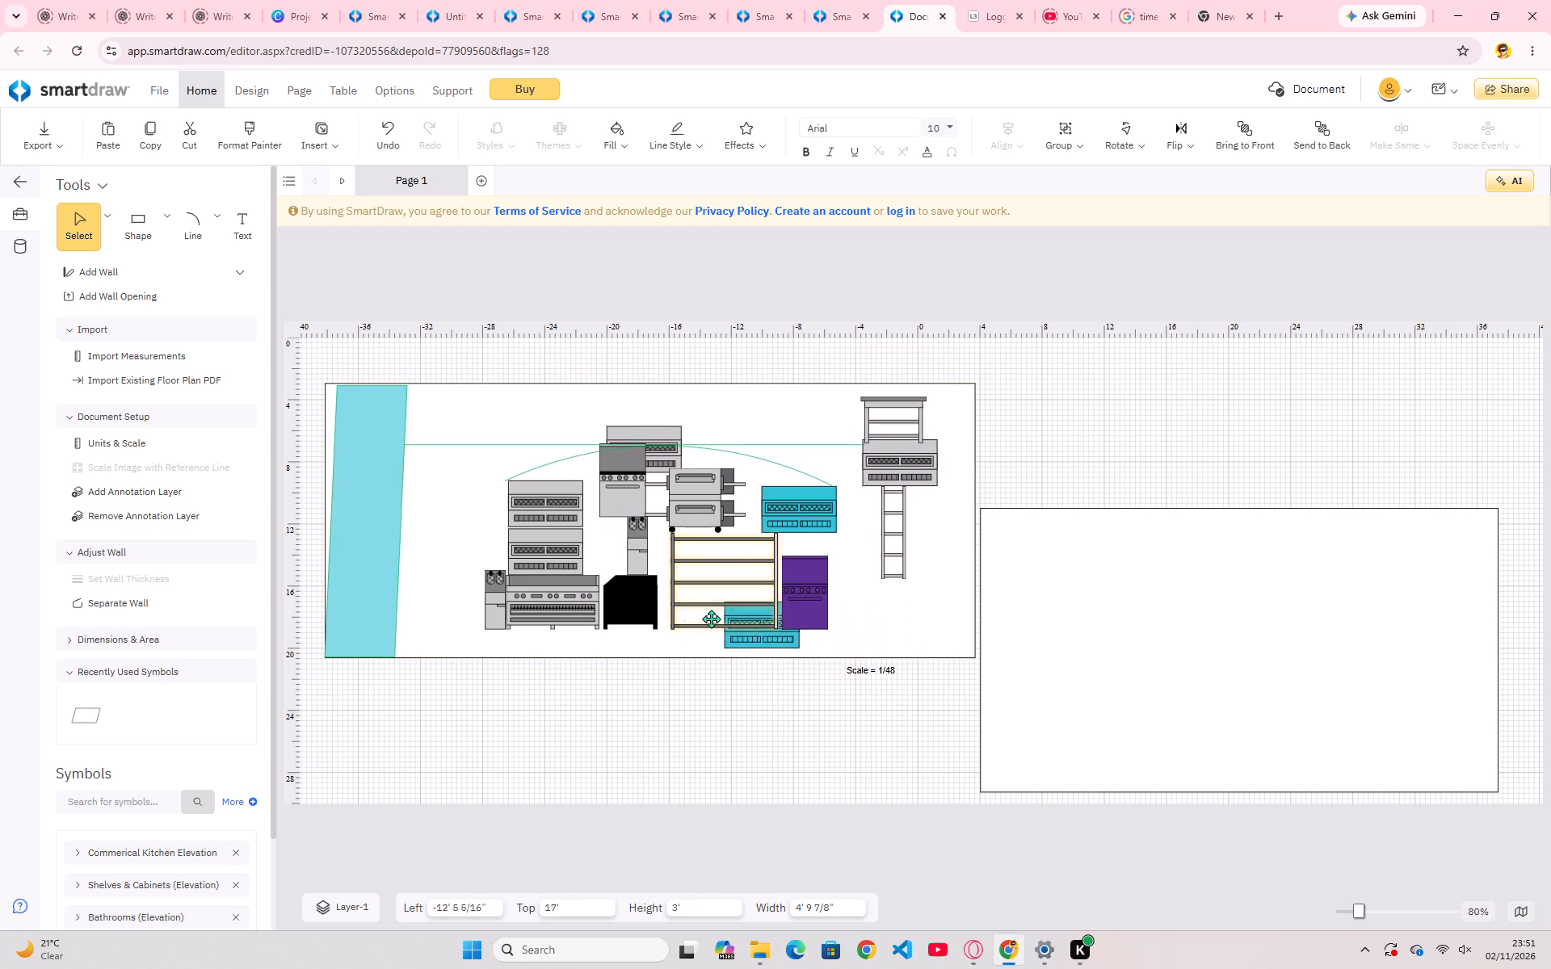
pyautogui.moveTo(711, 619); pyautogui.dragTo(481, 630)
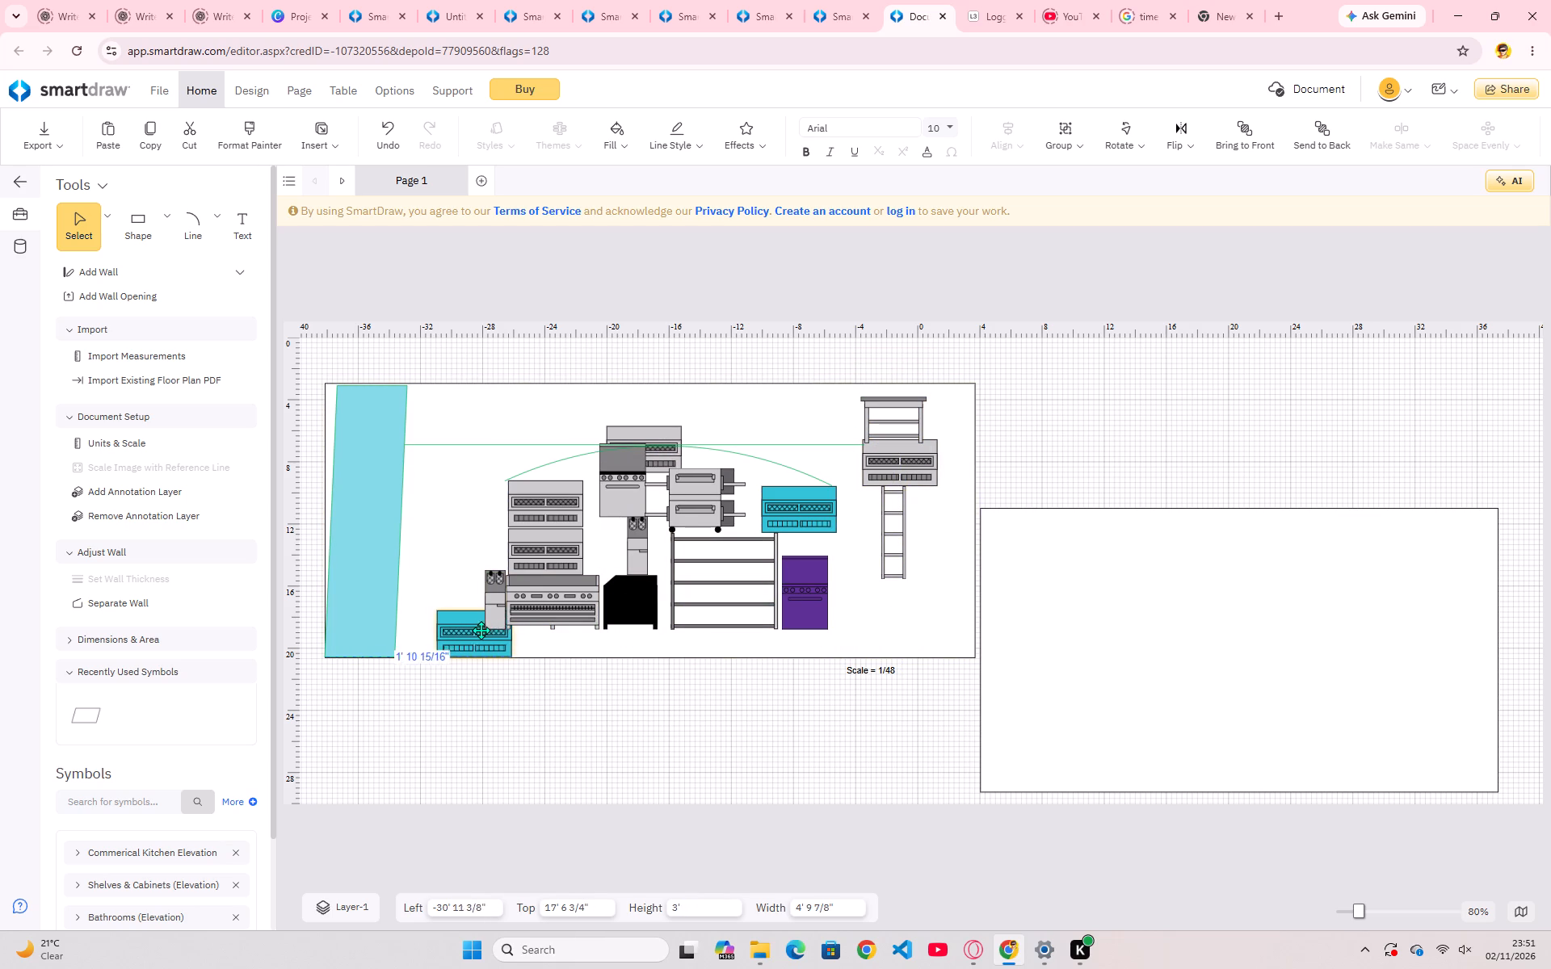
pyautogui.moveTo(481, 630); pyautogui.dragTo(457, 627)
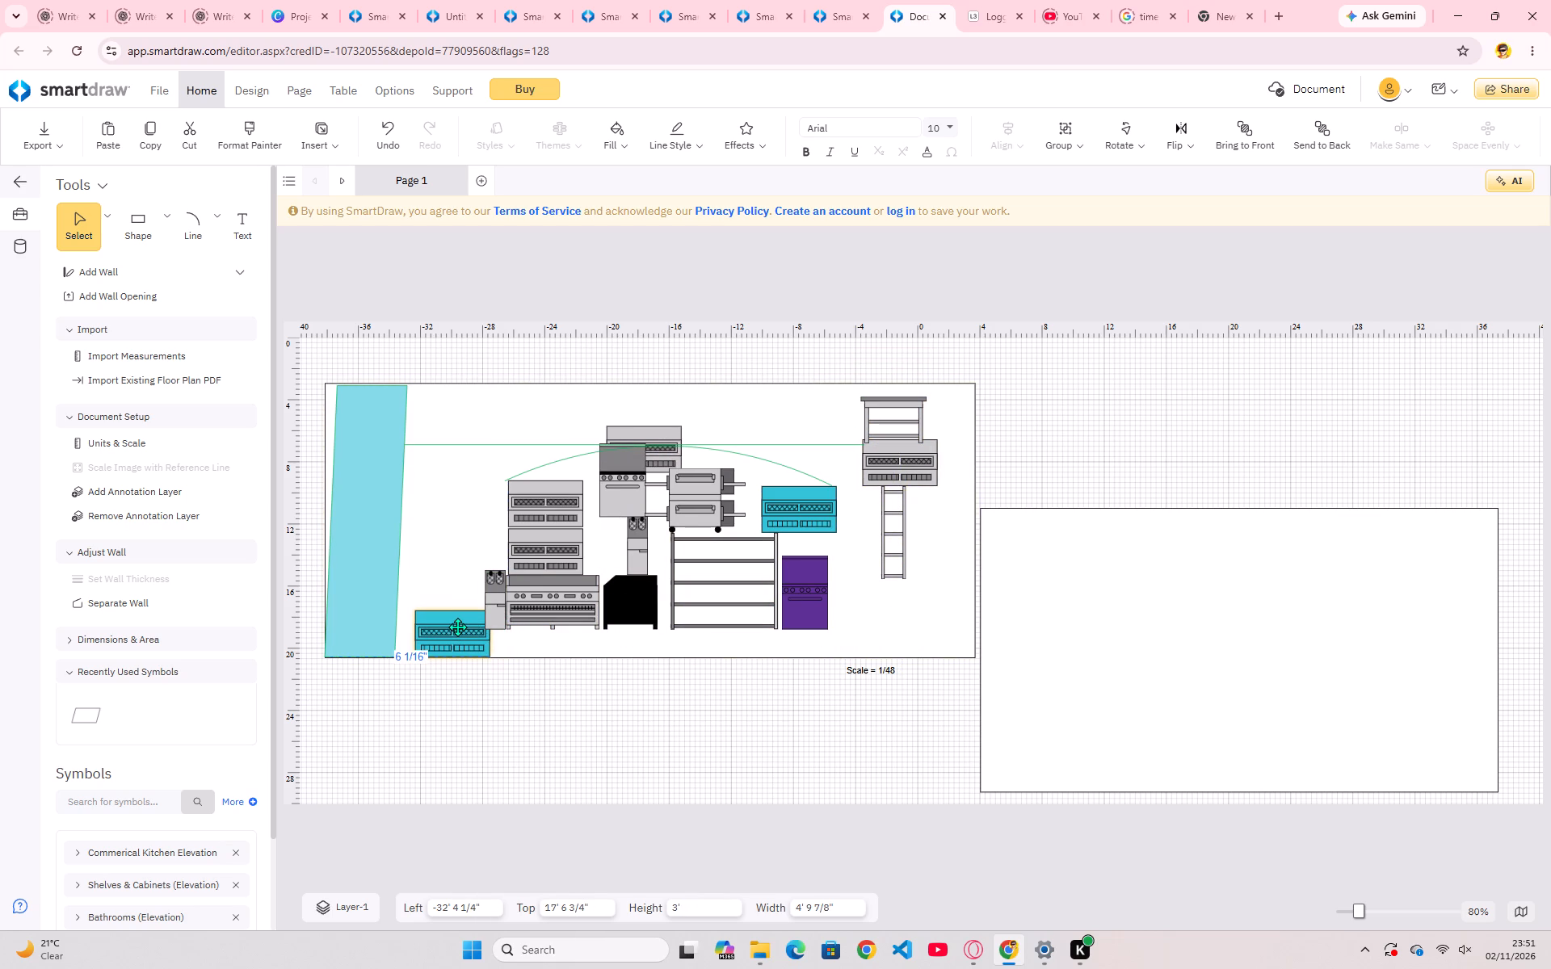
pyautogui.moveTo(457, 627); pyautogui.dragTo(456, 619)
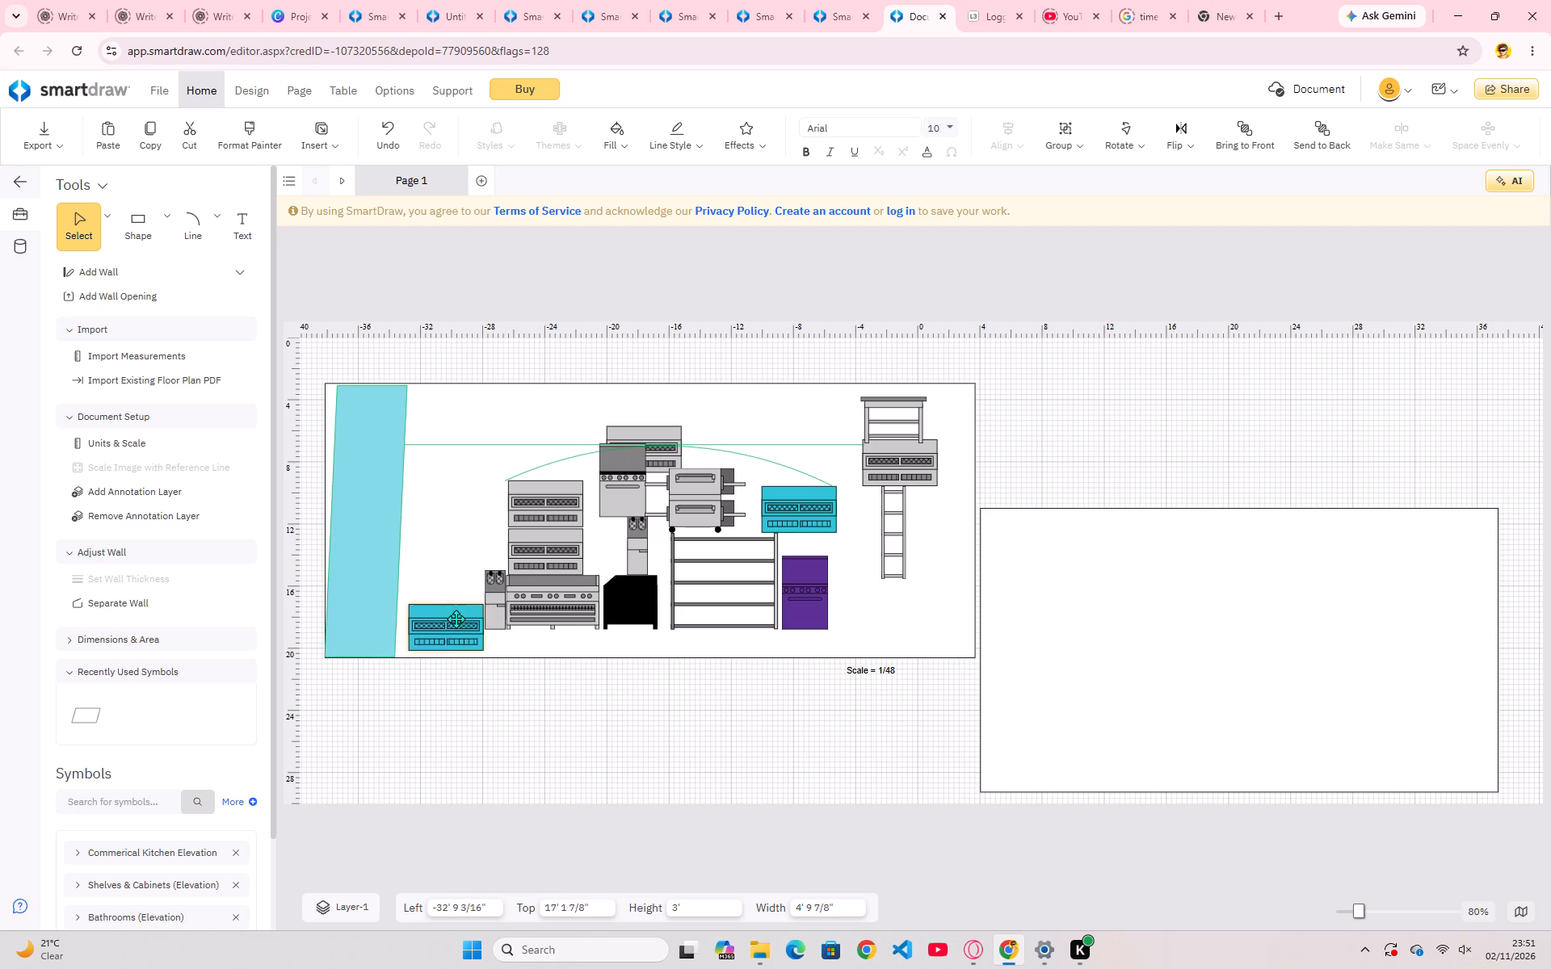
pyautogui.moveTo(456, 619); pyautogui.dragTo(456, 618)
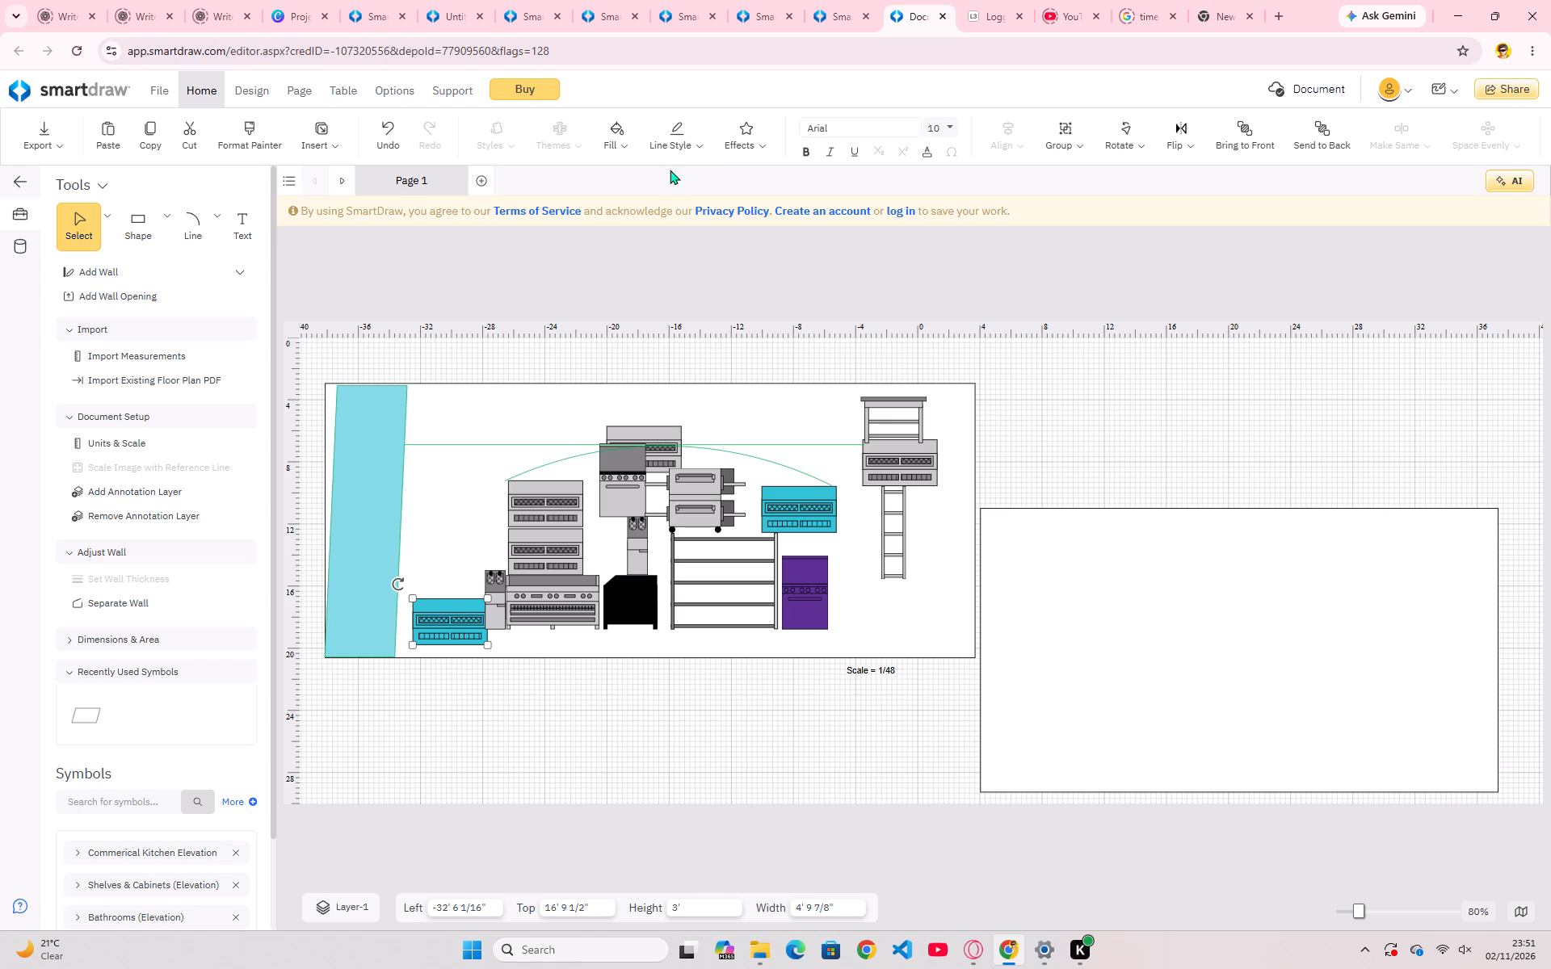
pyautogui.click(901, 602)
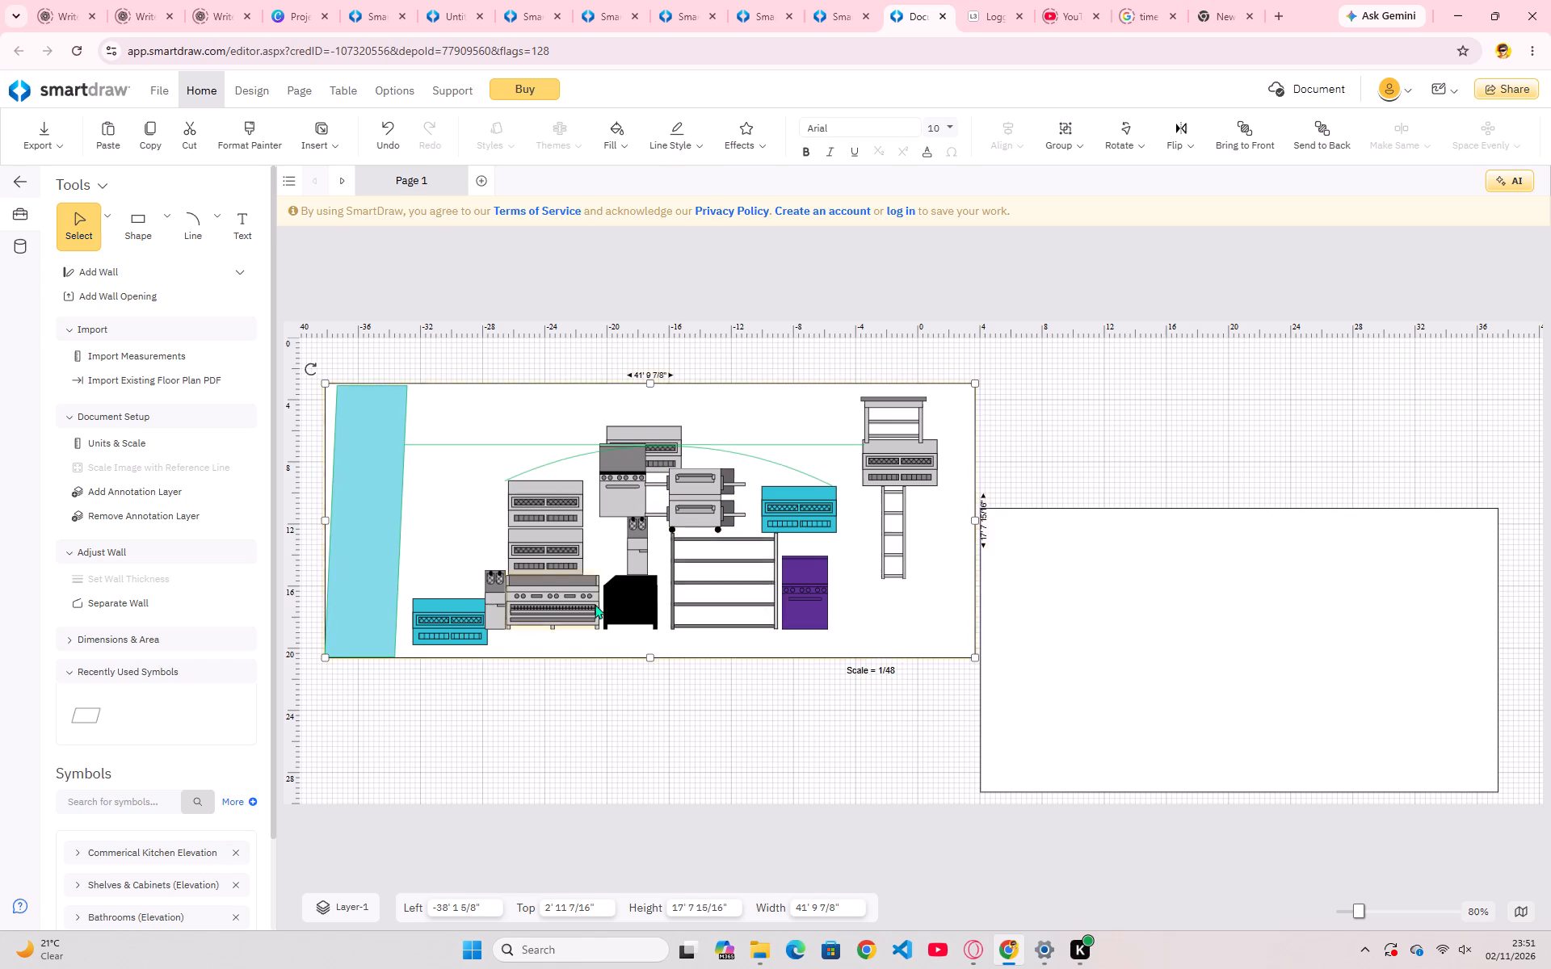
pyautogui.moveTo(460, 623); pyautogui.dragTo(451, 626)
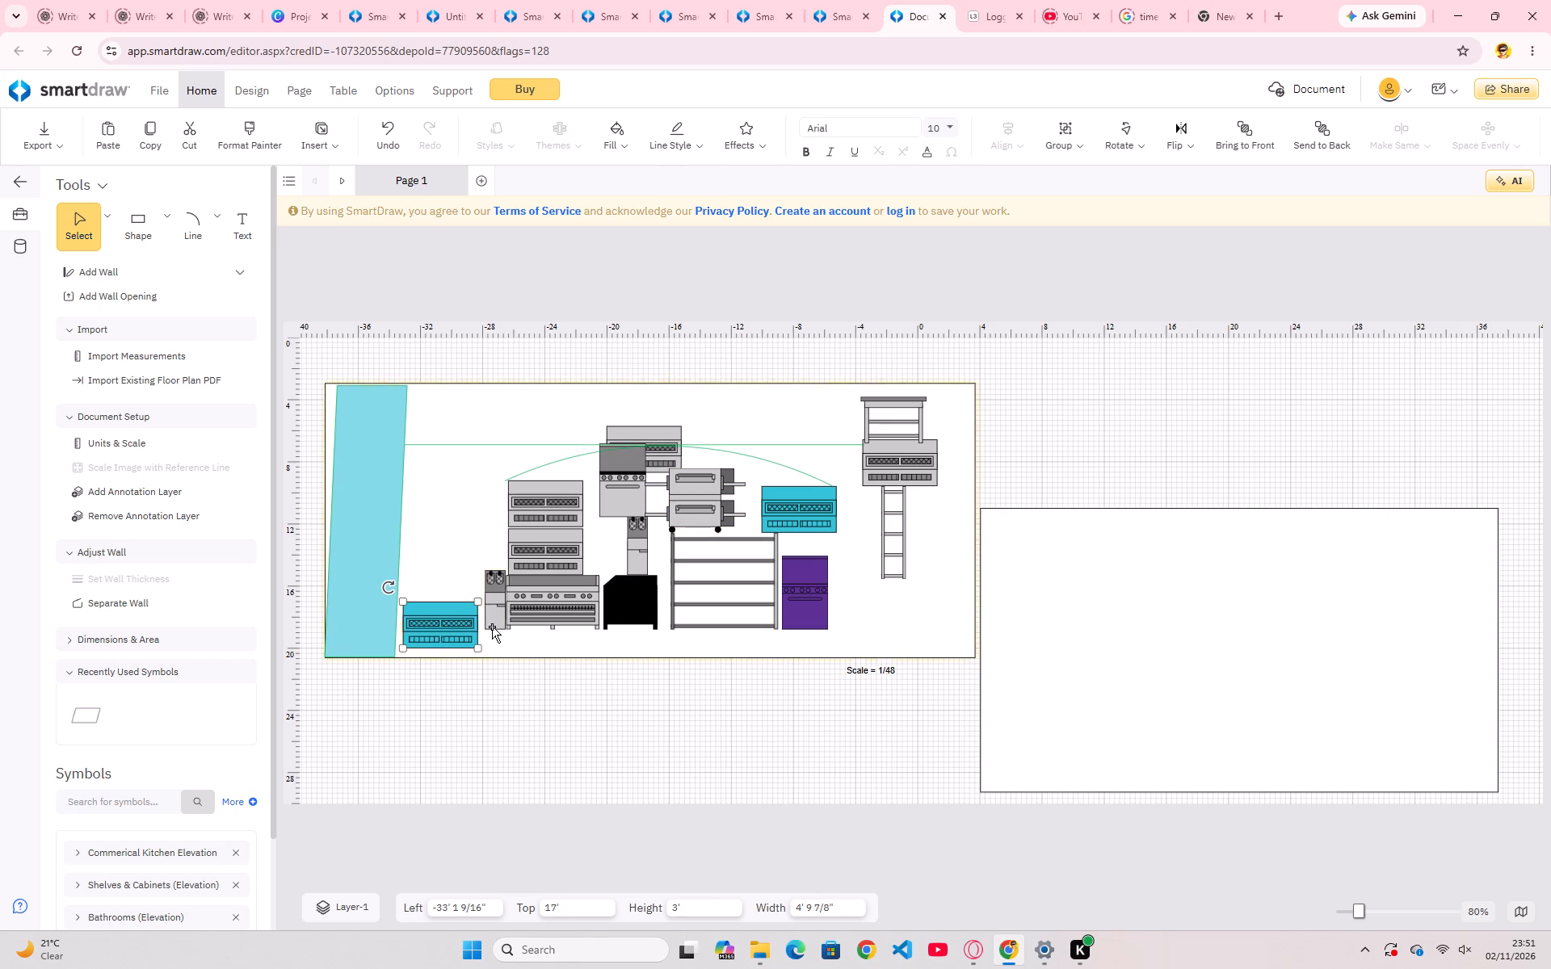
# Move the ladder from below the table-and-grey-unit stack to stand on the teal unit beside the parallelogram.
pyautogui.moveTo(902, 531); pyautogui.dragTo(827, 600)
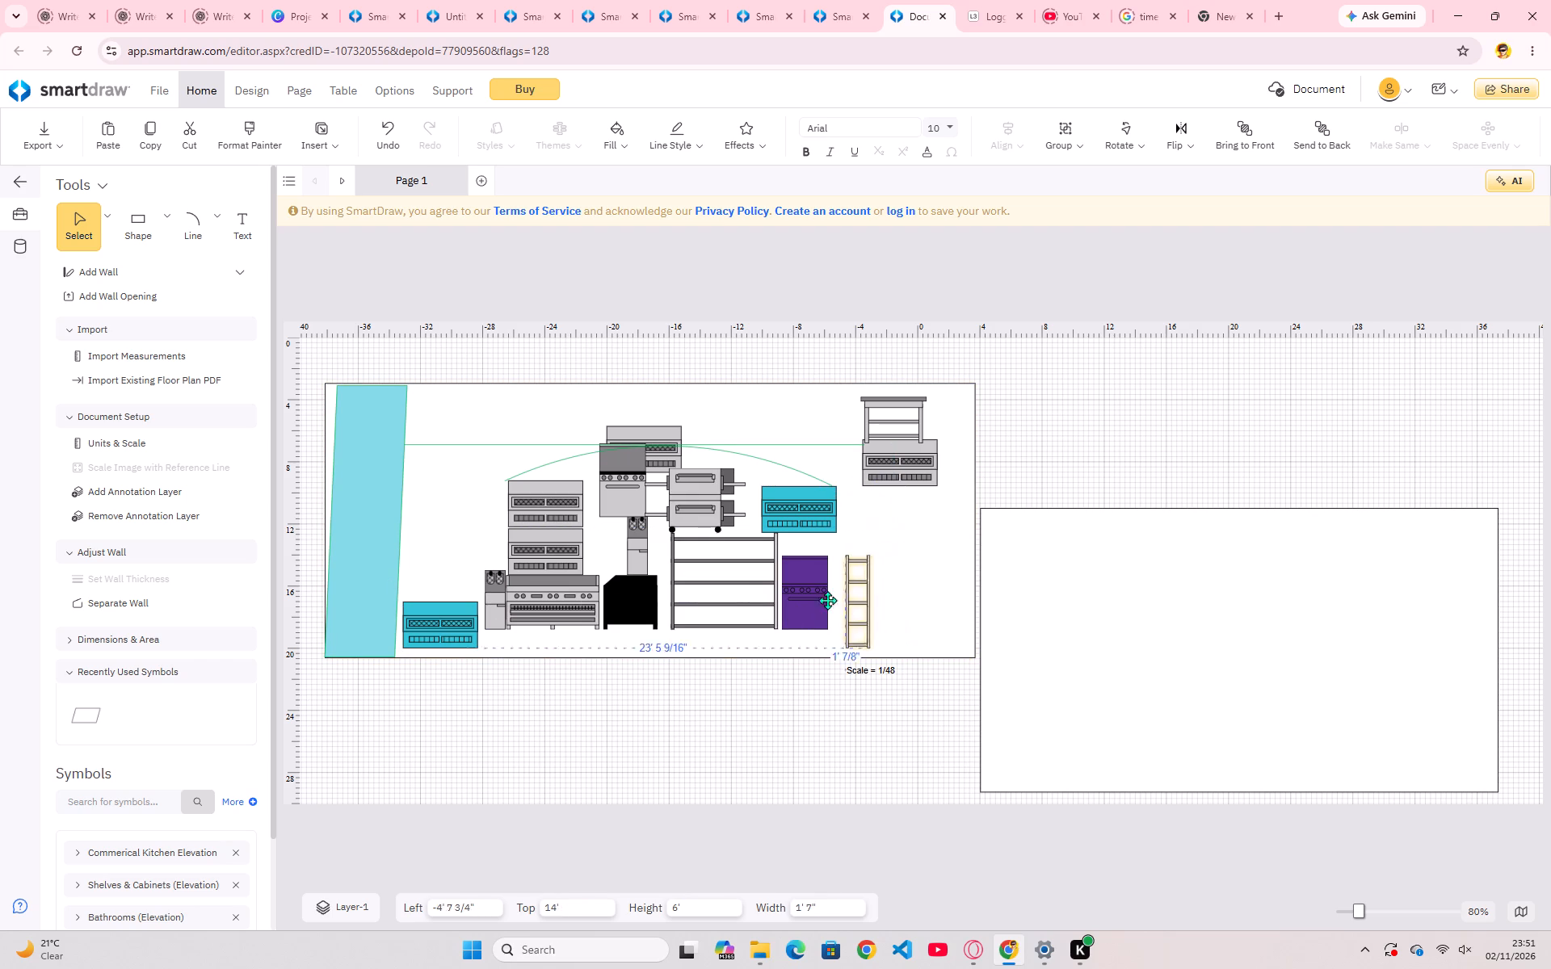
pyautogui.moveTo(827, 600); pyautogui.dragTo(448, 552)
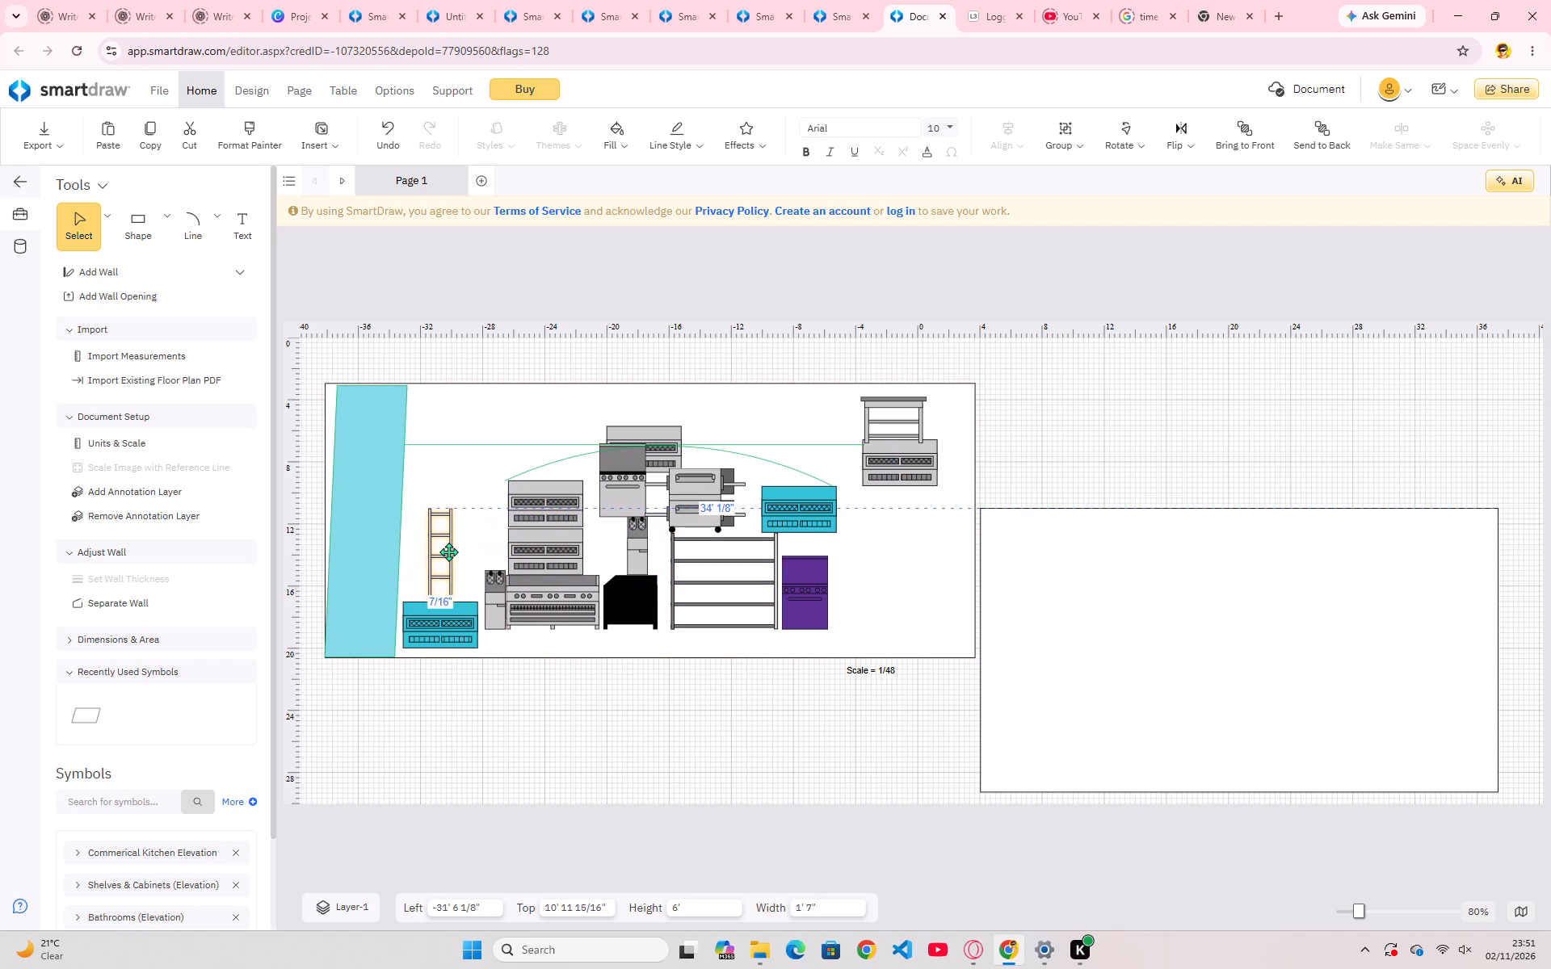
pyautogui.moveTo(448, 552); pyautogui.dragTo(450, 559)
# Move the narrow unit to the top of the ladder, about -31' 4" left and 7' 8" from the page top.
pyautogui.moveTo(490, 586); pyautogui.dragTo(494, 568)
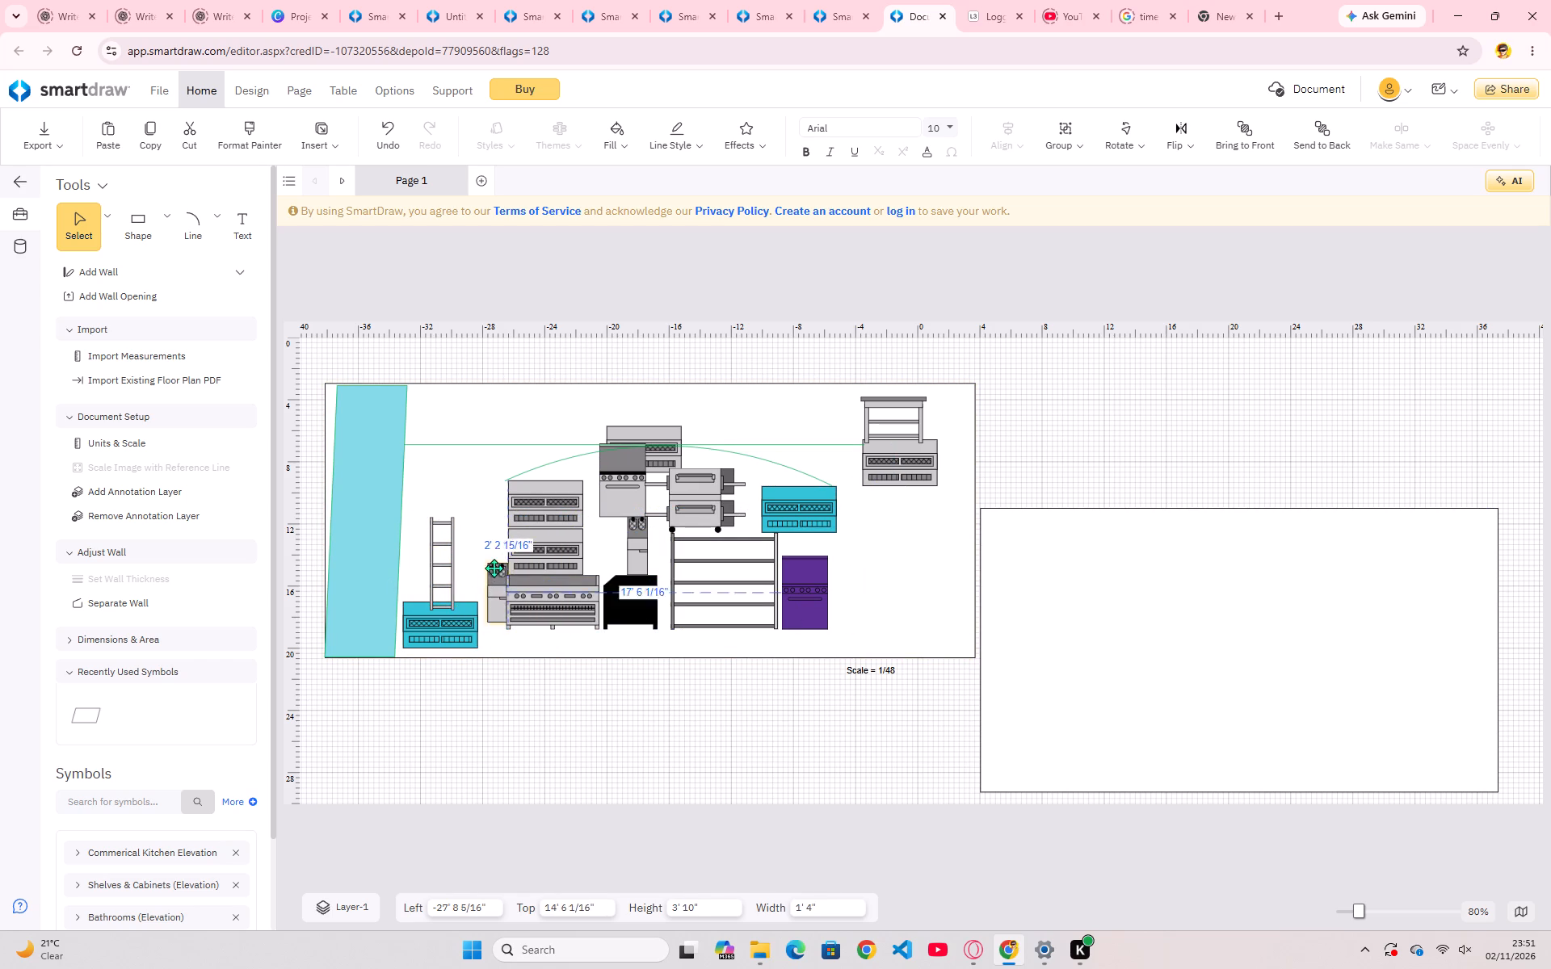
pyautogui.moveTo(494, 568); pyautogui.dragTo(435, 476)
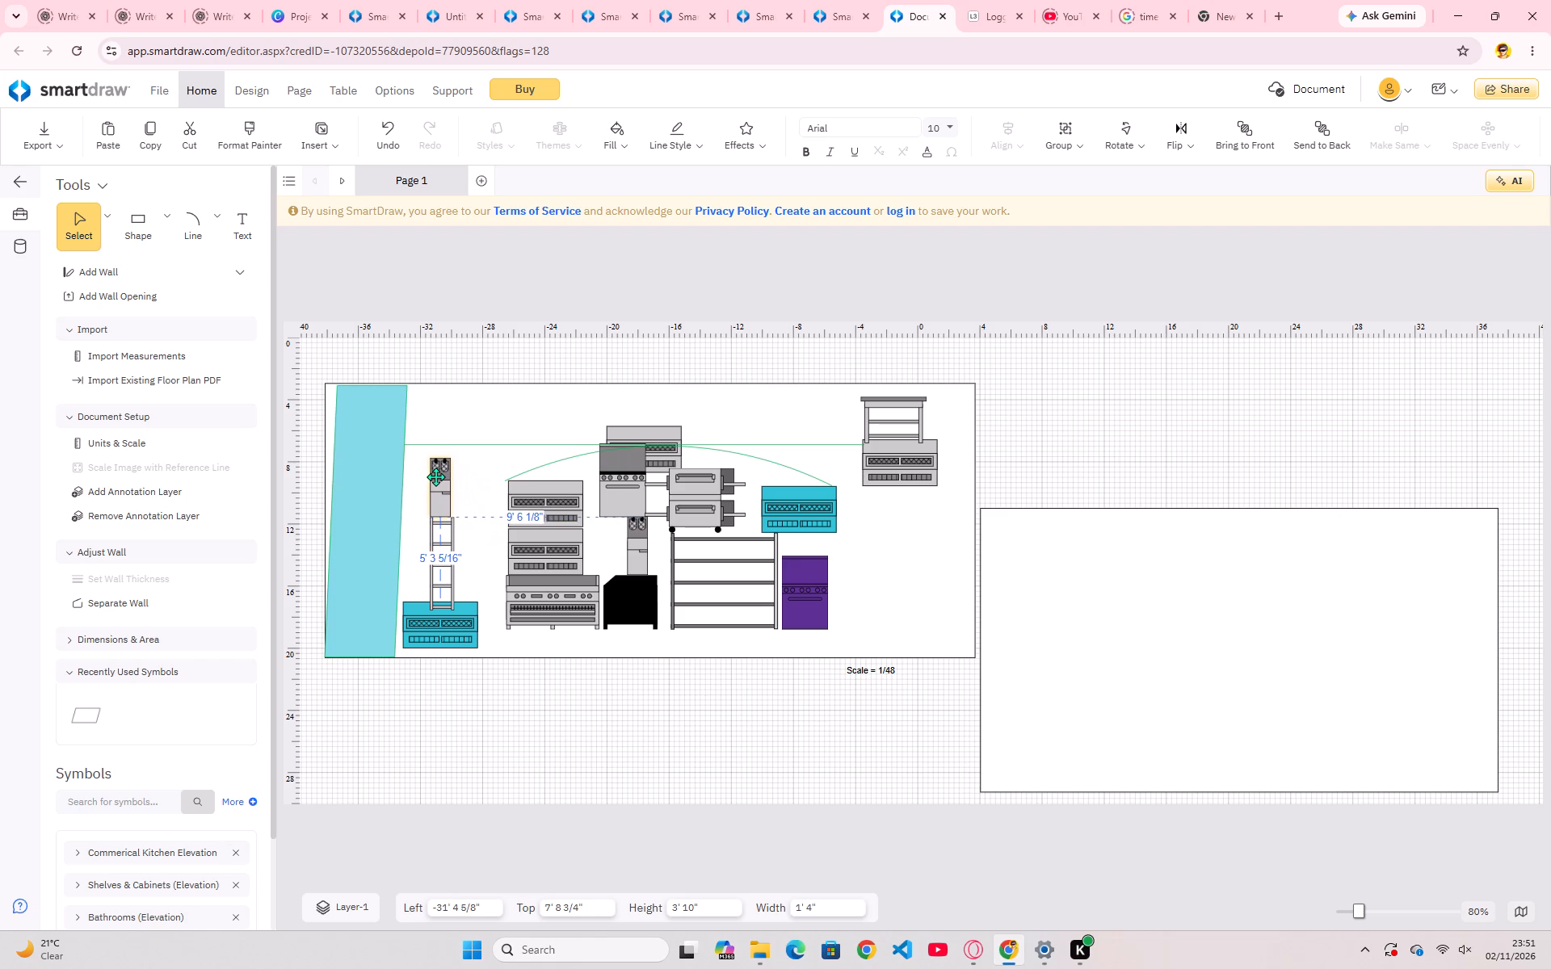
pyautogui.moveTo(435, 476); pyautogui.dragTo(435, 475)
pyautogui.moveTo(435, 475); pyautogui.dragTo(437, 473)
pyautogui.click(493, 509)
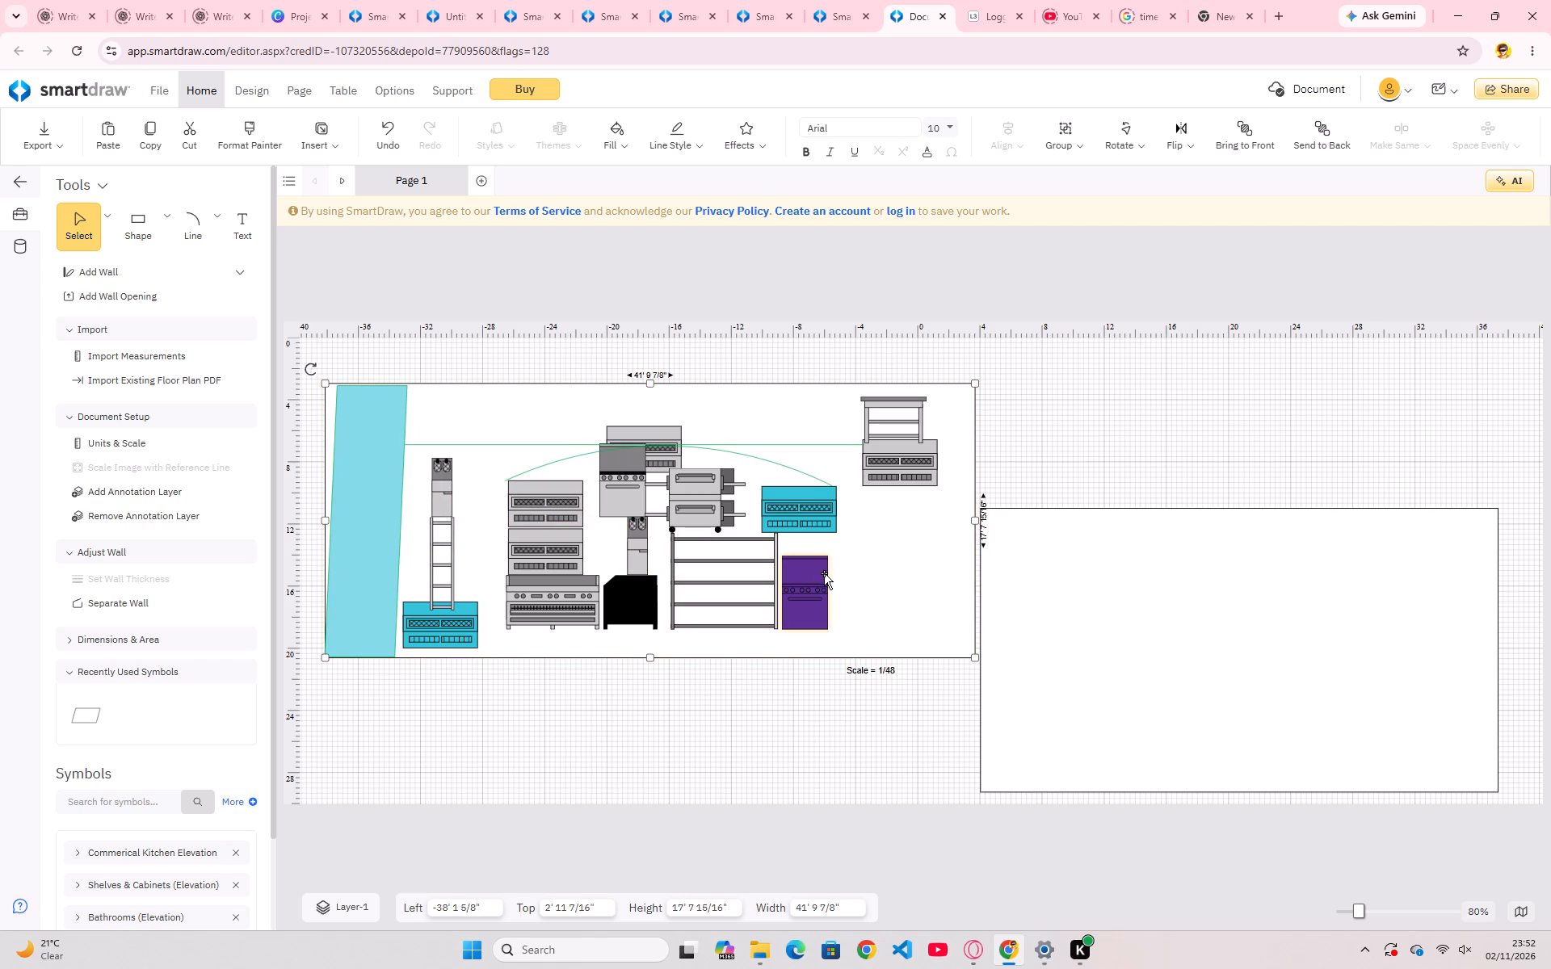
# Move the wide grey range from under the grey units to the upper rectangle's bottom right corner, about -2' 5" left.
pyautogui.moveTo(582, 602); pyautogui.dragTo(587, 640)
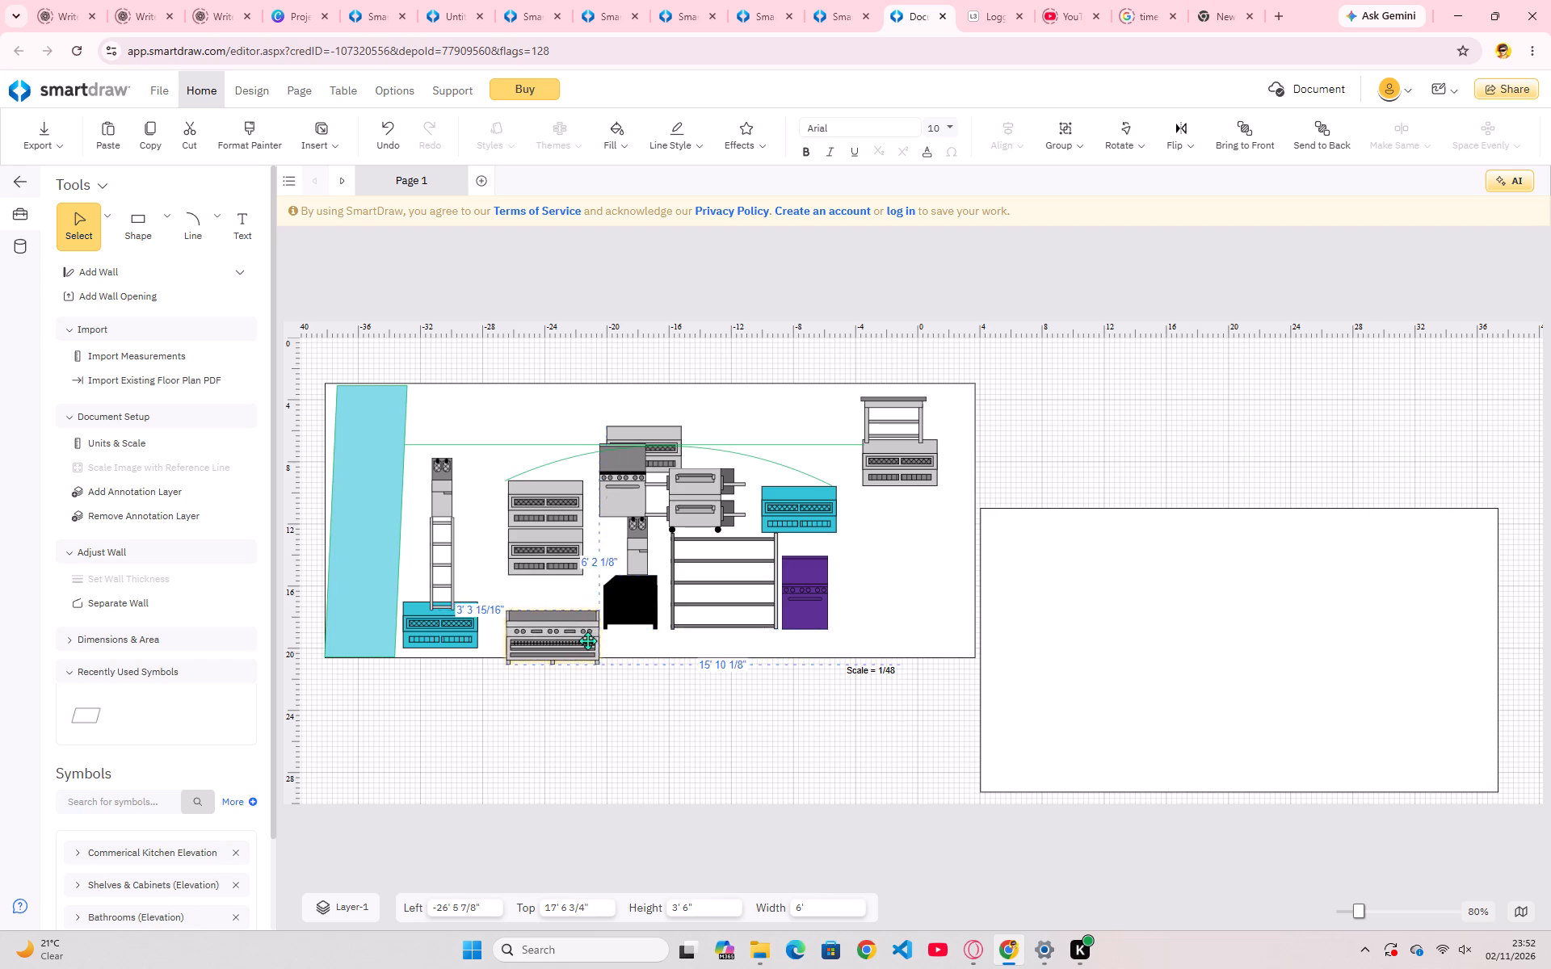
pyautogui.moveTo(587, 640); pyautogui.dragTo(956, 627)
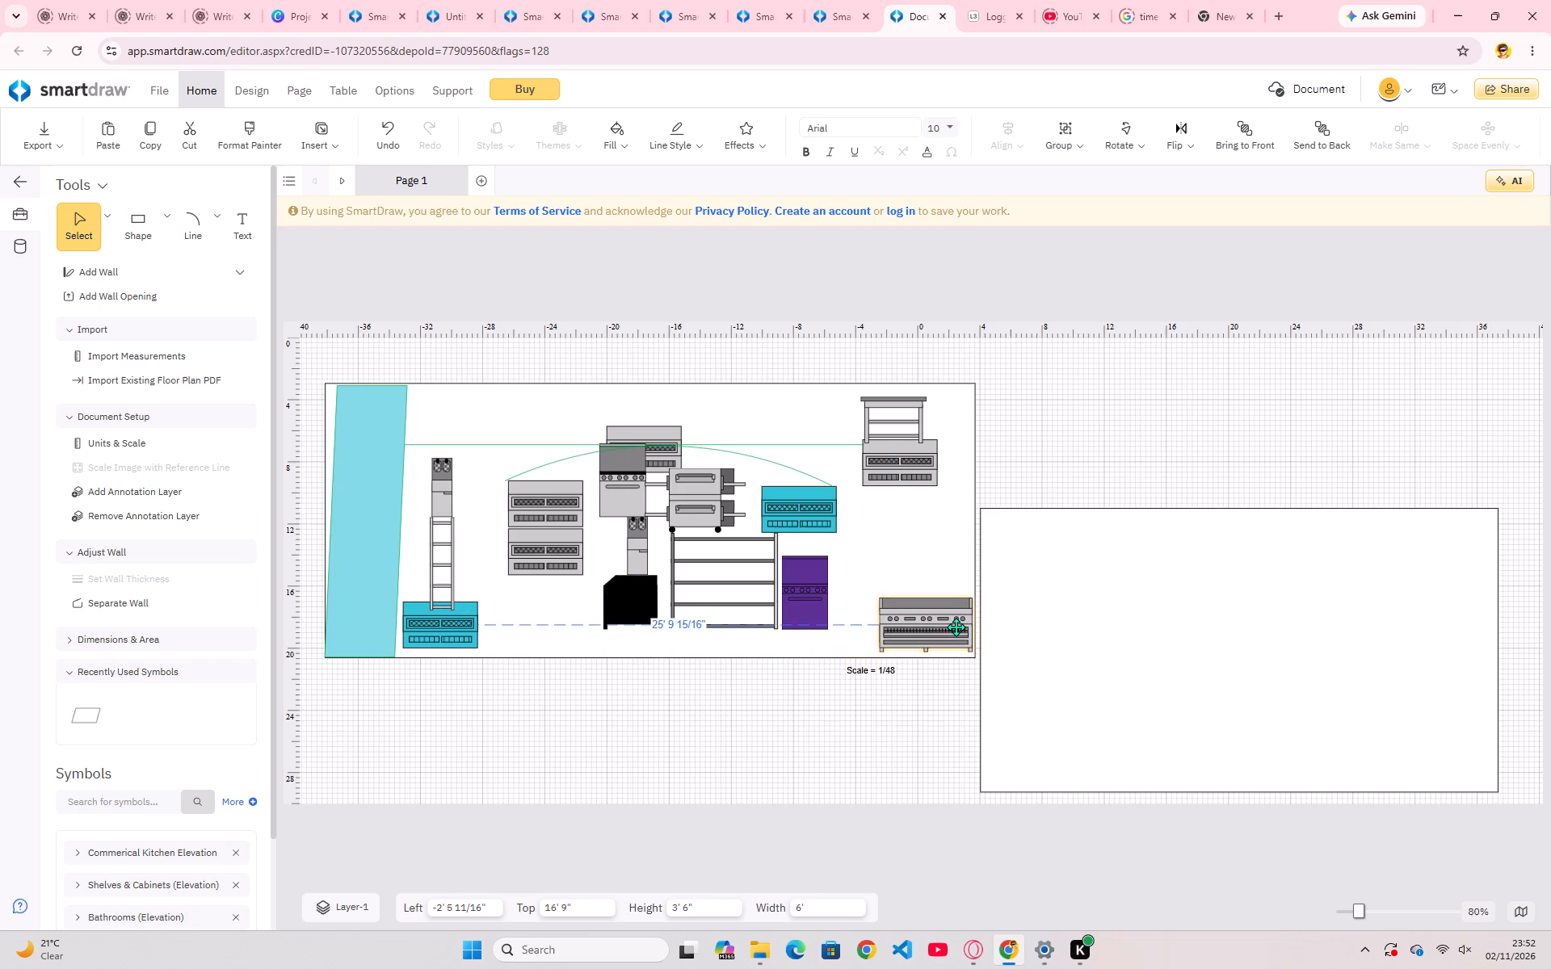
pyautogui.moveTo(956, 627); pyautogui.dragTo(956, 631)
# Place the purple unit on the wide range, against the rectangle's right edge, about 12' 2" from the page top.
pyautogui.moveTo(799, 602); pyautogui.dragTo(918, 569)
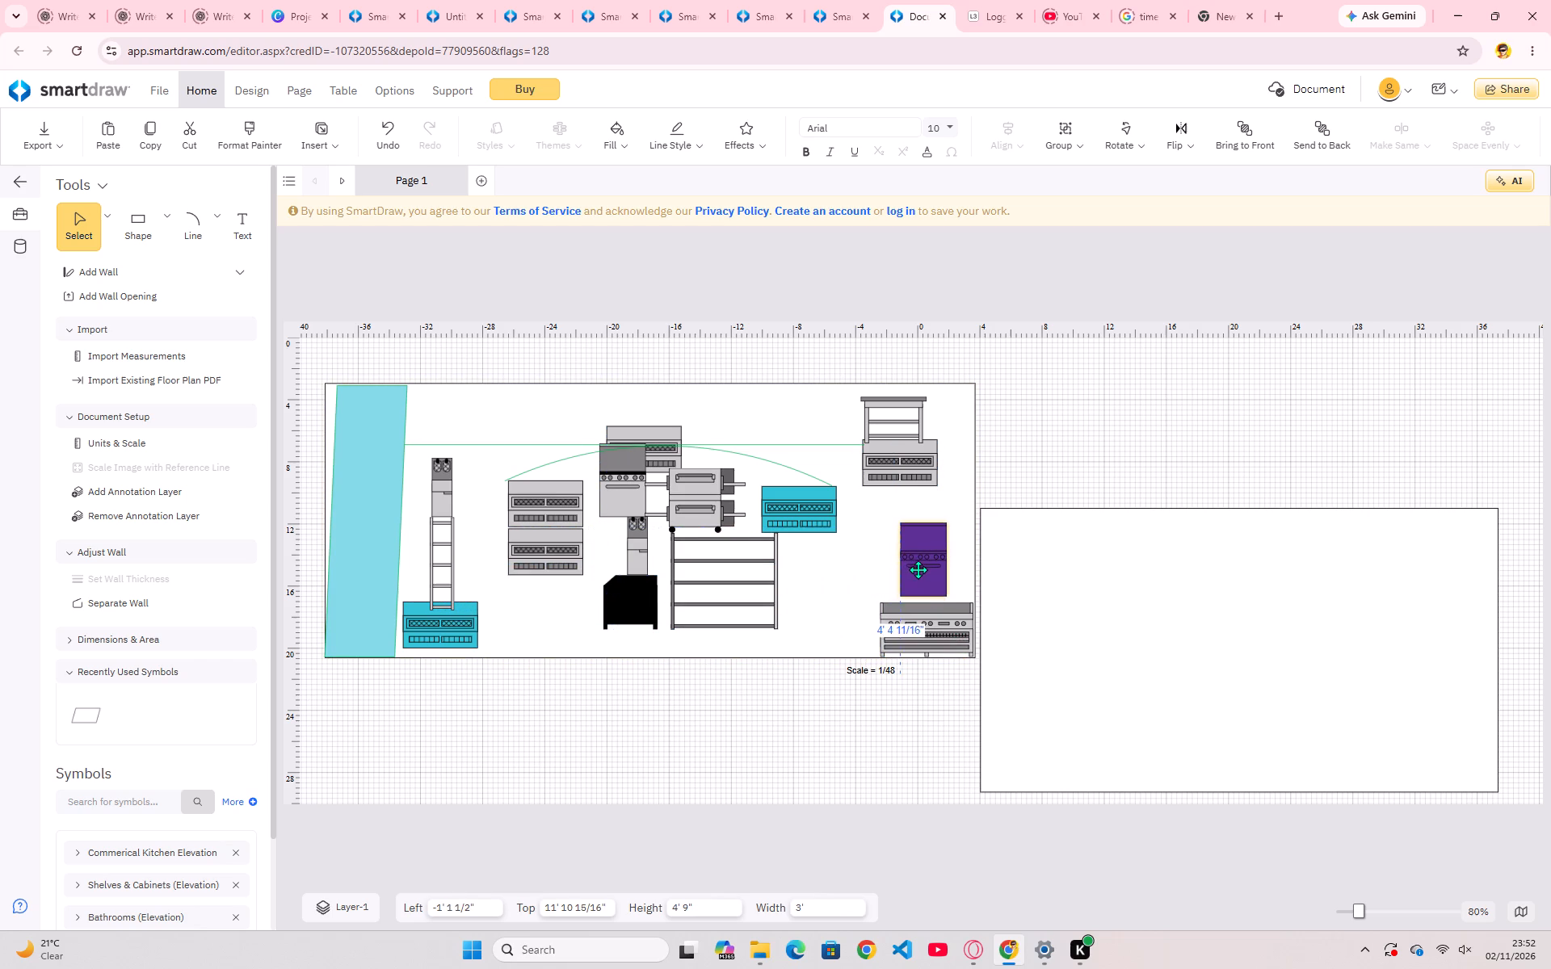
pyautogui.moveTo(918, 569); pyautogui.dragTo(932, 574)
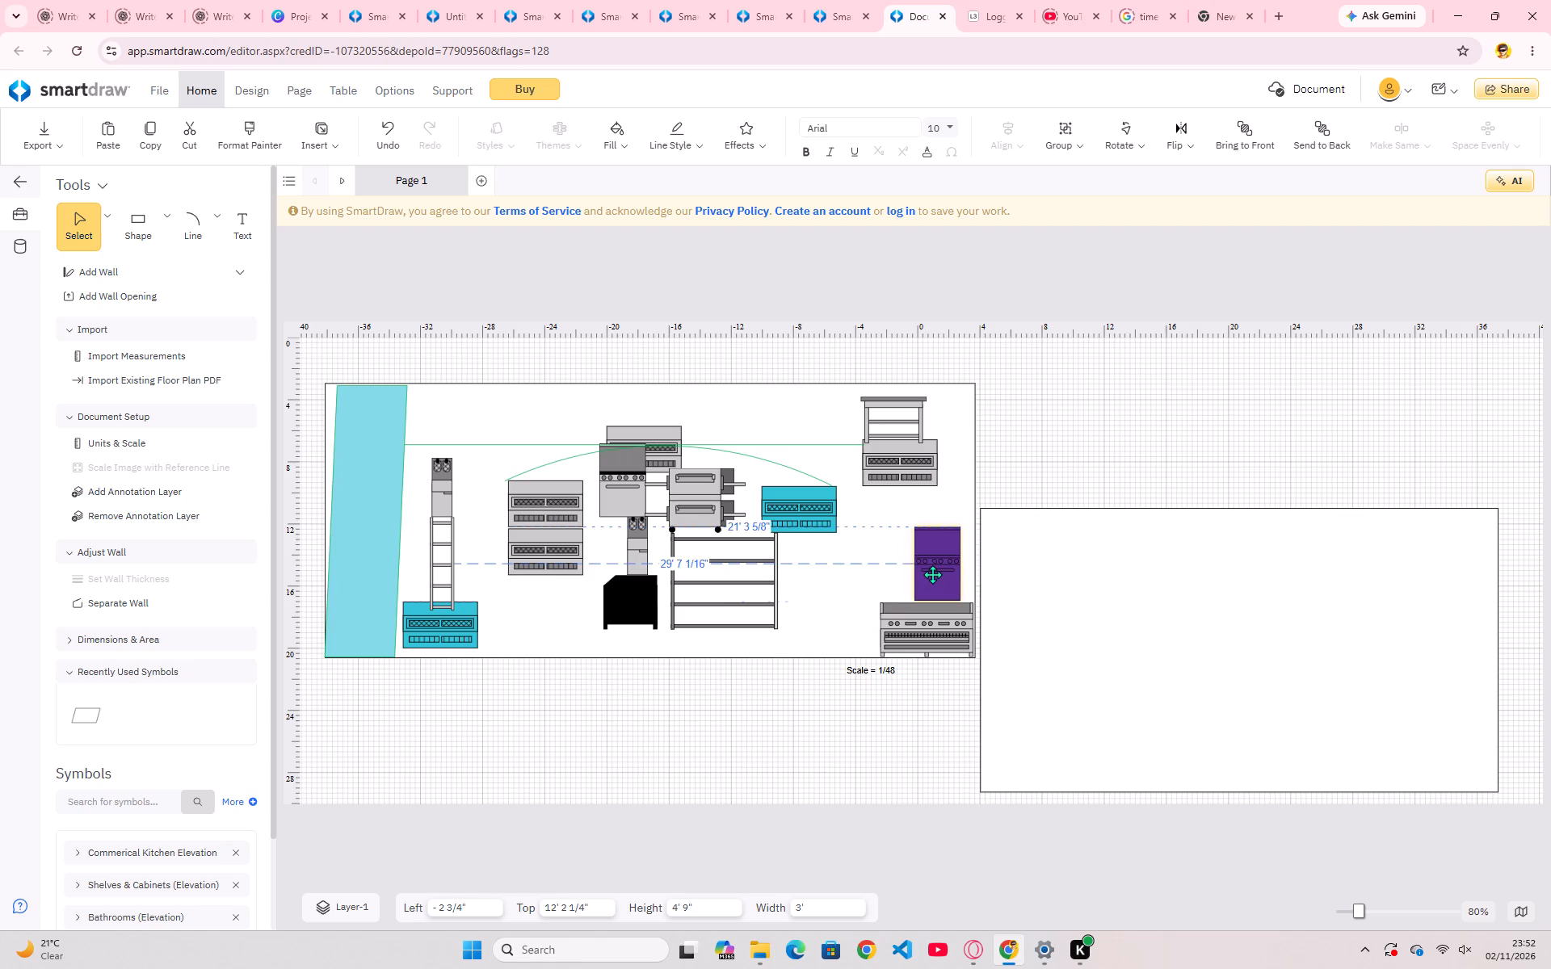
pyautogui.moveTo(932, 574); pyautogui.dragTo(947, 574)
# Move the teal unit from the arc's right end to beside the other teal unit, about -27' 8" left and 17' from the page top.
pyautogui.moveTo(818, 505); pyautogui.dragTo(821, 521)
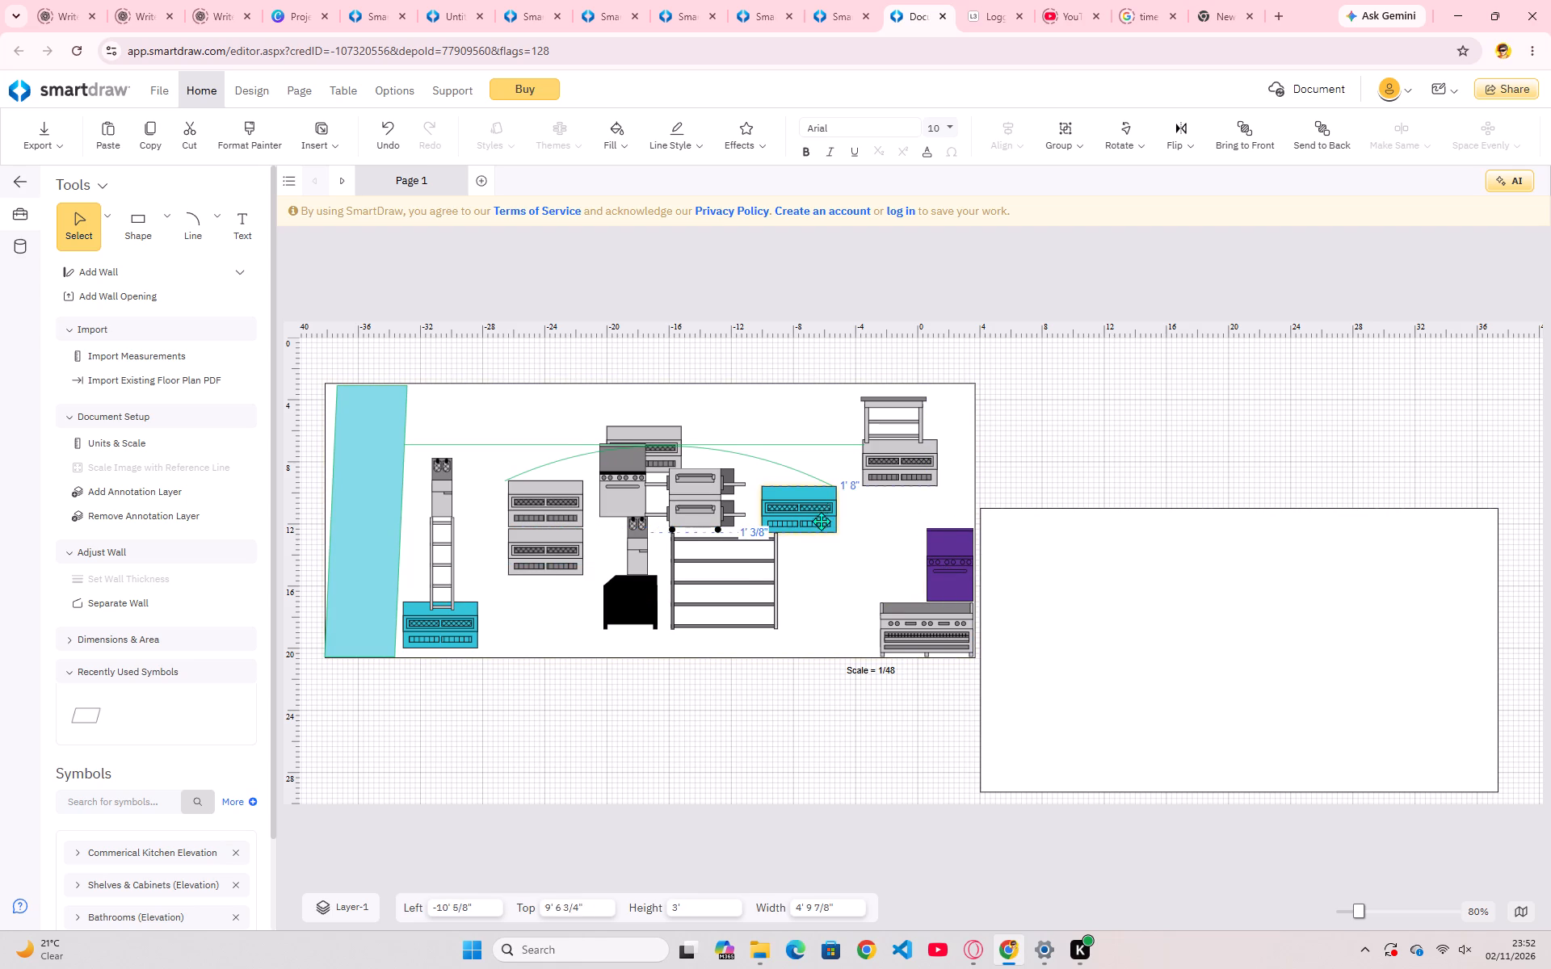
pyautogui.moveTo(821, 521); pyautogui.dragTo(564, 627)
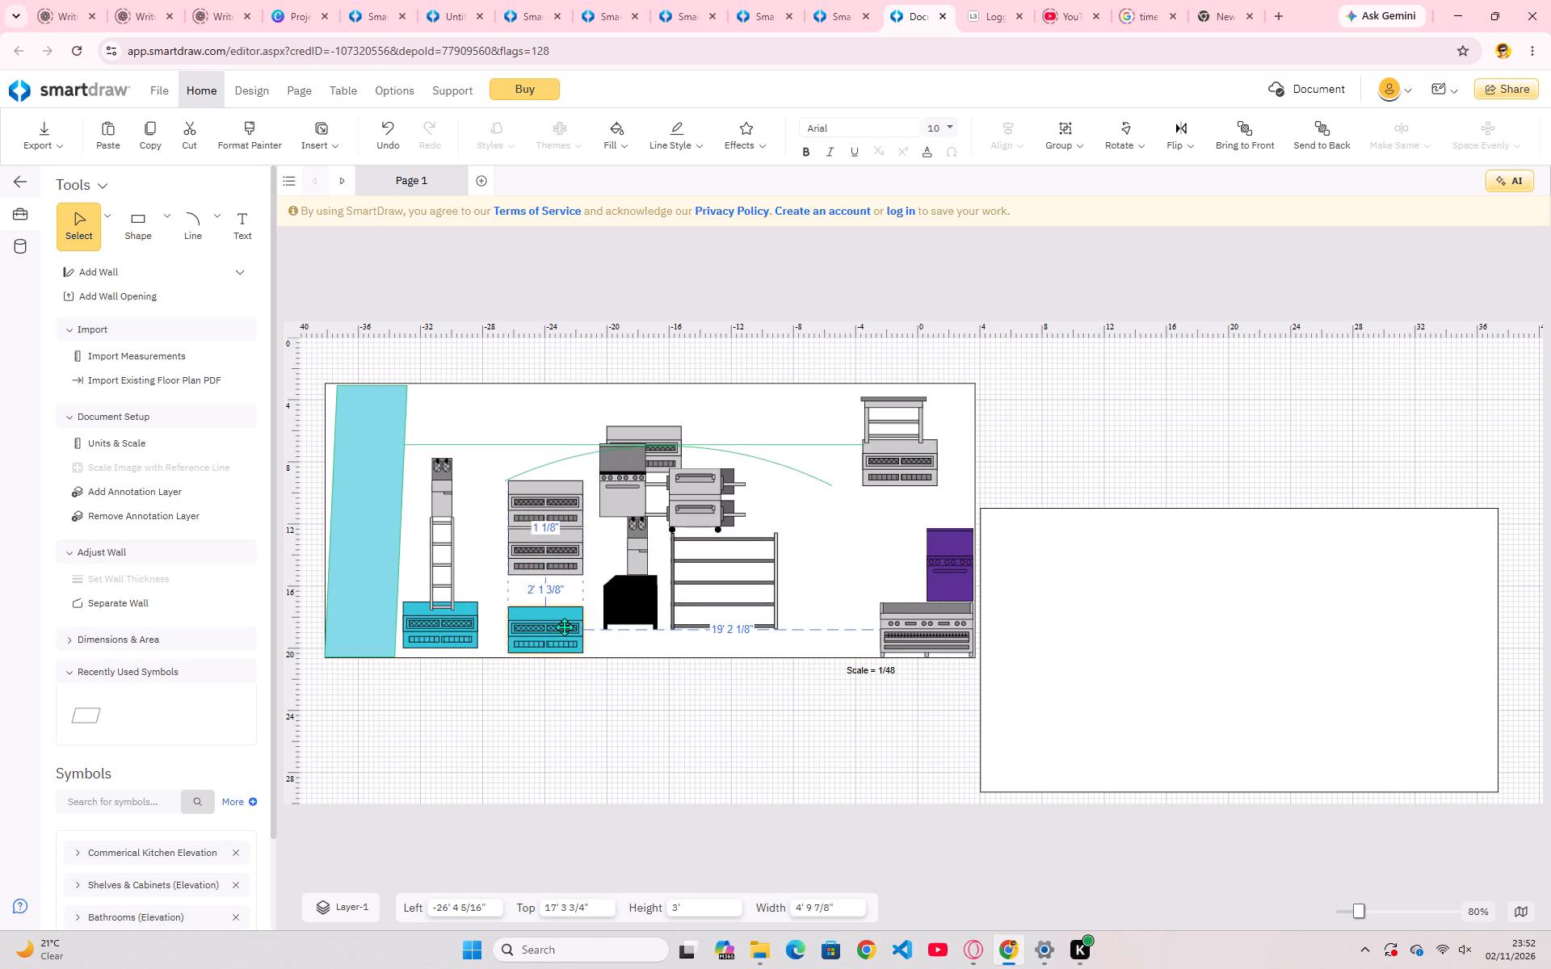
pyautogui.moveTo(564, 627); pyautogui.dragTo(544, 620)
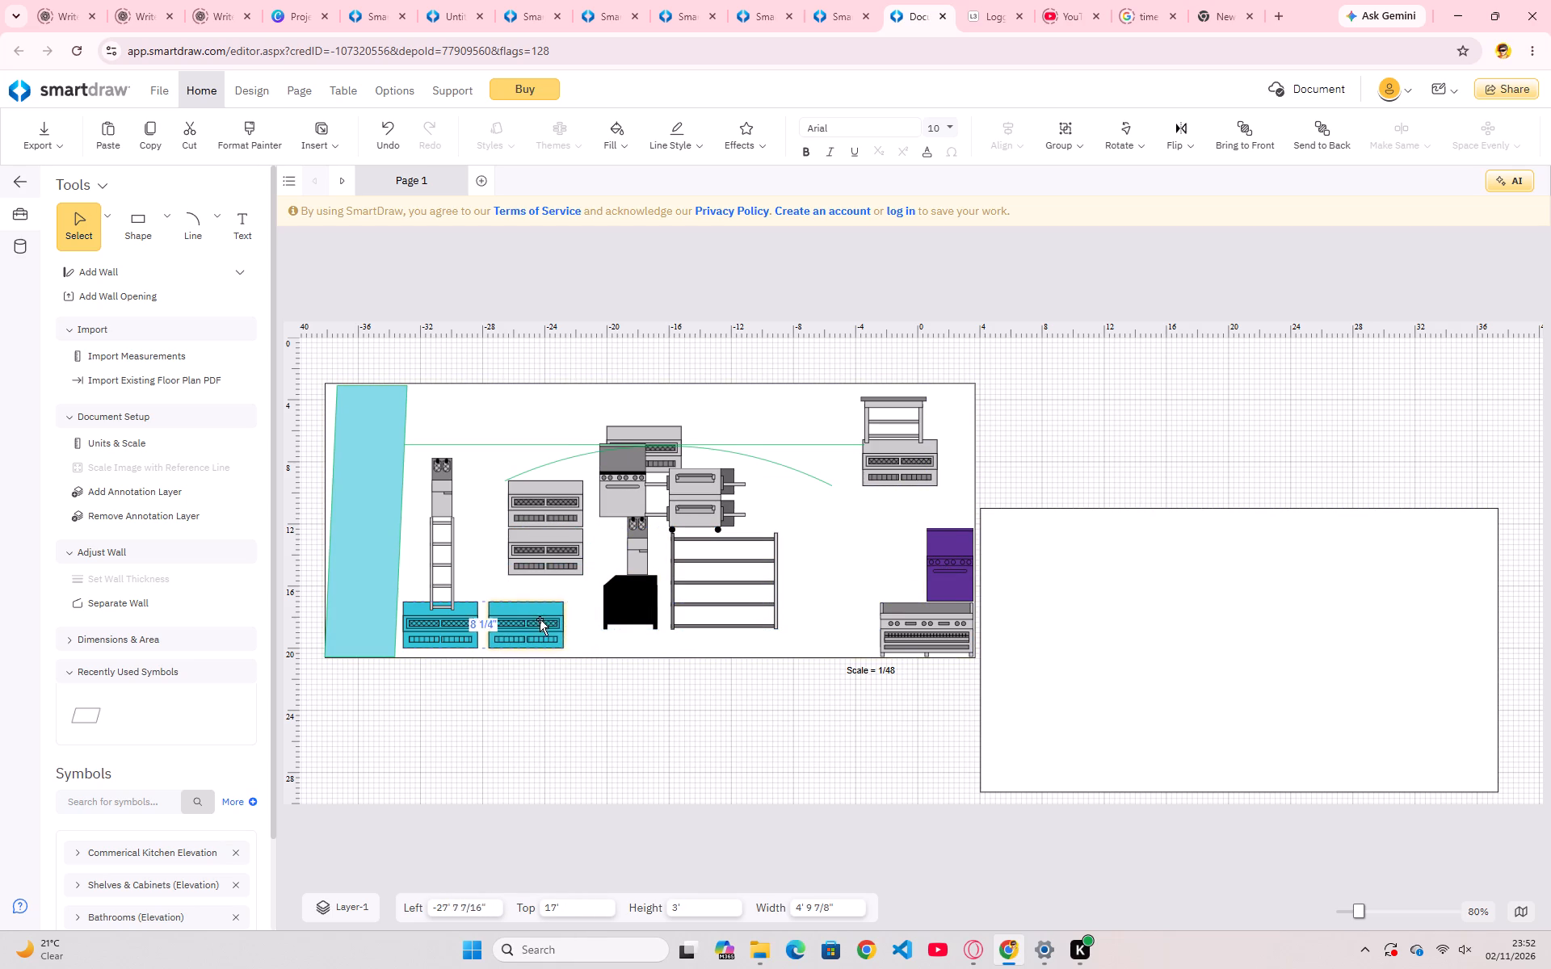
# Stack the two grey units on the second teal unit, the upper one about -27' 10" left and 11' from the page top.
pyautogui.moveTo(553, 550); pyautogui.dragTo(532, 569)
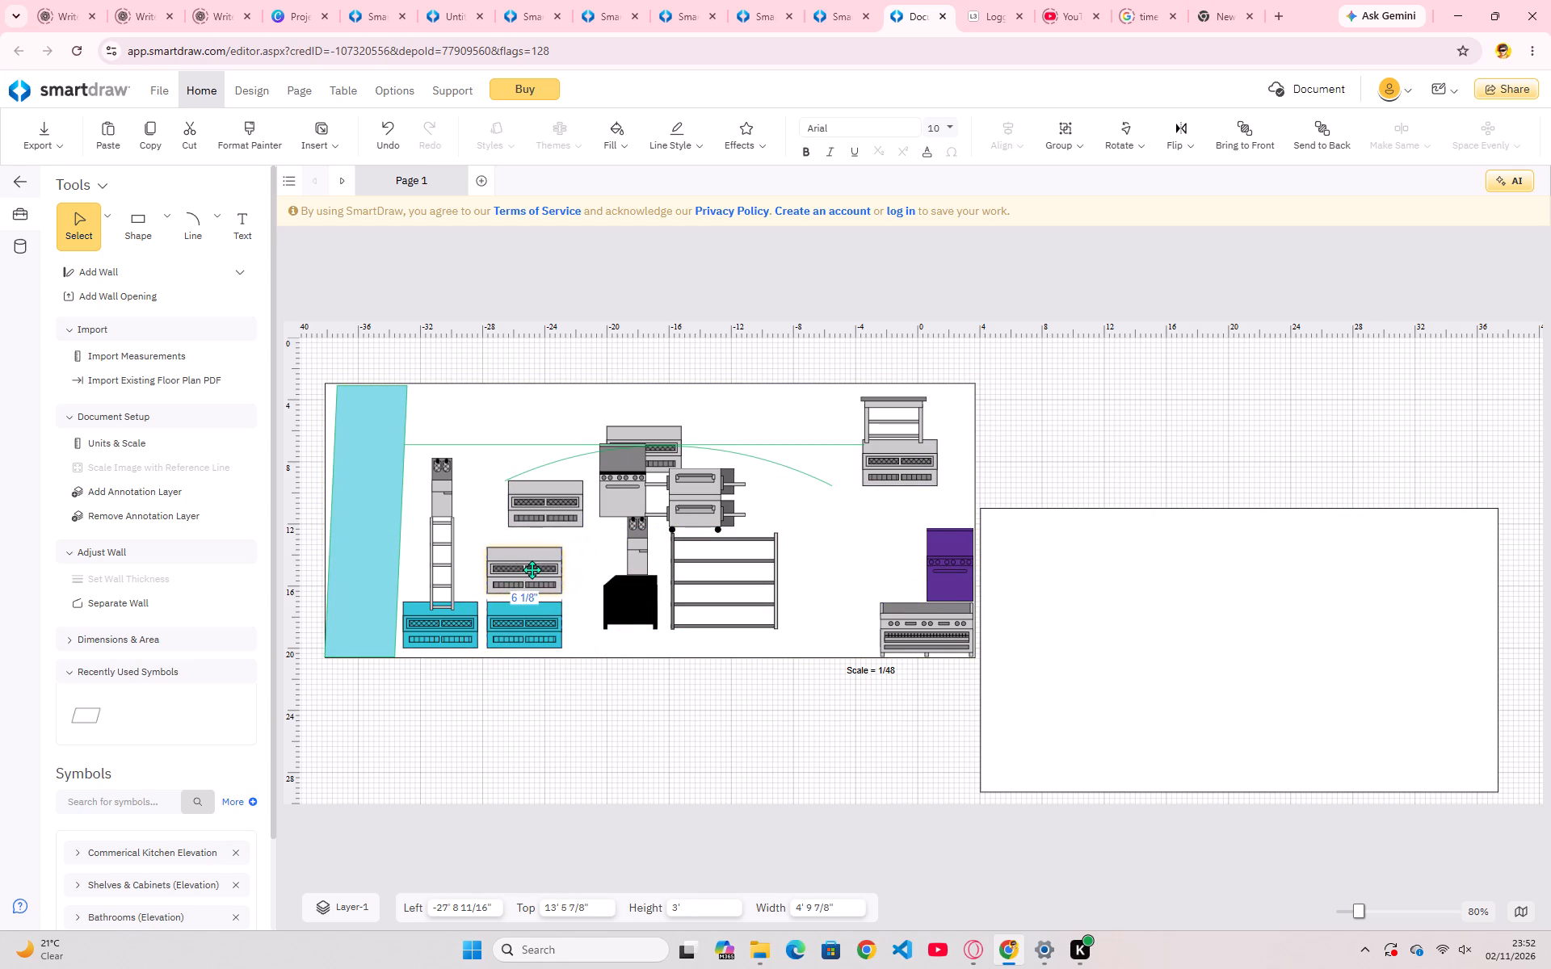
pyautogui.moveTo(532, 569); pyautogui.dragTo(531, 578)
pyautogui.moveTo(560, 502); pyautogui.dragTo(544, 526)
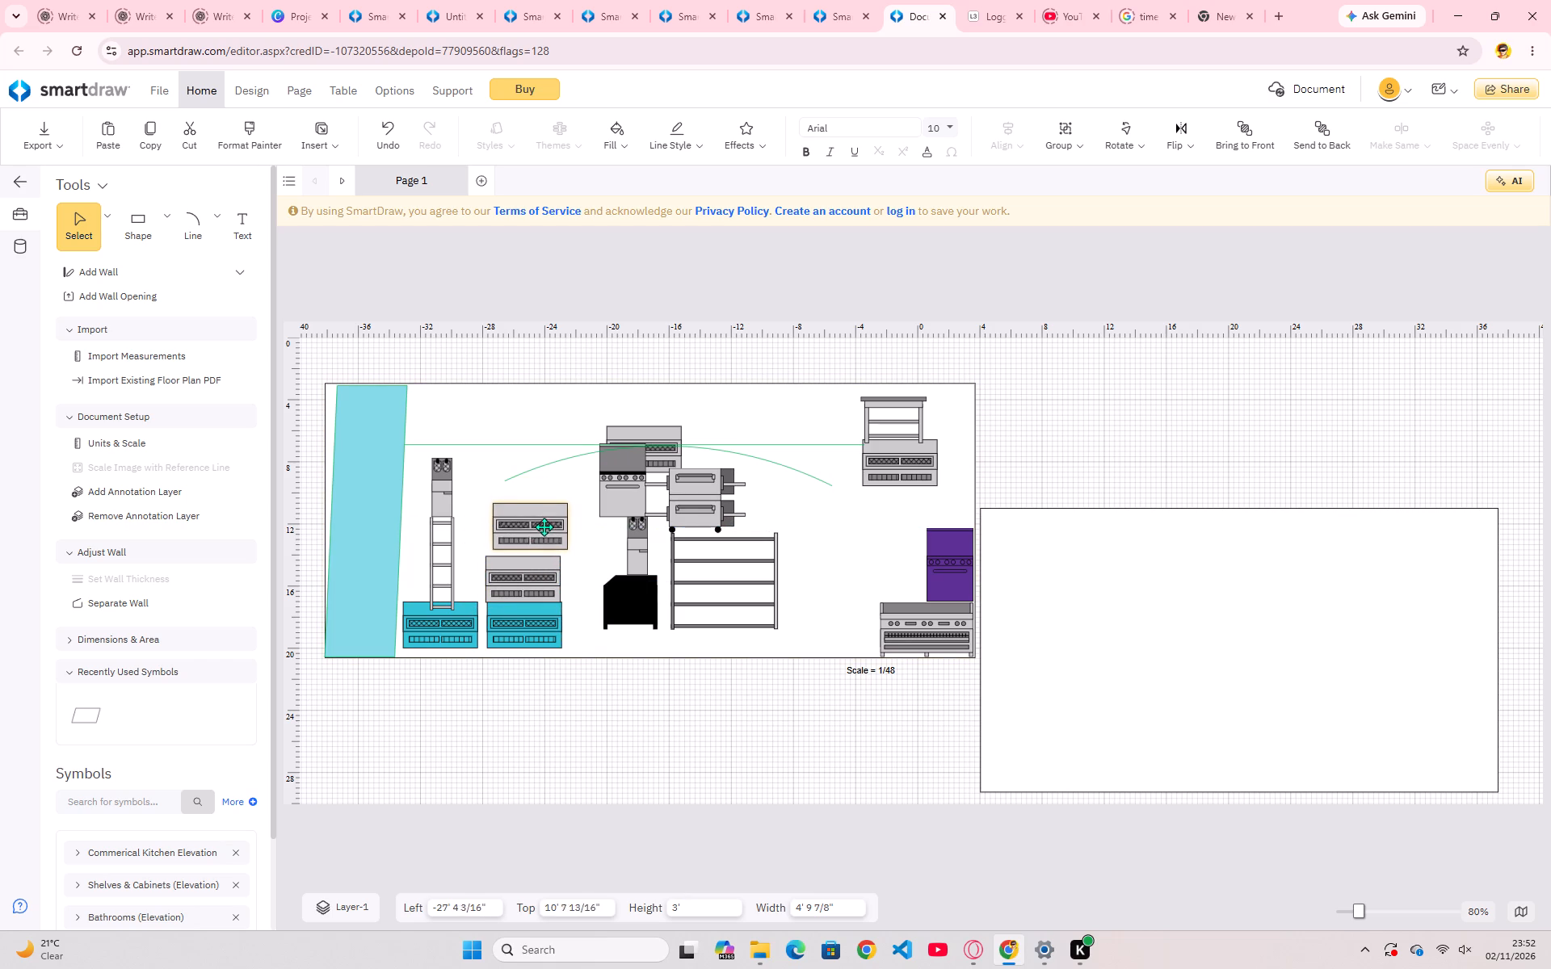
pyautogui.moveTo(544, 526); pyautogui.dragTo(536, 527)
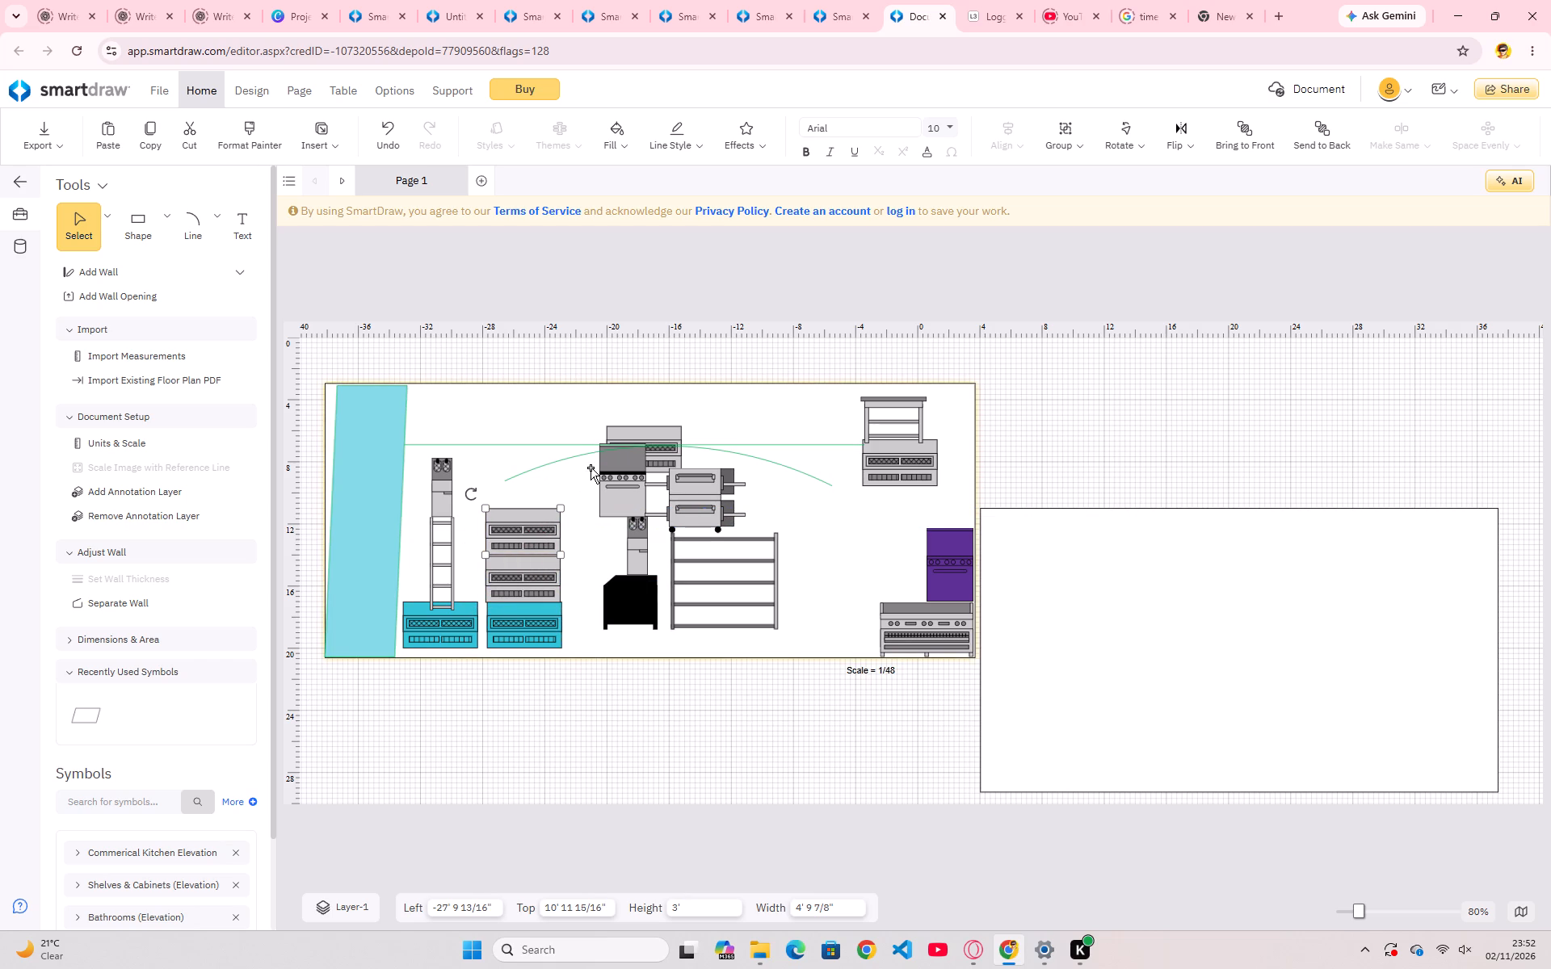
# Move the green arc toward the rectangle's right end, above the purple unit, about -18' left and 9' 4" from the page top.
pyautogui.click(592, 453)
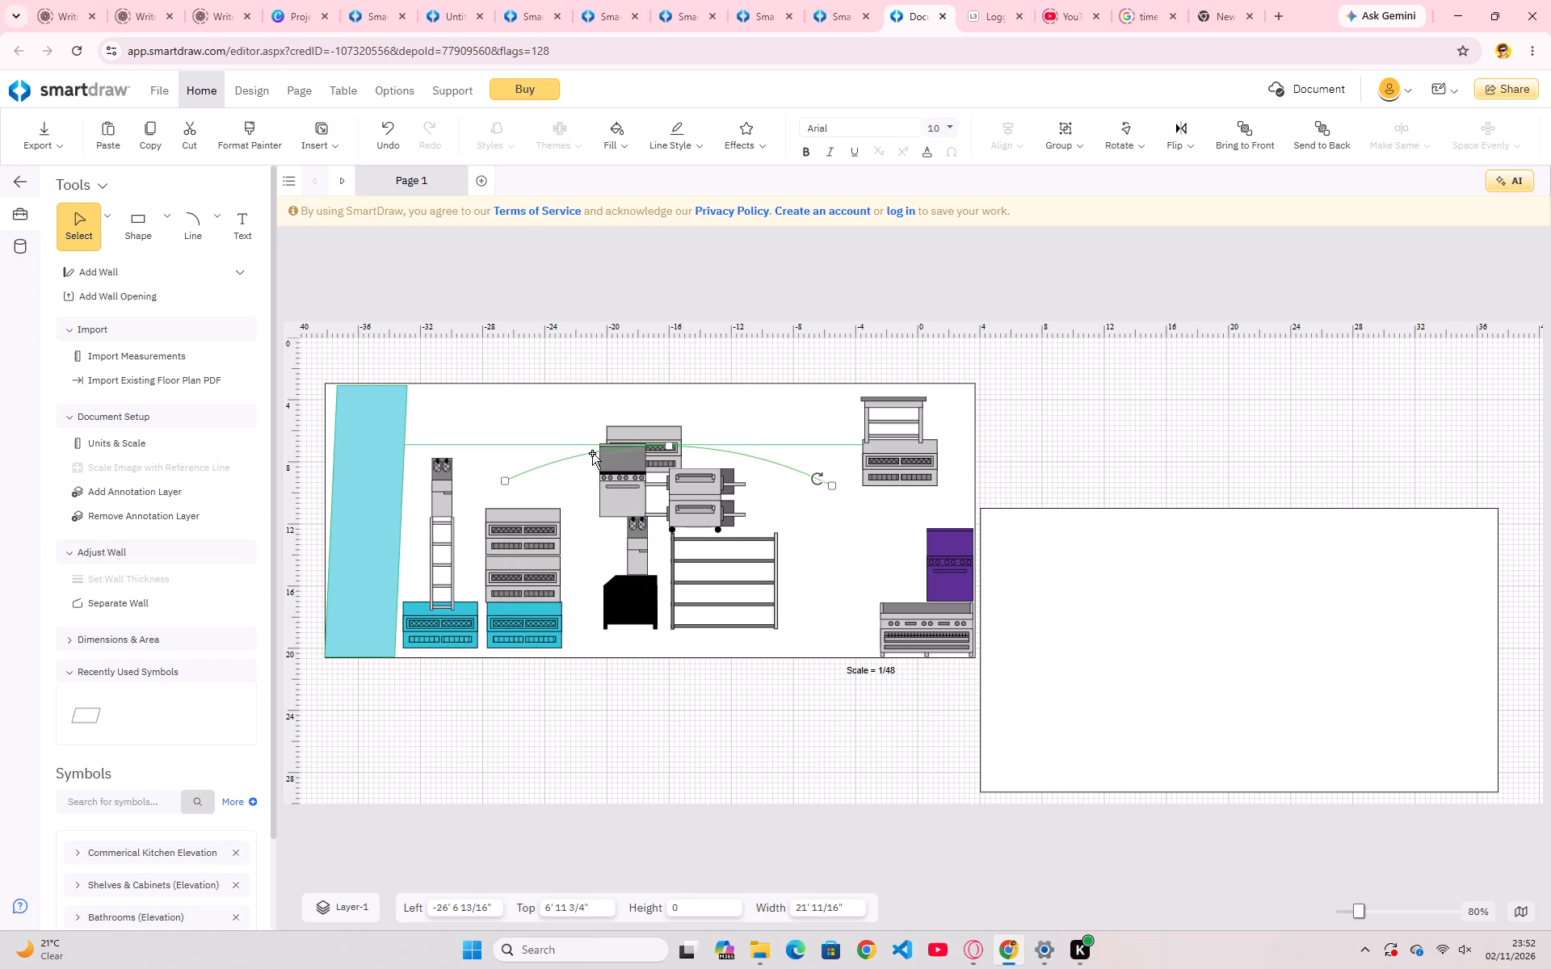
pyautogui.moveTo(592, 453); pyautogui.dragTo(521, 430)
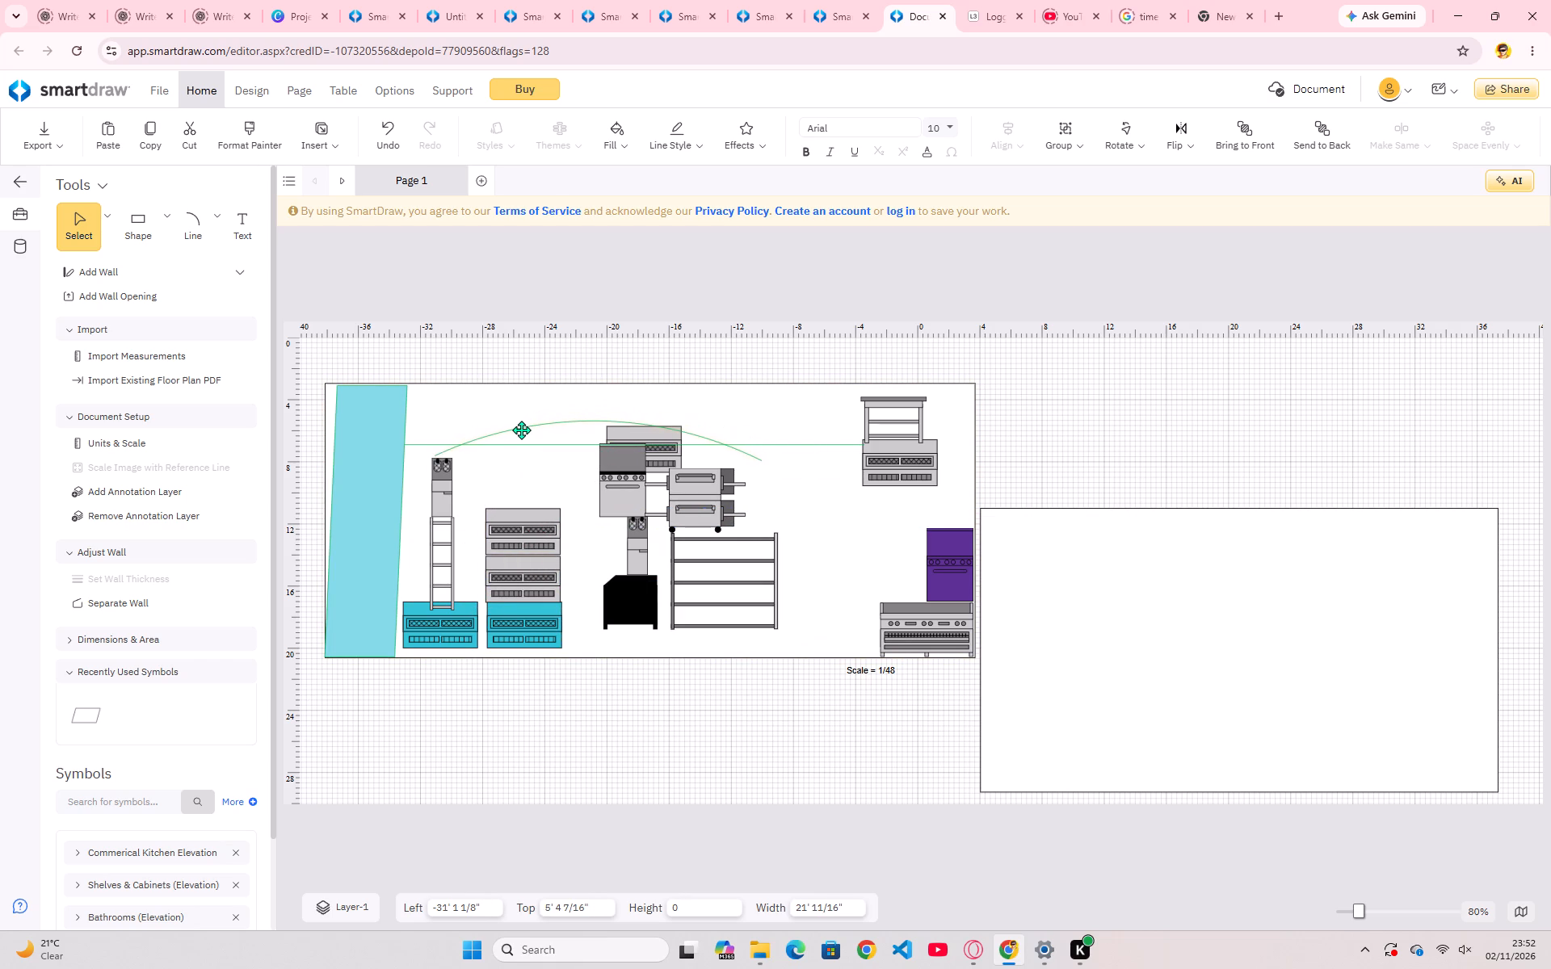
pyautogui.moveTo(521, 430); pyautogui.dragTo(687, 381)
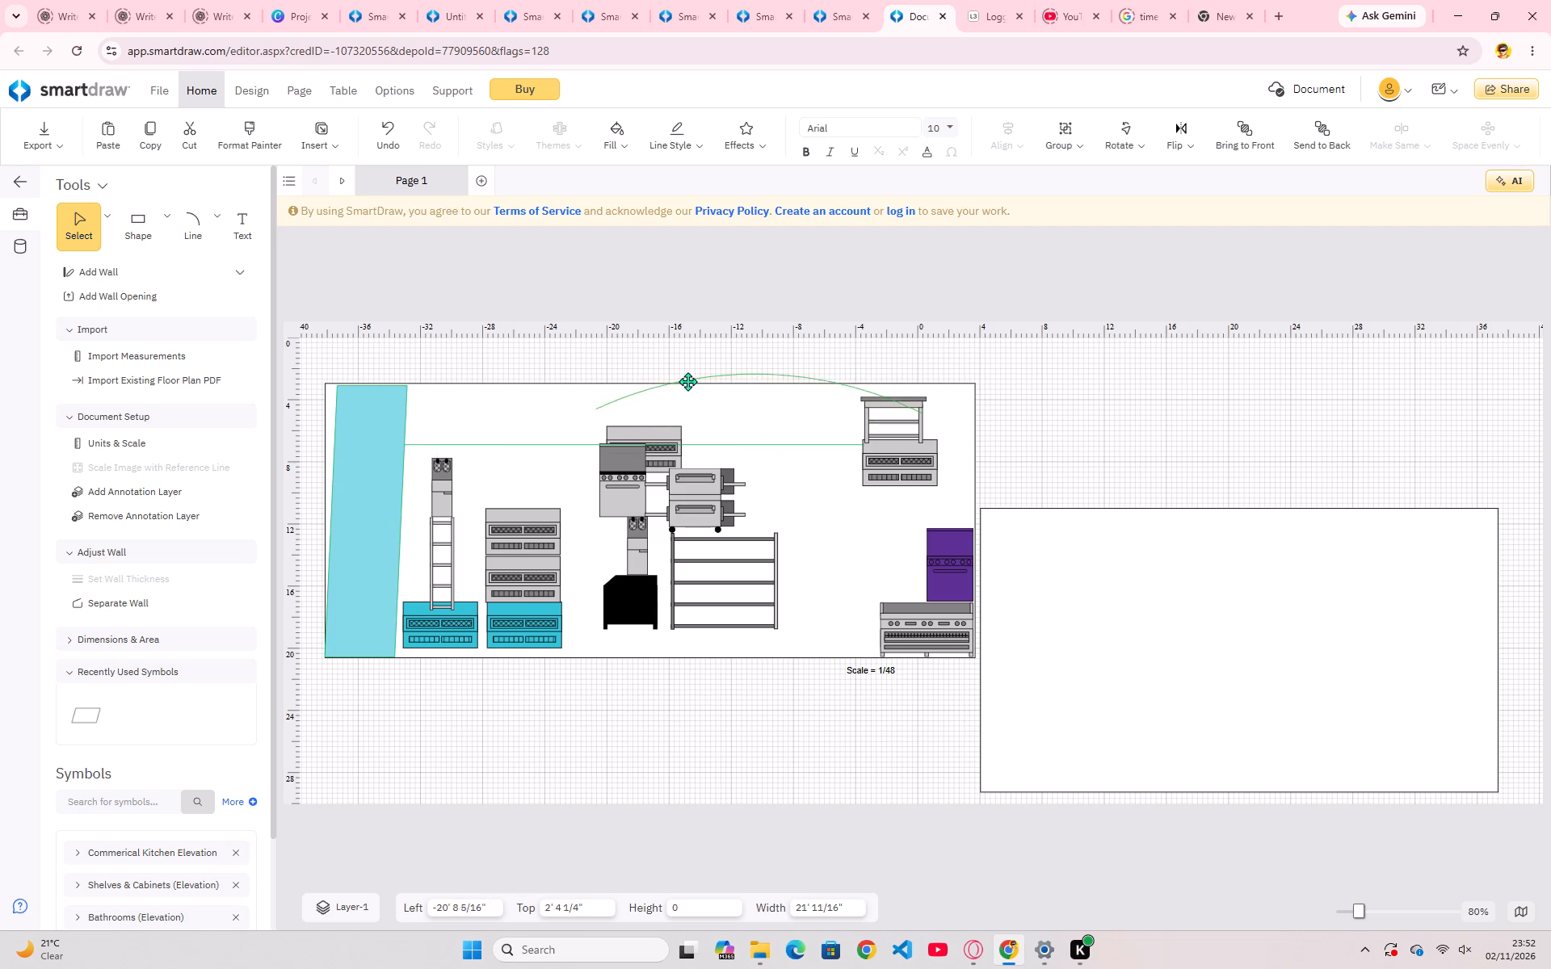
pyautogui.moveTo(687, 381); pyautogui.dragTo(764, 500)
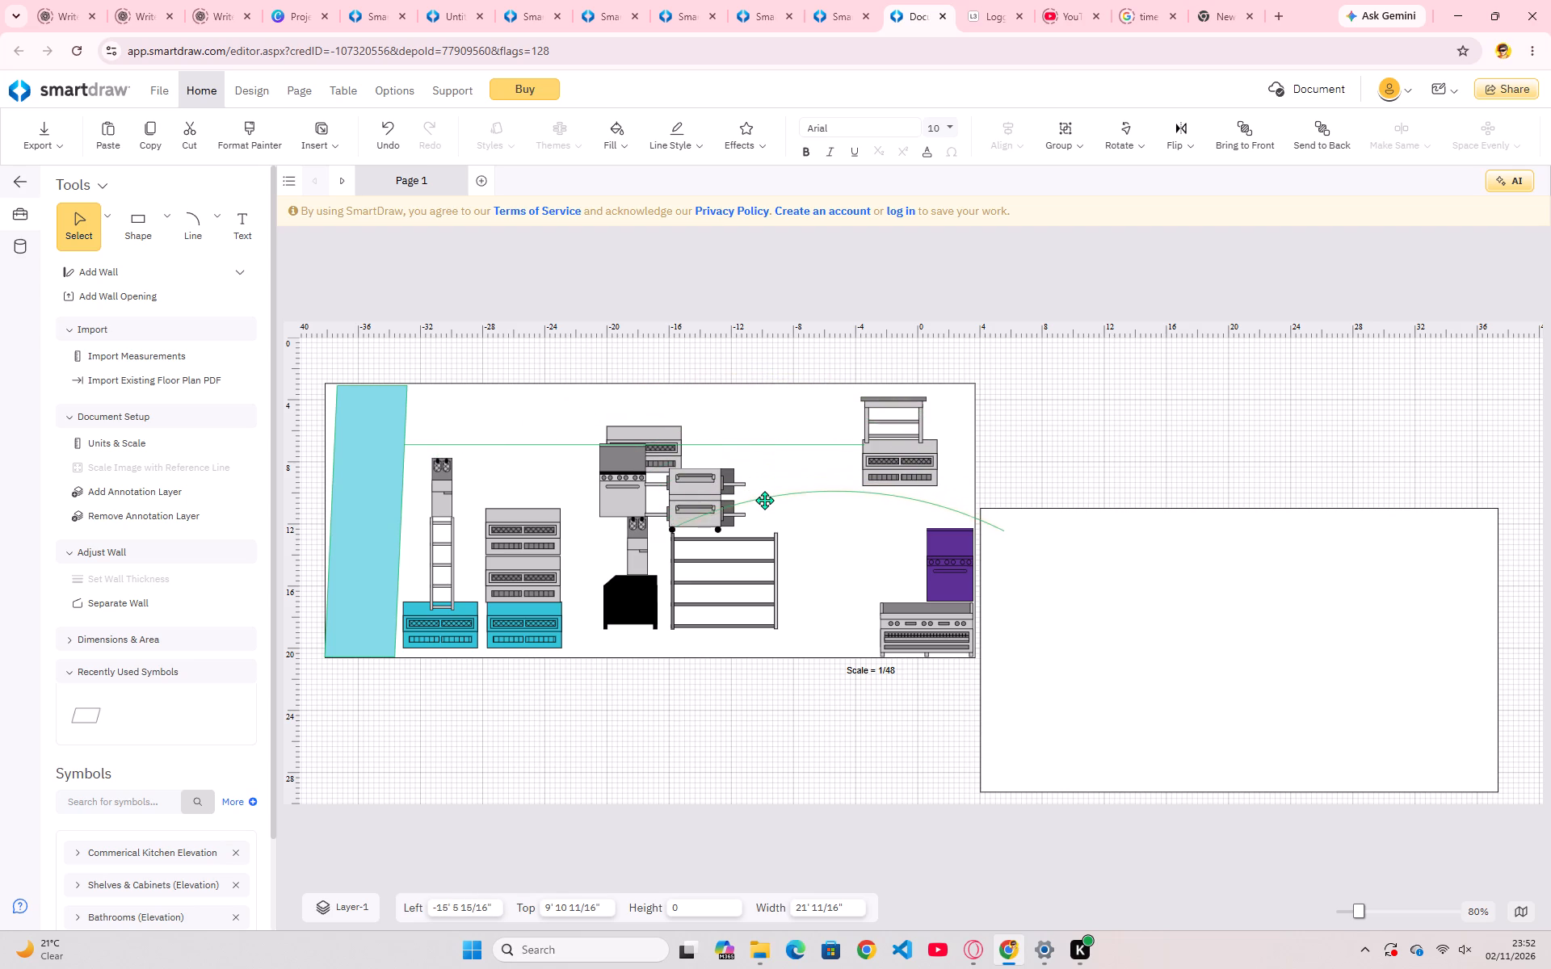
pyautogui.moveTo(764, 500); pyautogui.dragTo(721, 495)
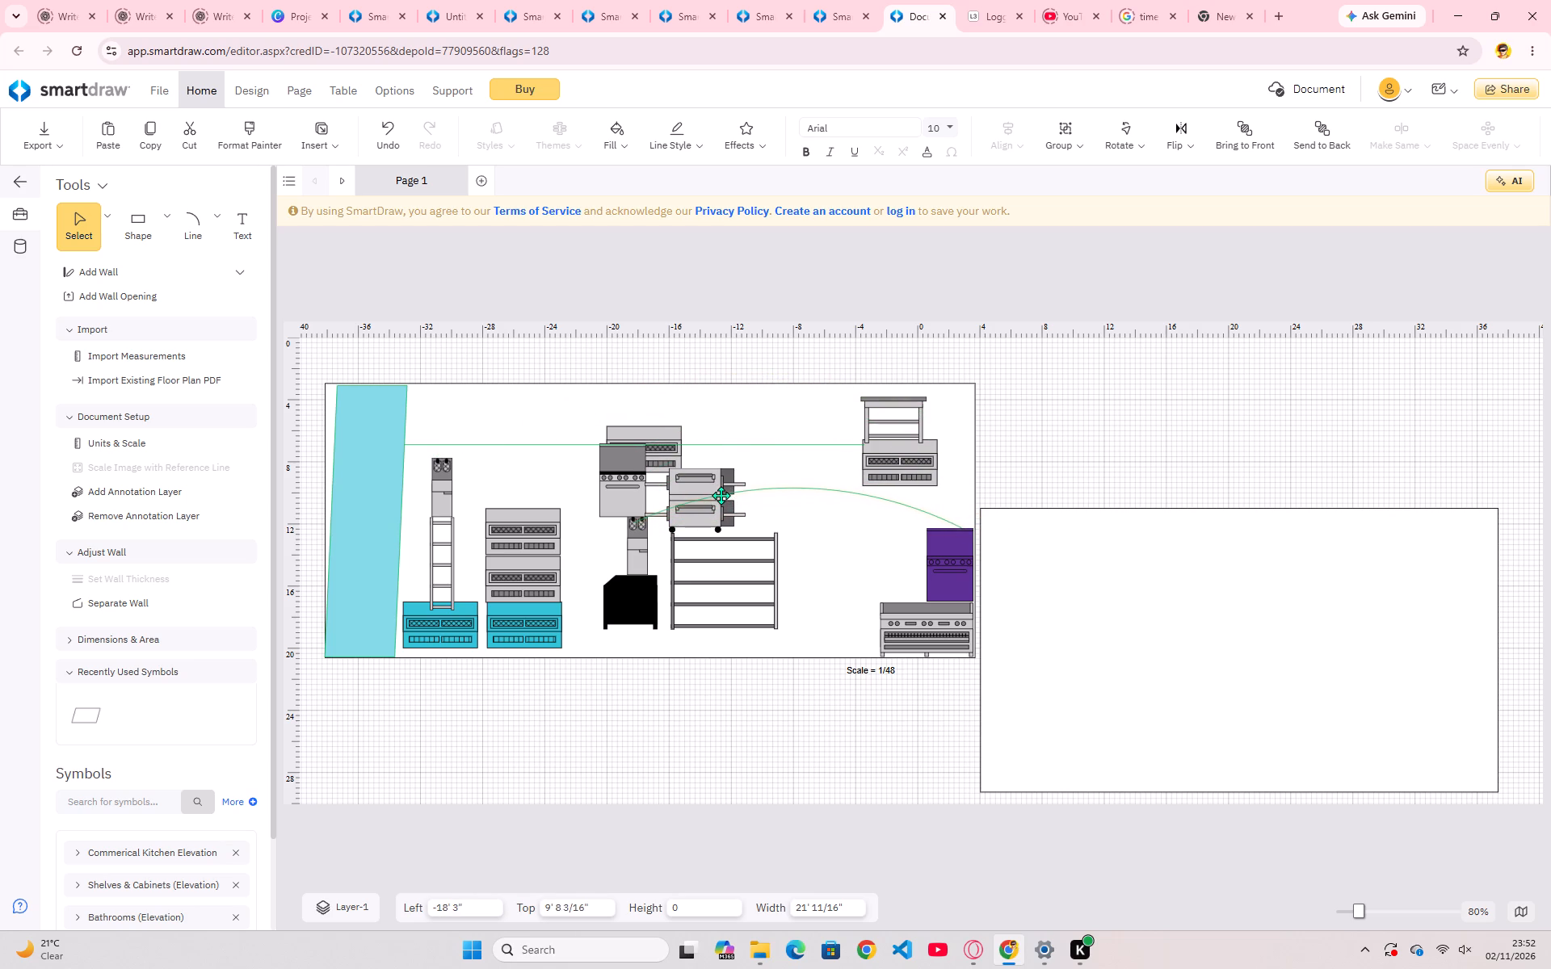
pyautogui.moveTo(721, 495); pyautogui.dragTo(725, 489)
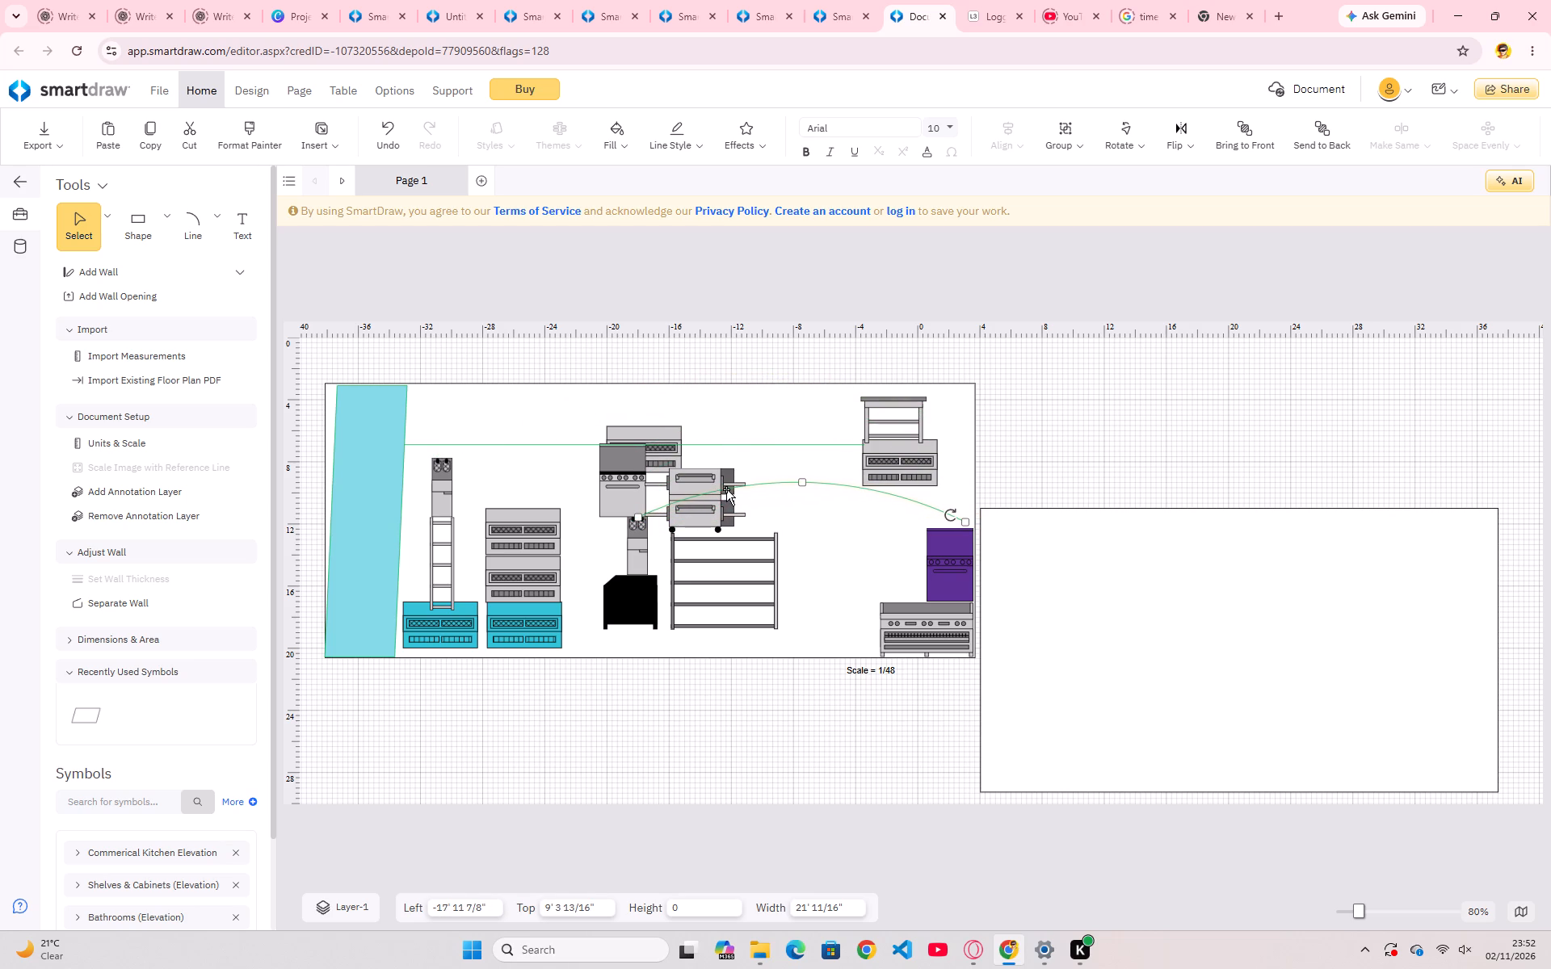
# Shift the upper rectangle to about -38' 4" left and 3' 7" from the page top.
pyautogui.moveTo(970, 522); pyautogui.dragTo(967, 531)
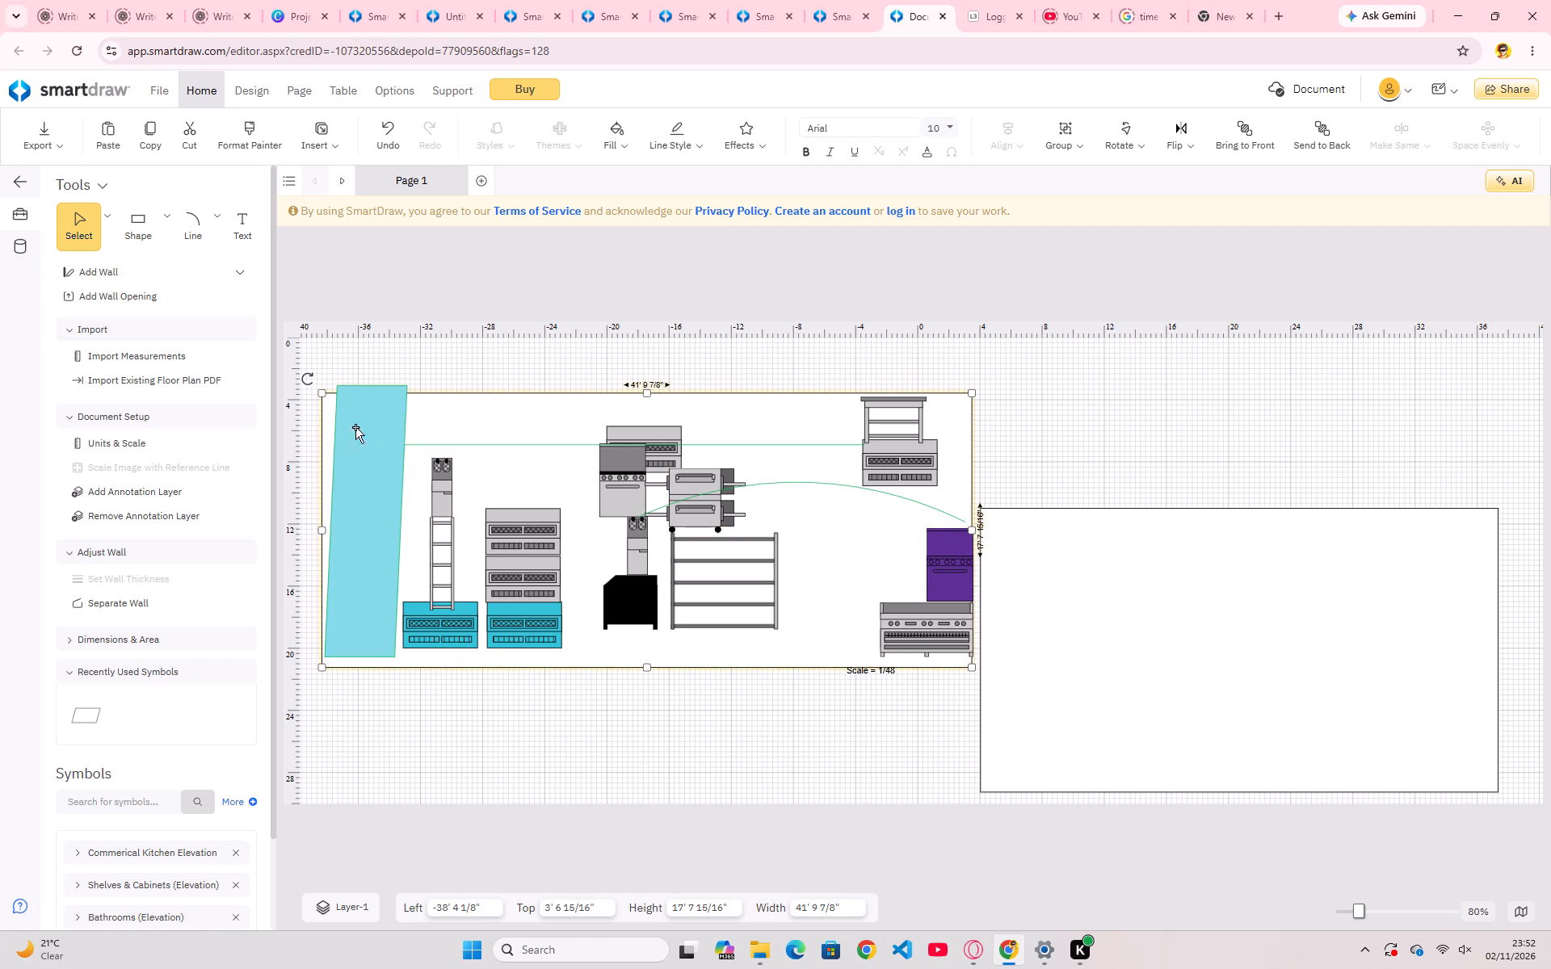
pyautogui.moveTo(317, 390); pyautogui.dragTo(330, 382)
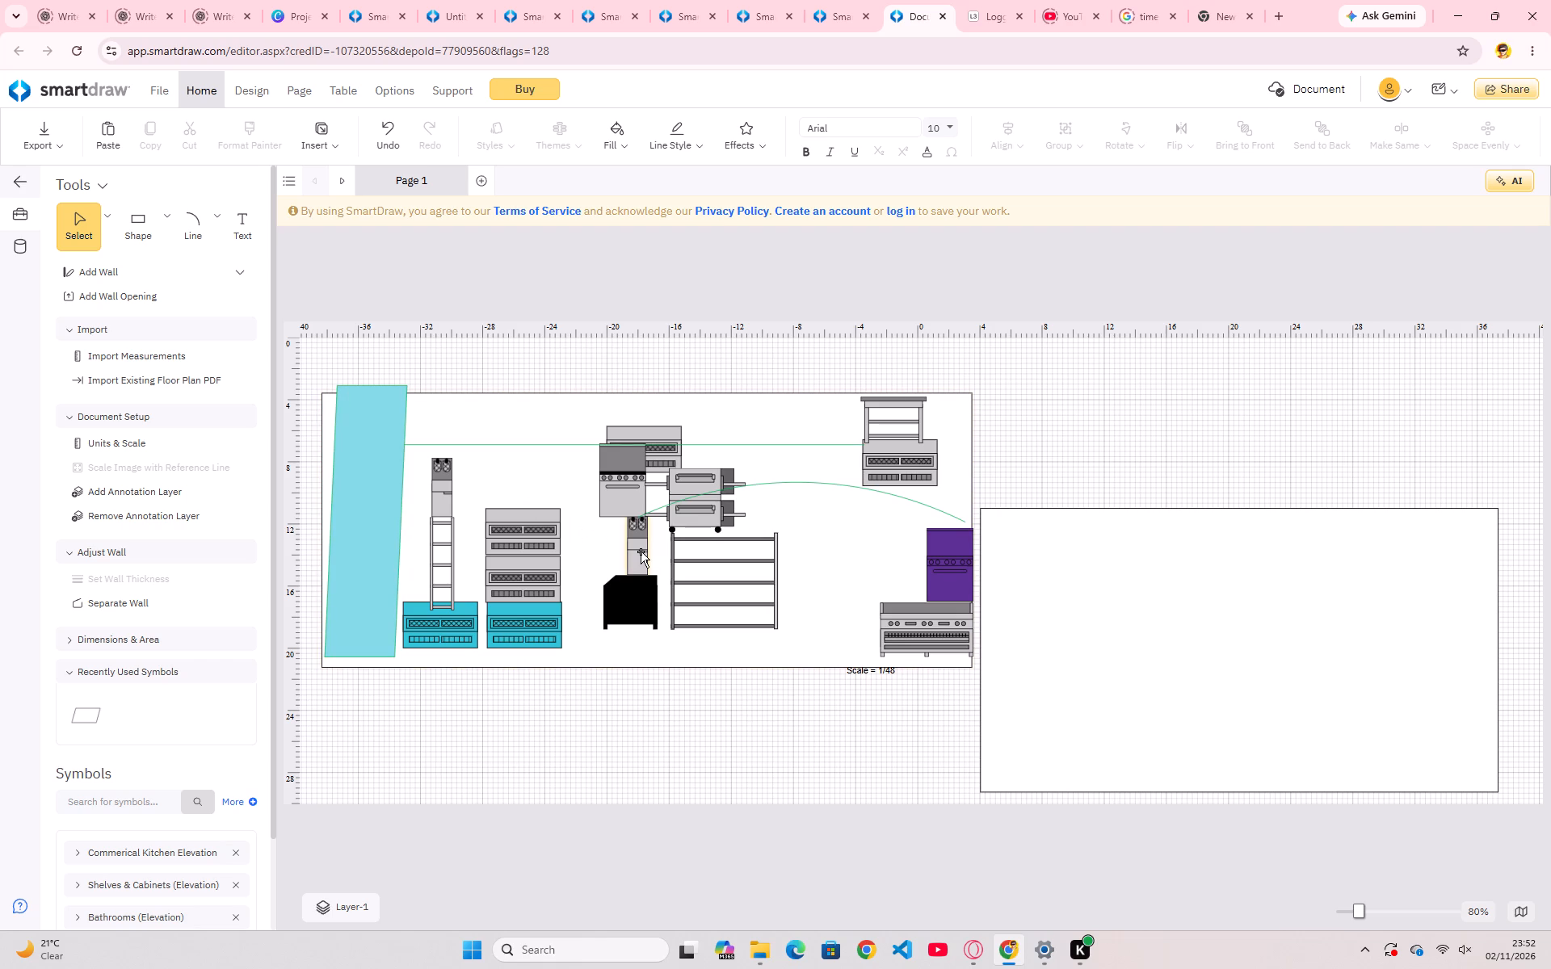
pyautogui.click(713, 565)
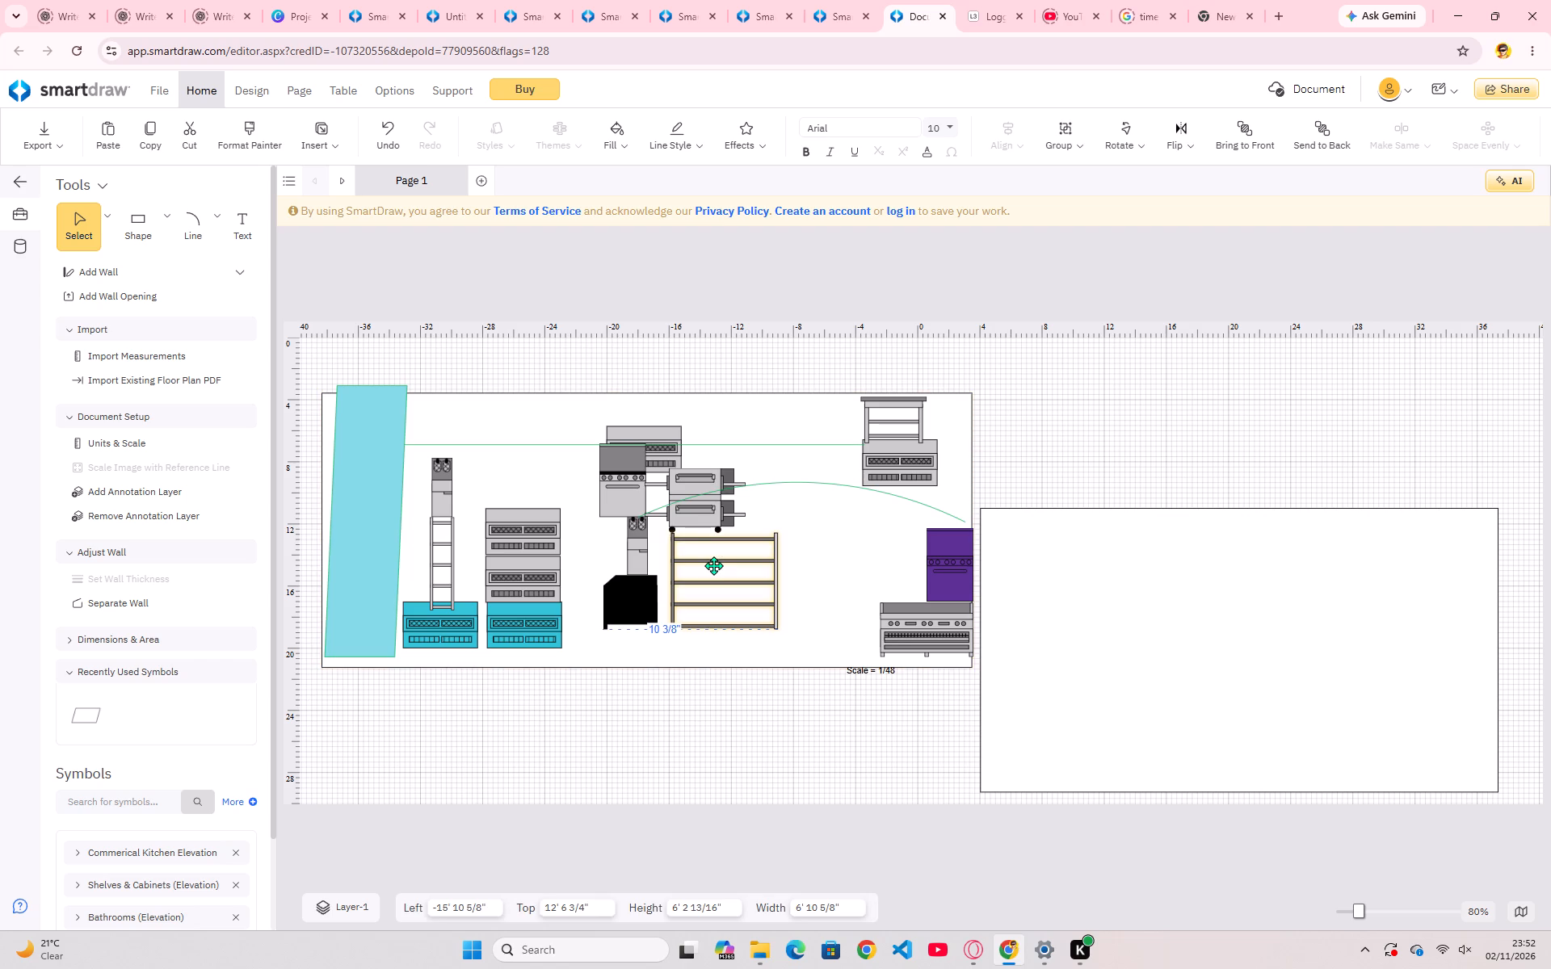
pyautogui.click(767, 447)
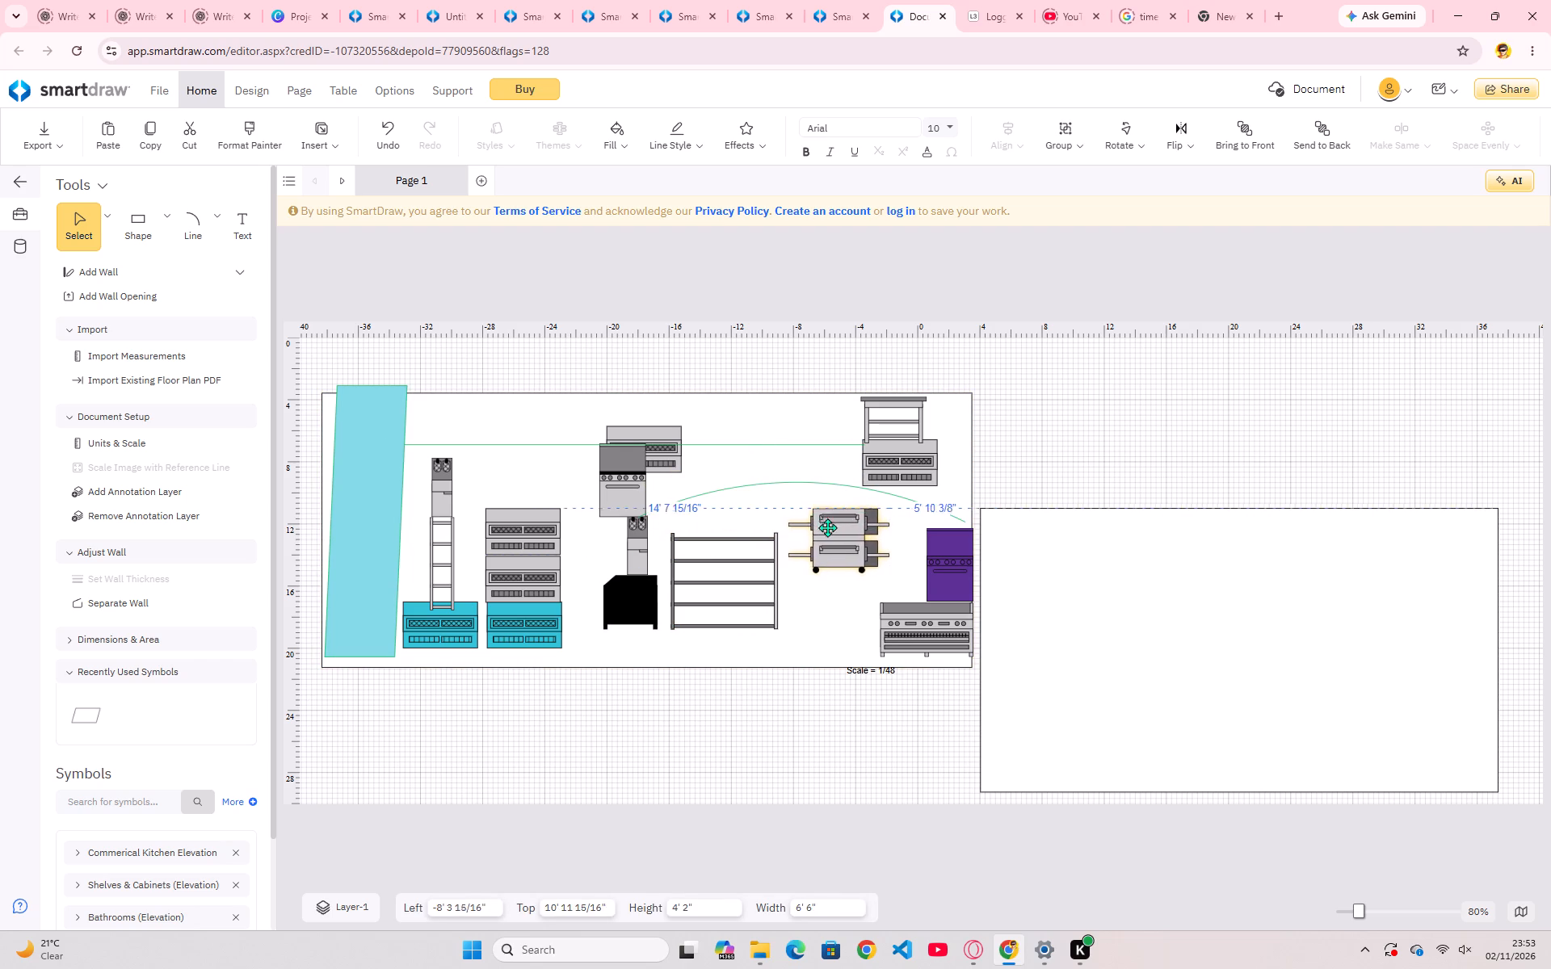
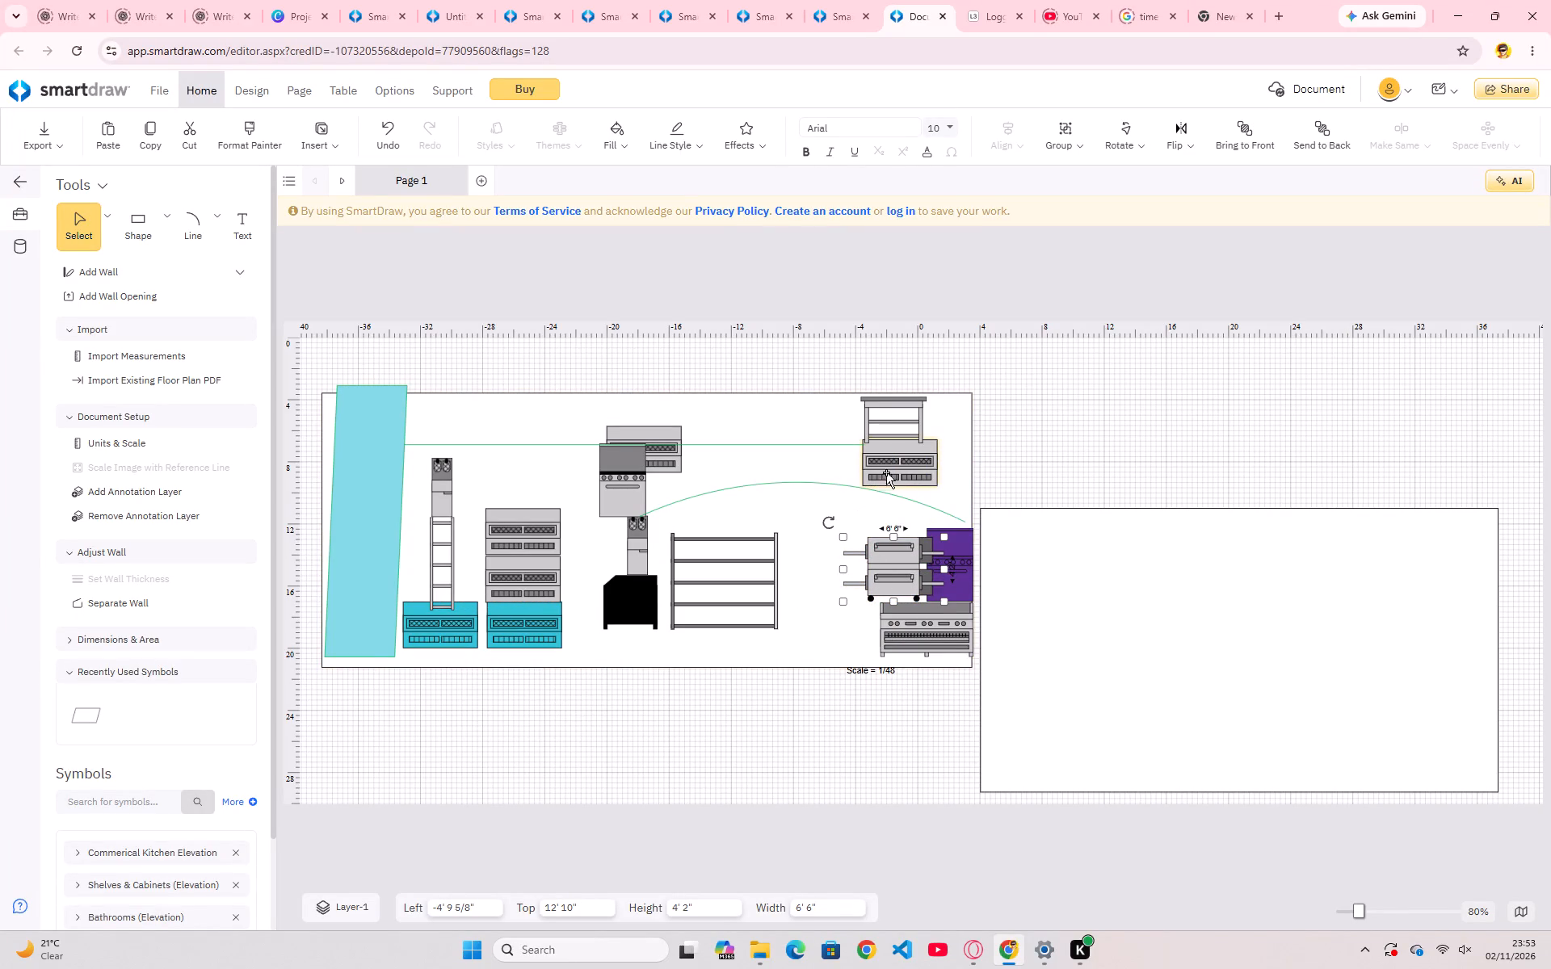
# Move the grey unit under the table down to the rectangle's base, about -8' 6" left and 18' from the page top.
pyautogui.moveTo(897, 460); pyautogui.dragTo(820, 642)
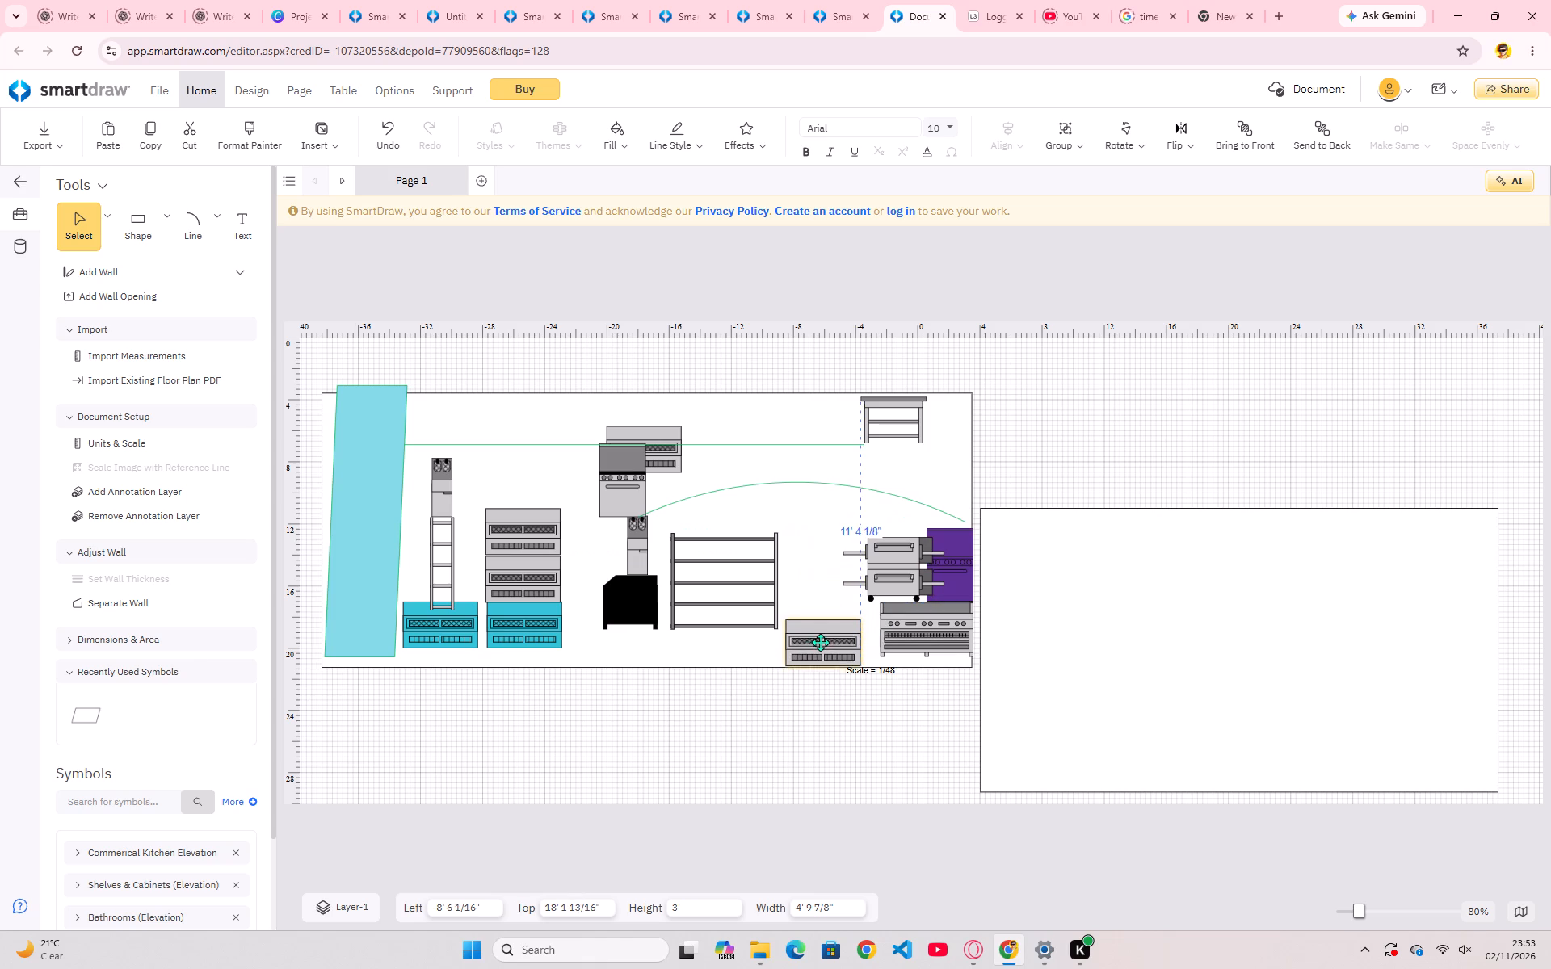
pyautogui.moveTo(820, 642); pyautogui.dragTo(821, 640)
# Set the small table on that grey unit, about -8' 11" left and 15' 4" from the page top.
pyautogui.moveTo(890, 408); pyautogui.dragTo(845, 549)
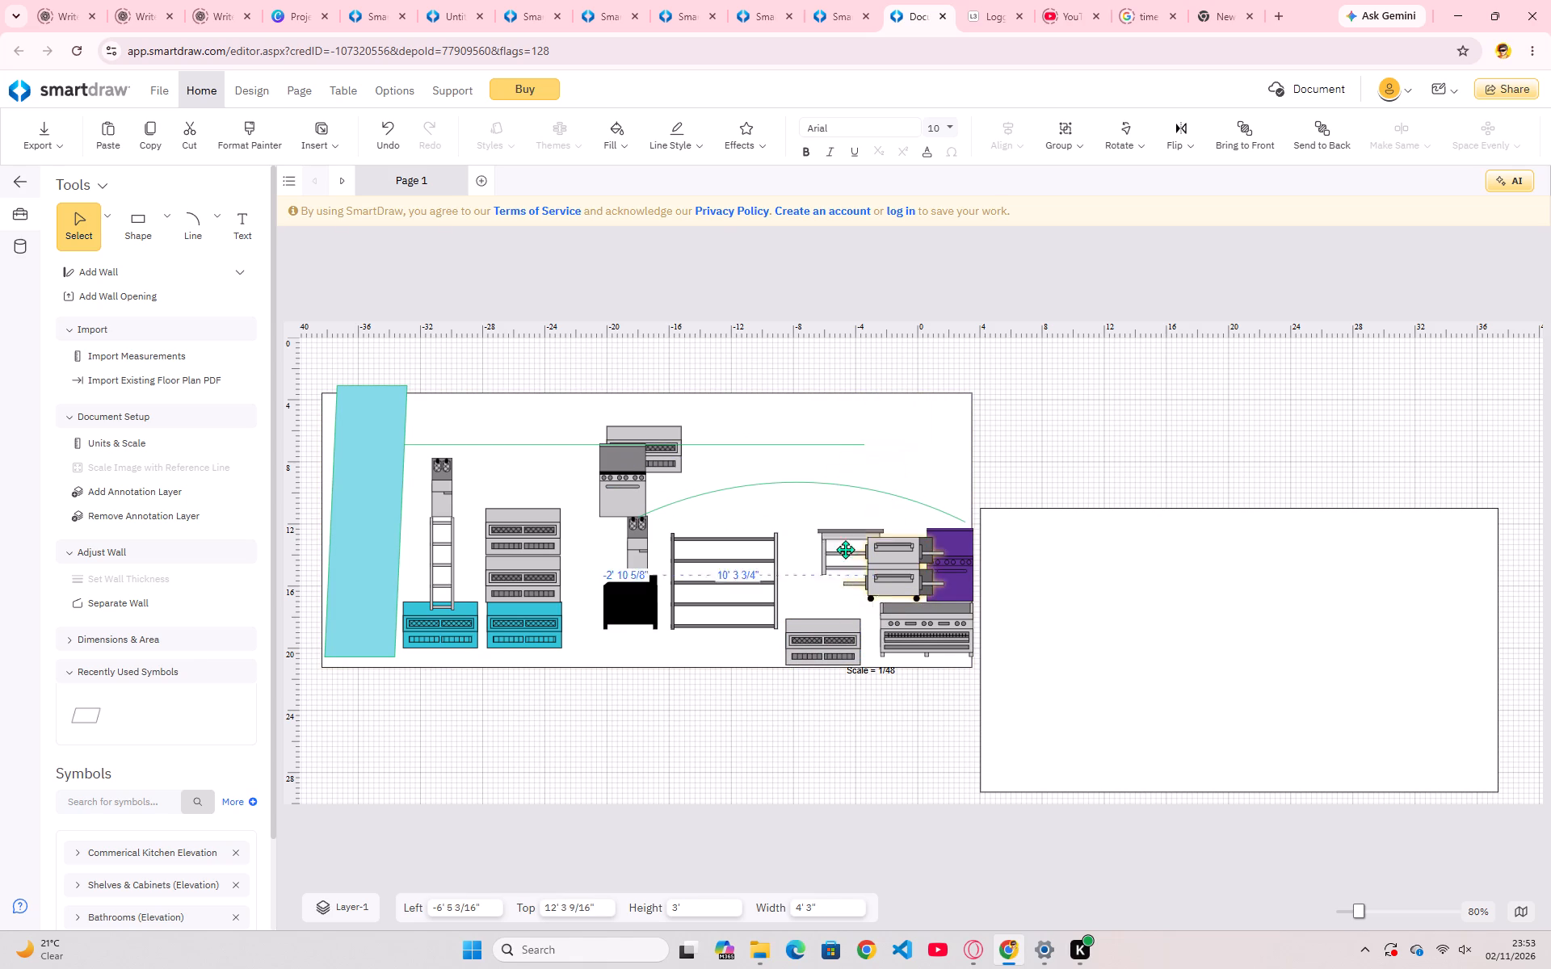
pyautogui.moveTo(845, 549); pyautogui.dragTo(811, 585)
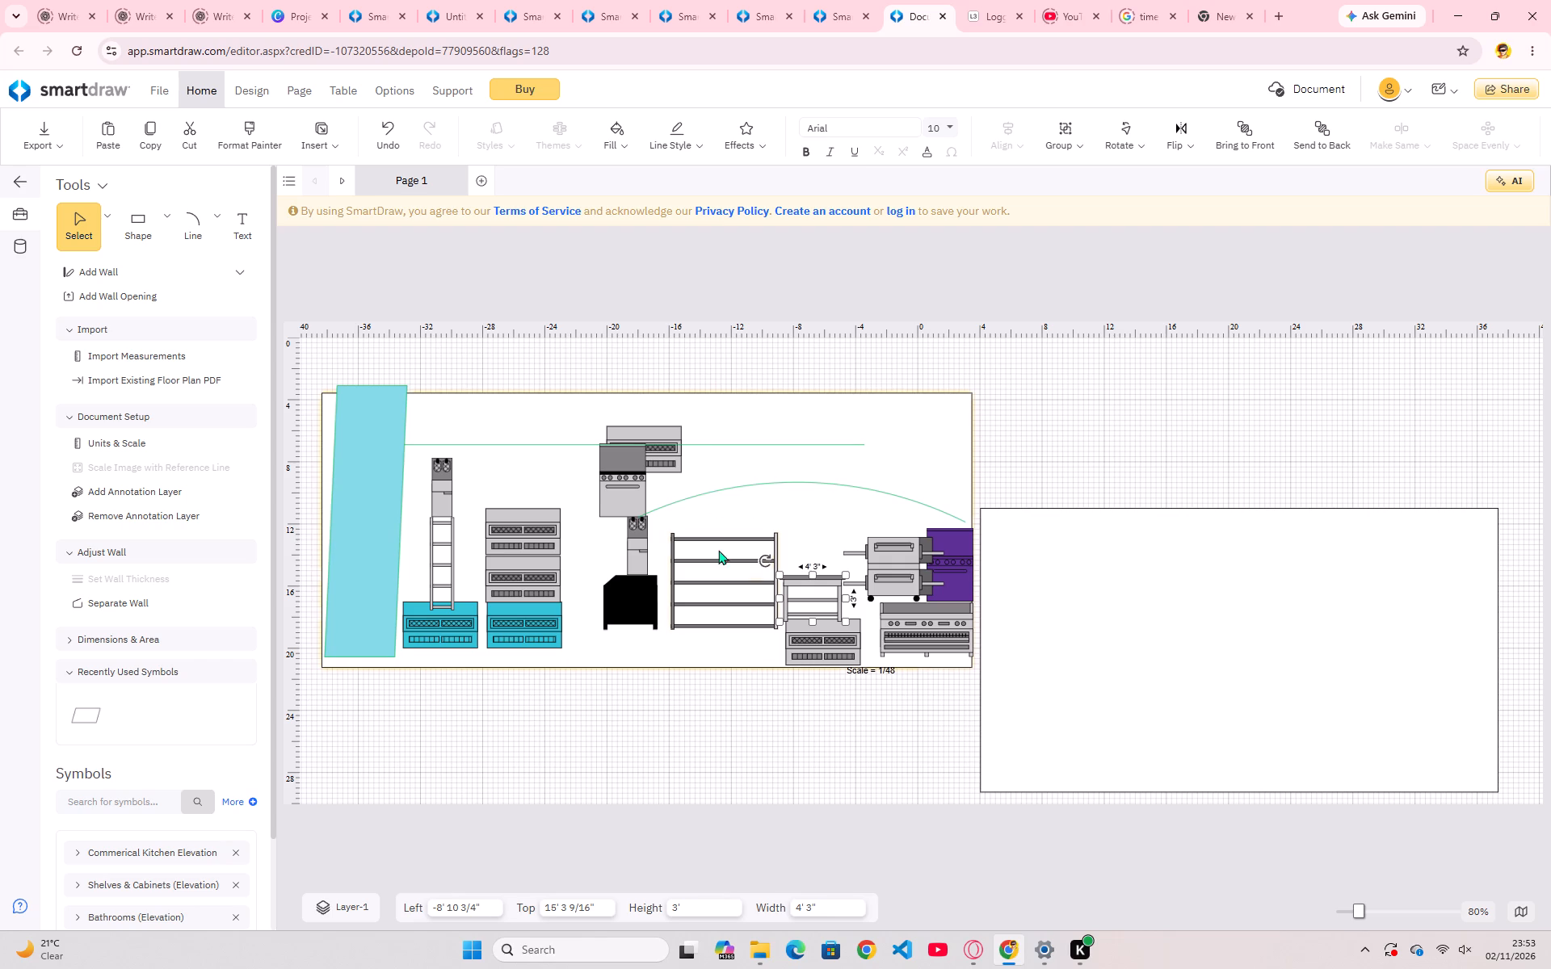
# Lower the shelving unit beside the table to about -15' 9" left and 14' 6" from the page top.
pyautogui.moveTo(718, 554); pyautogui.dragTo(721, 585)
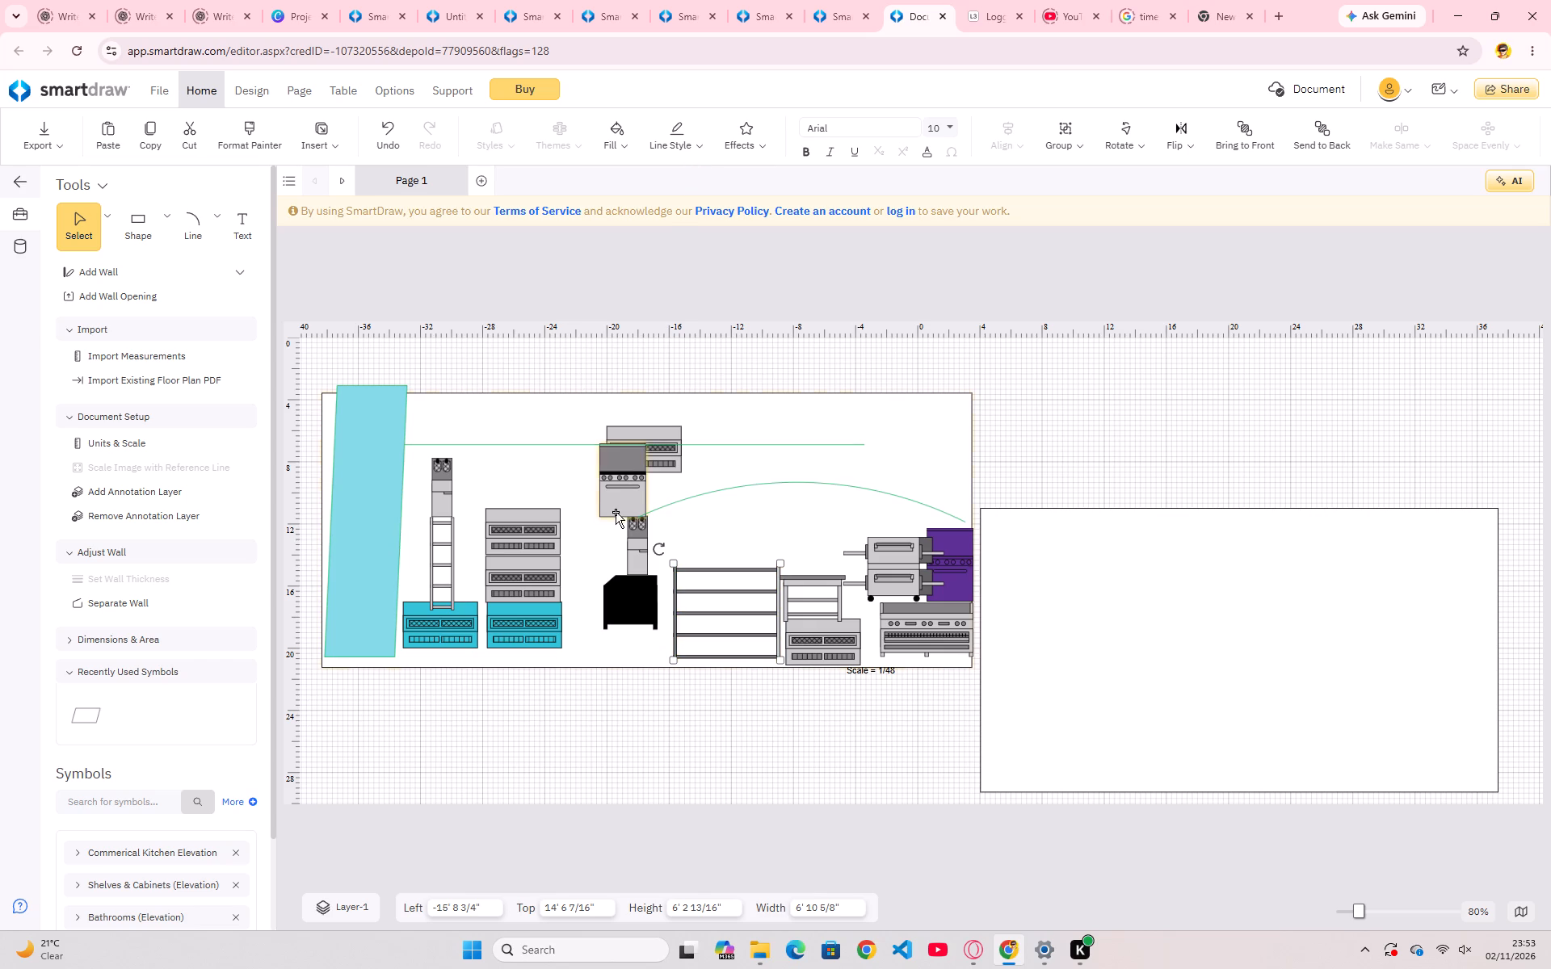
# Stack the grey range with the dark top on the small table, about -8' 6" left and 10' 7" from the page top.
pyautogui.moveTo(620, 477); pyautogui.dragTo(767, 518)
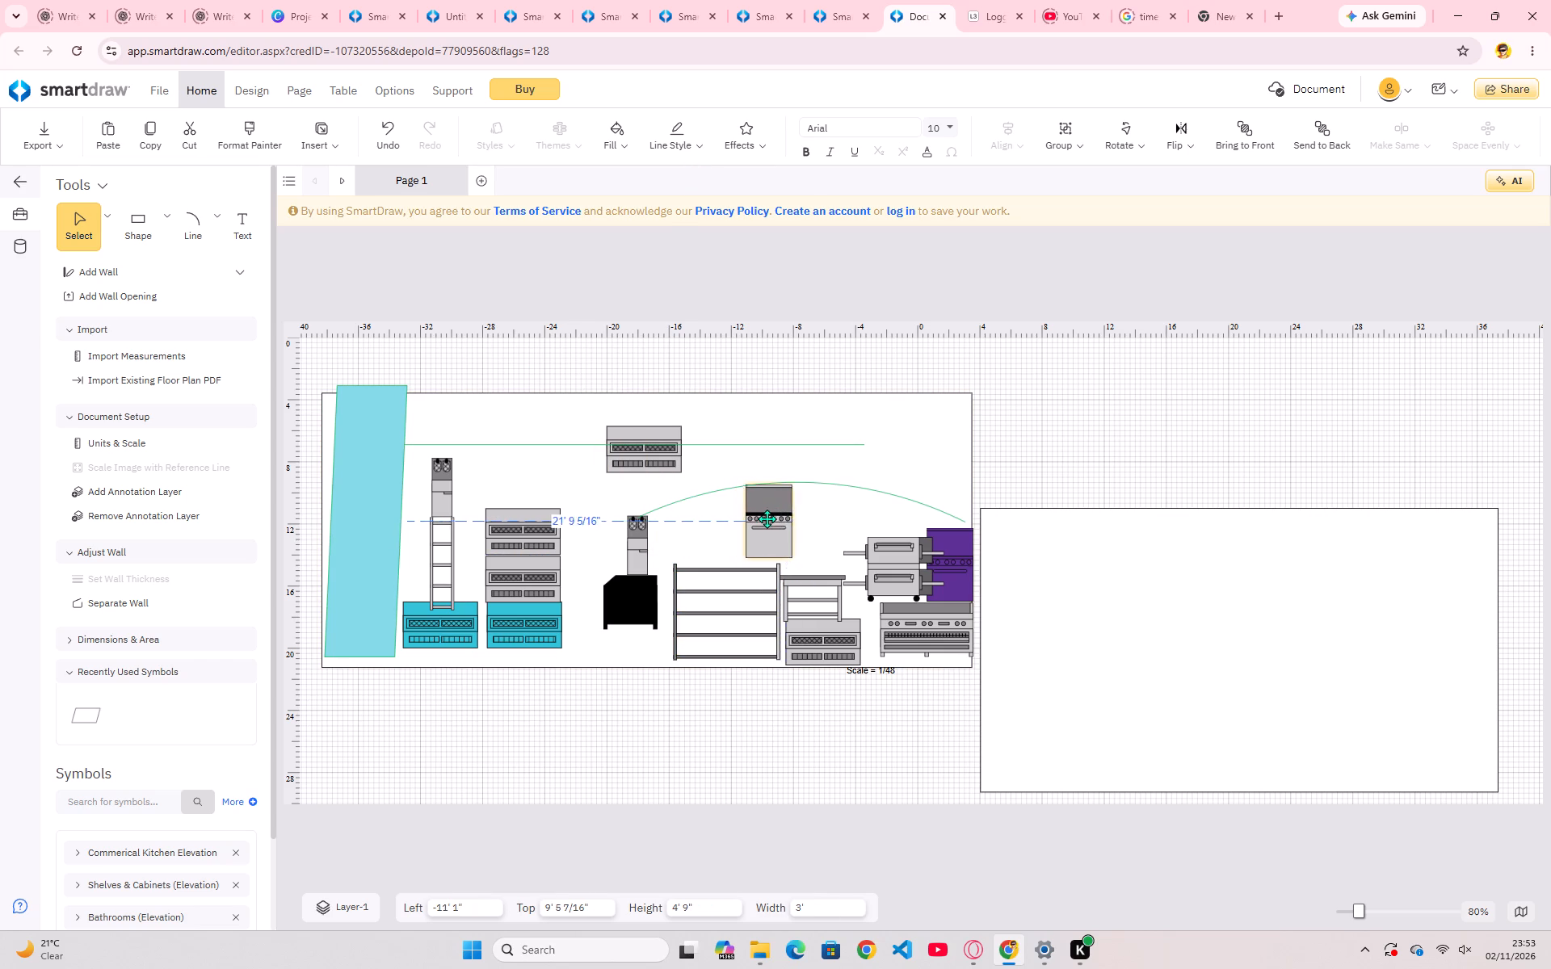
pyautogui.moveTo(767, 518); pyautogui.dragTo(808, 534)
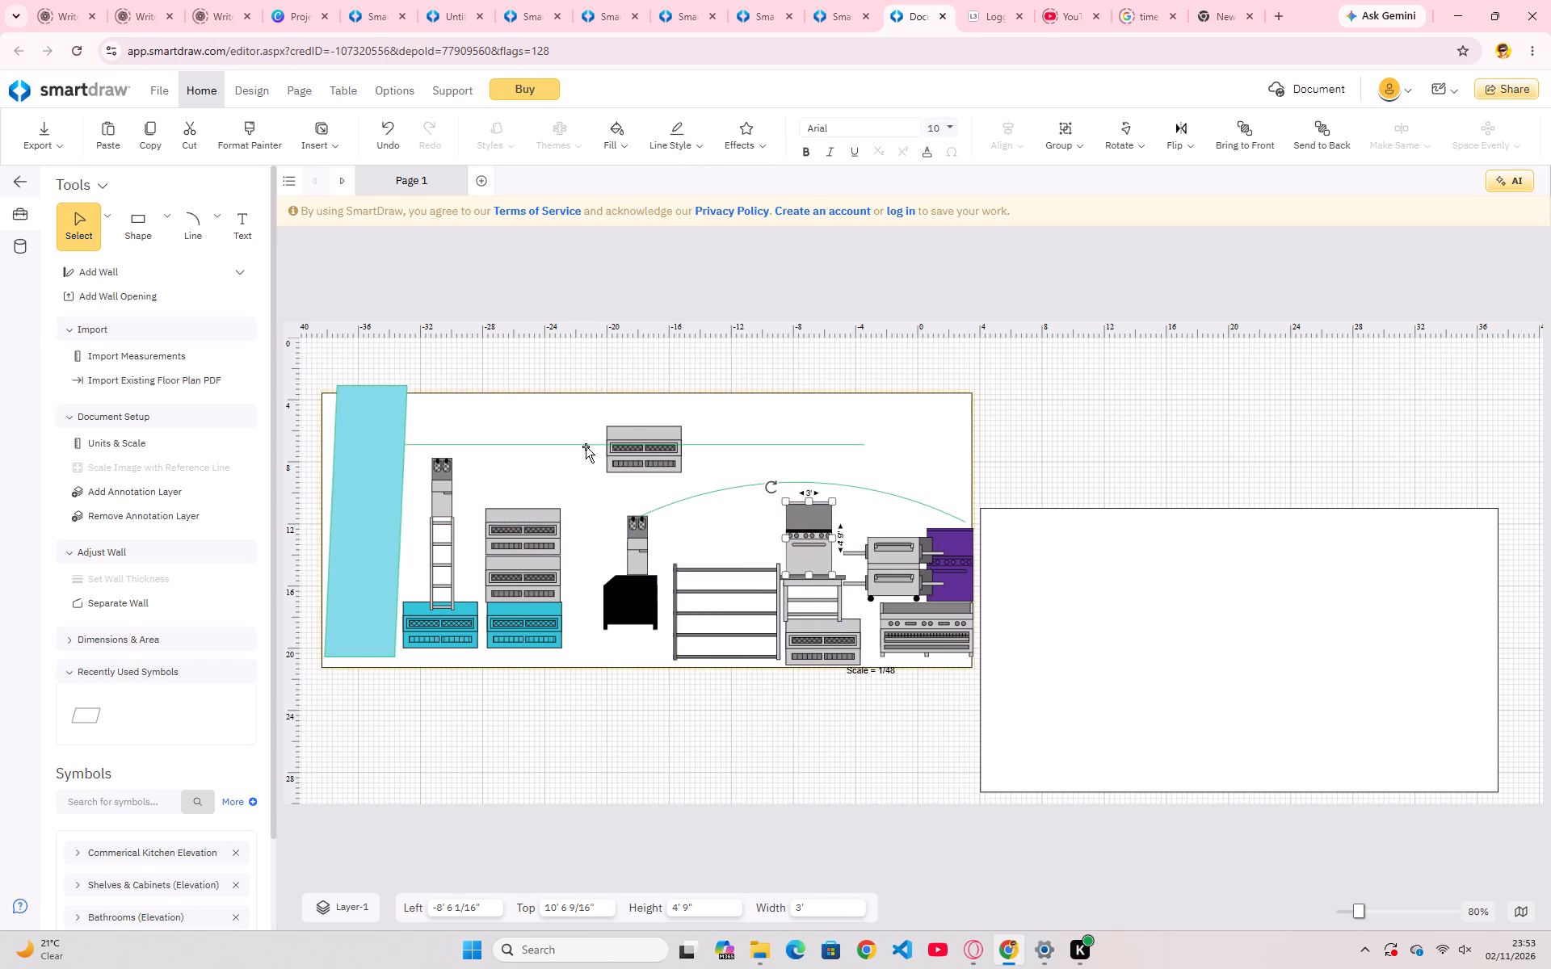
# Stack the grey unit from the straight green line on the double oven, about -4' 3" left and 10' 1" from the page top.
pyautogui.moveTo(649, 455); pyautogui.dragTo(885, 492)
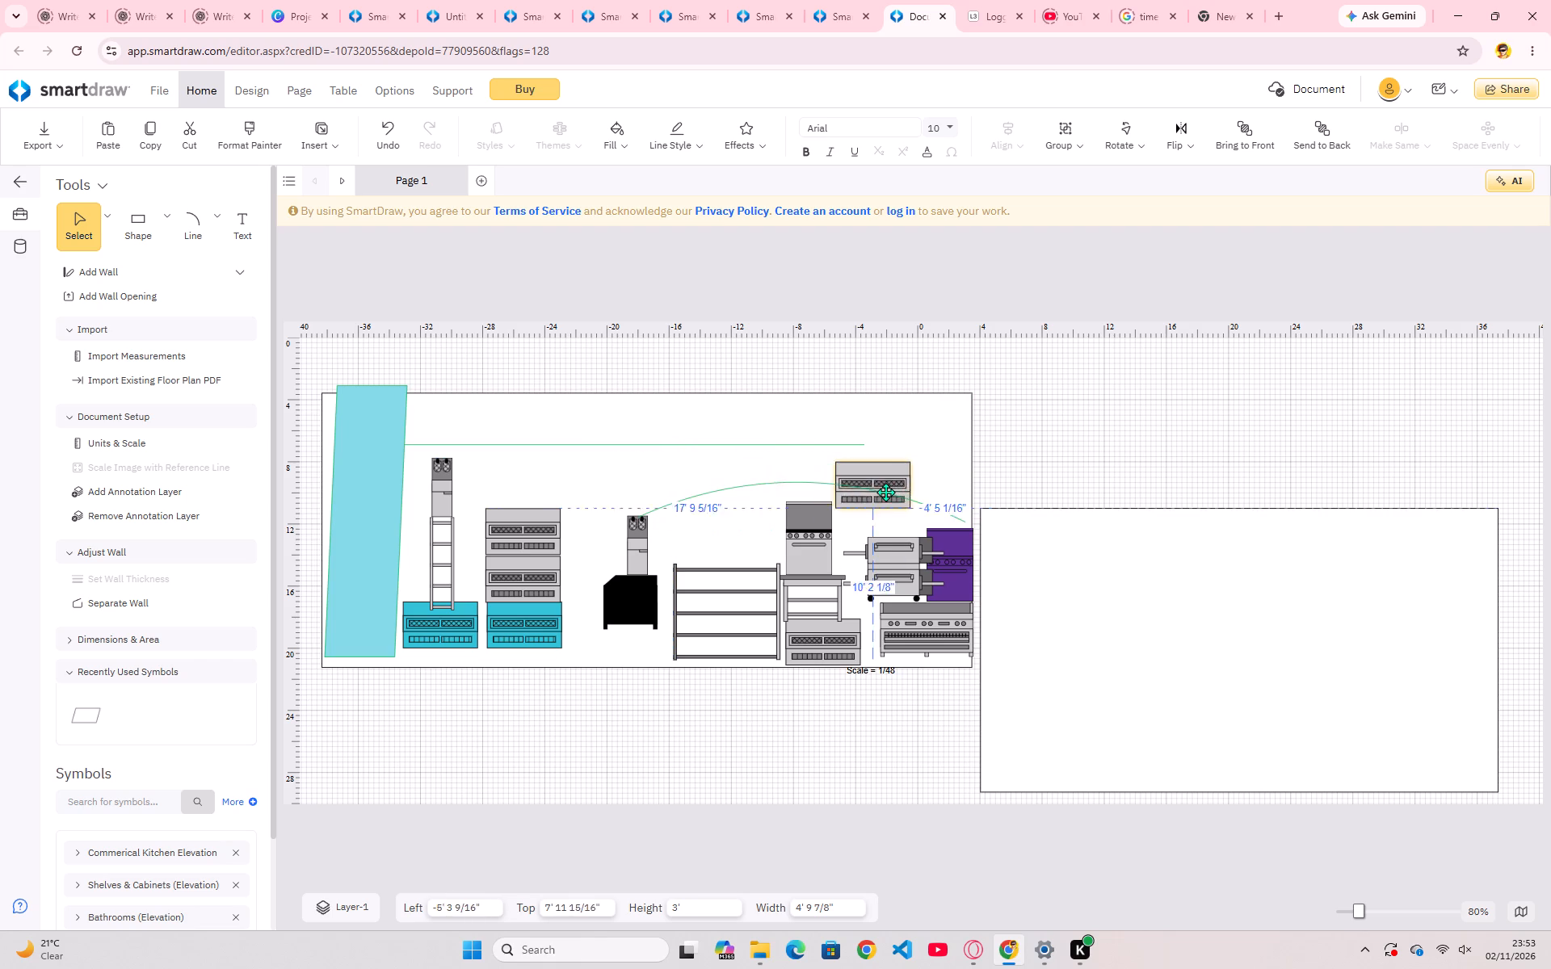
pyautogui.moveTo(885, 492); pyautogui.dragTo(893, 523)
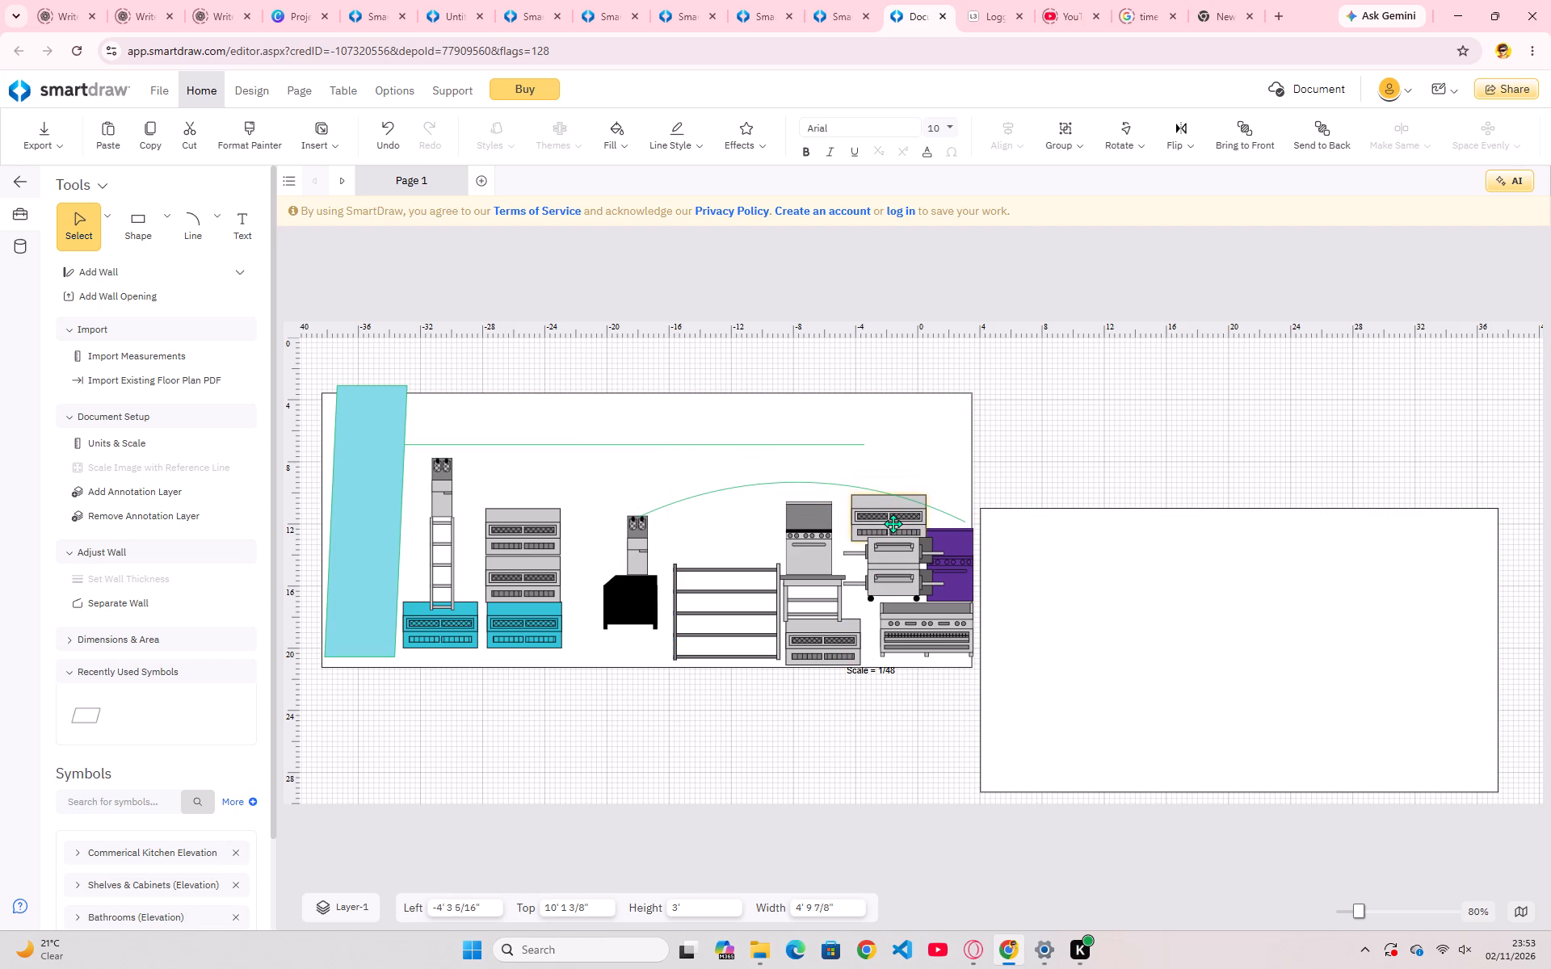
pyautogui.moveTo(893, 523); pyautogui.dragTo(894, 523)
# Shift the shelving unit to about -16' 5" left and 14' 10" from the page top.
pyautogui.click(734, 526)
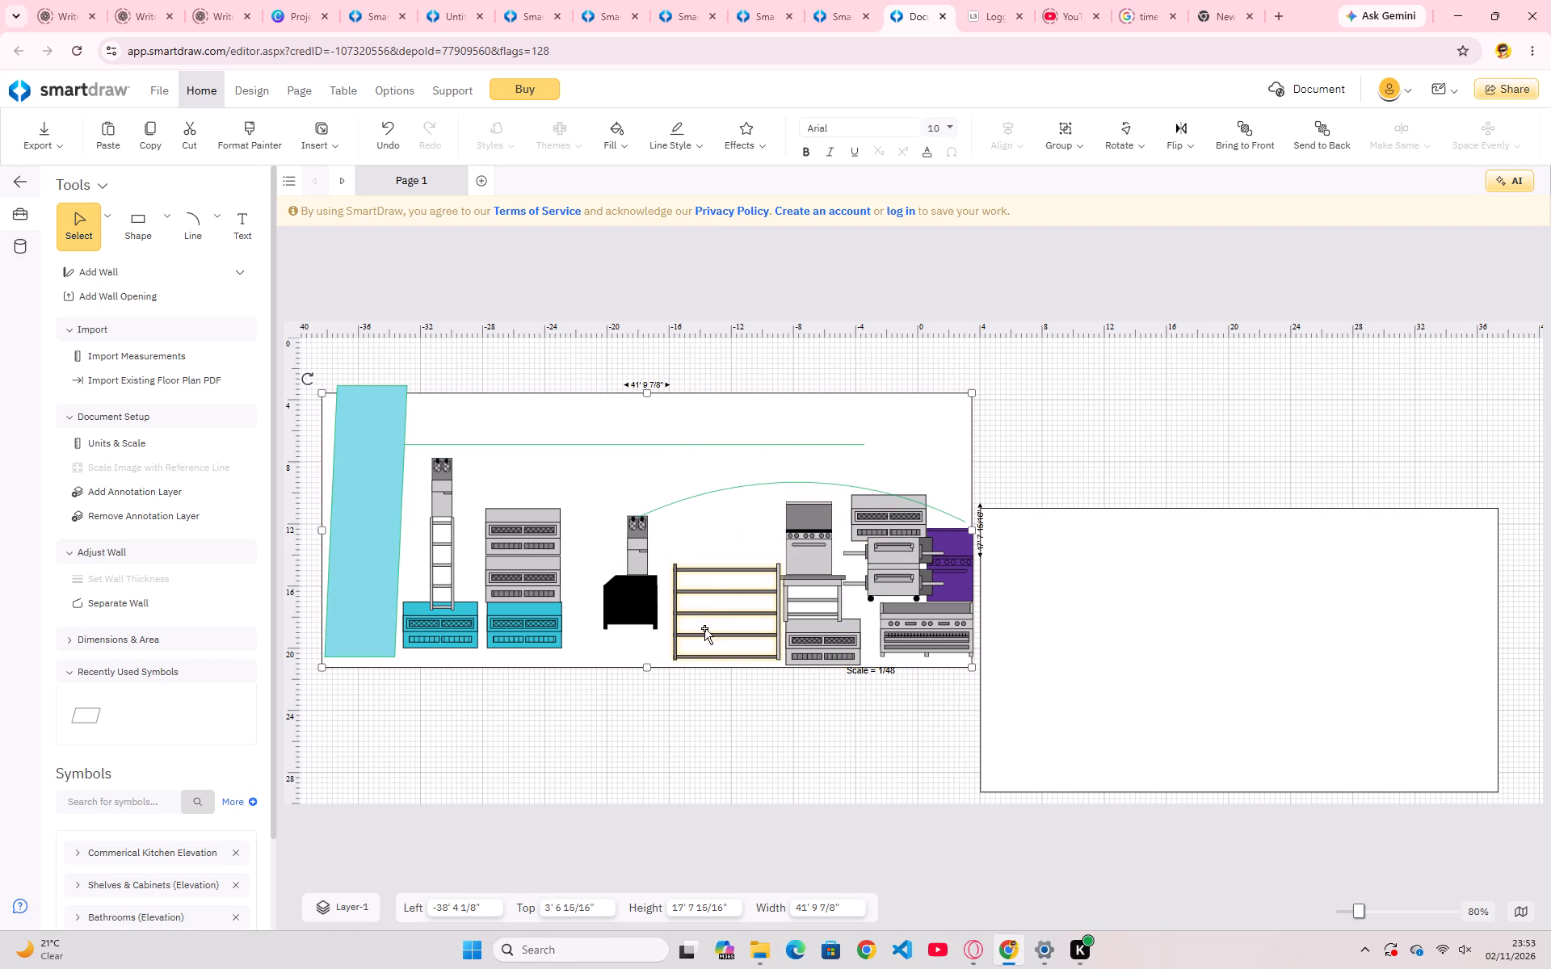
pyautogui.moveTo(729, 629); pyautogui.dragTo(719, 637)
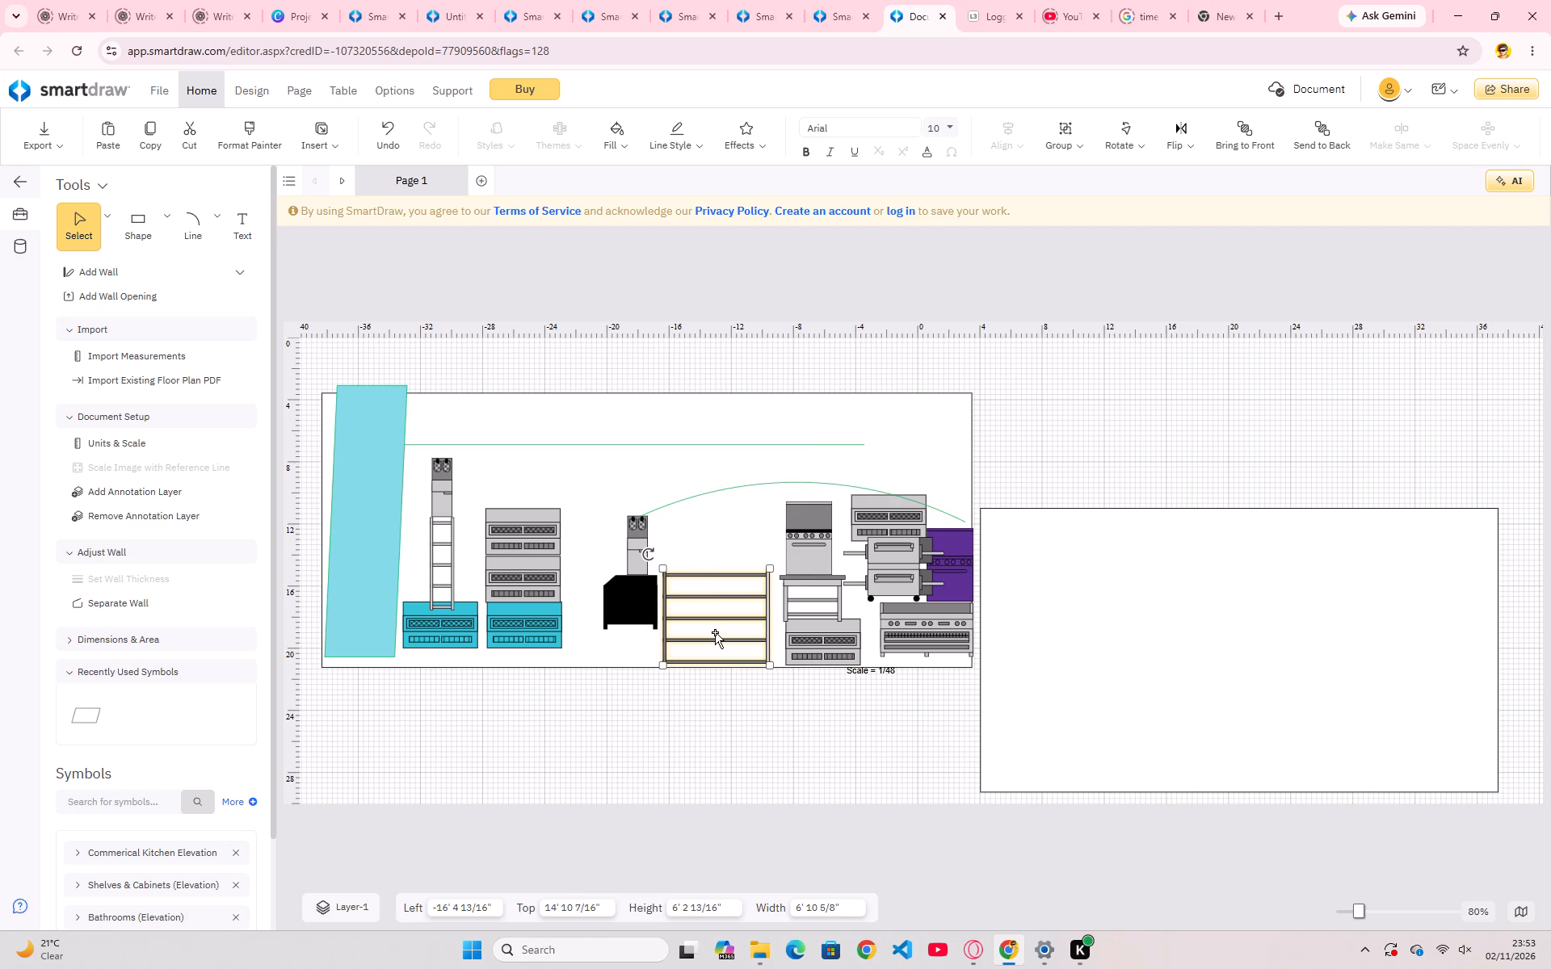
pyautogui.click(691, 550)
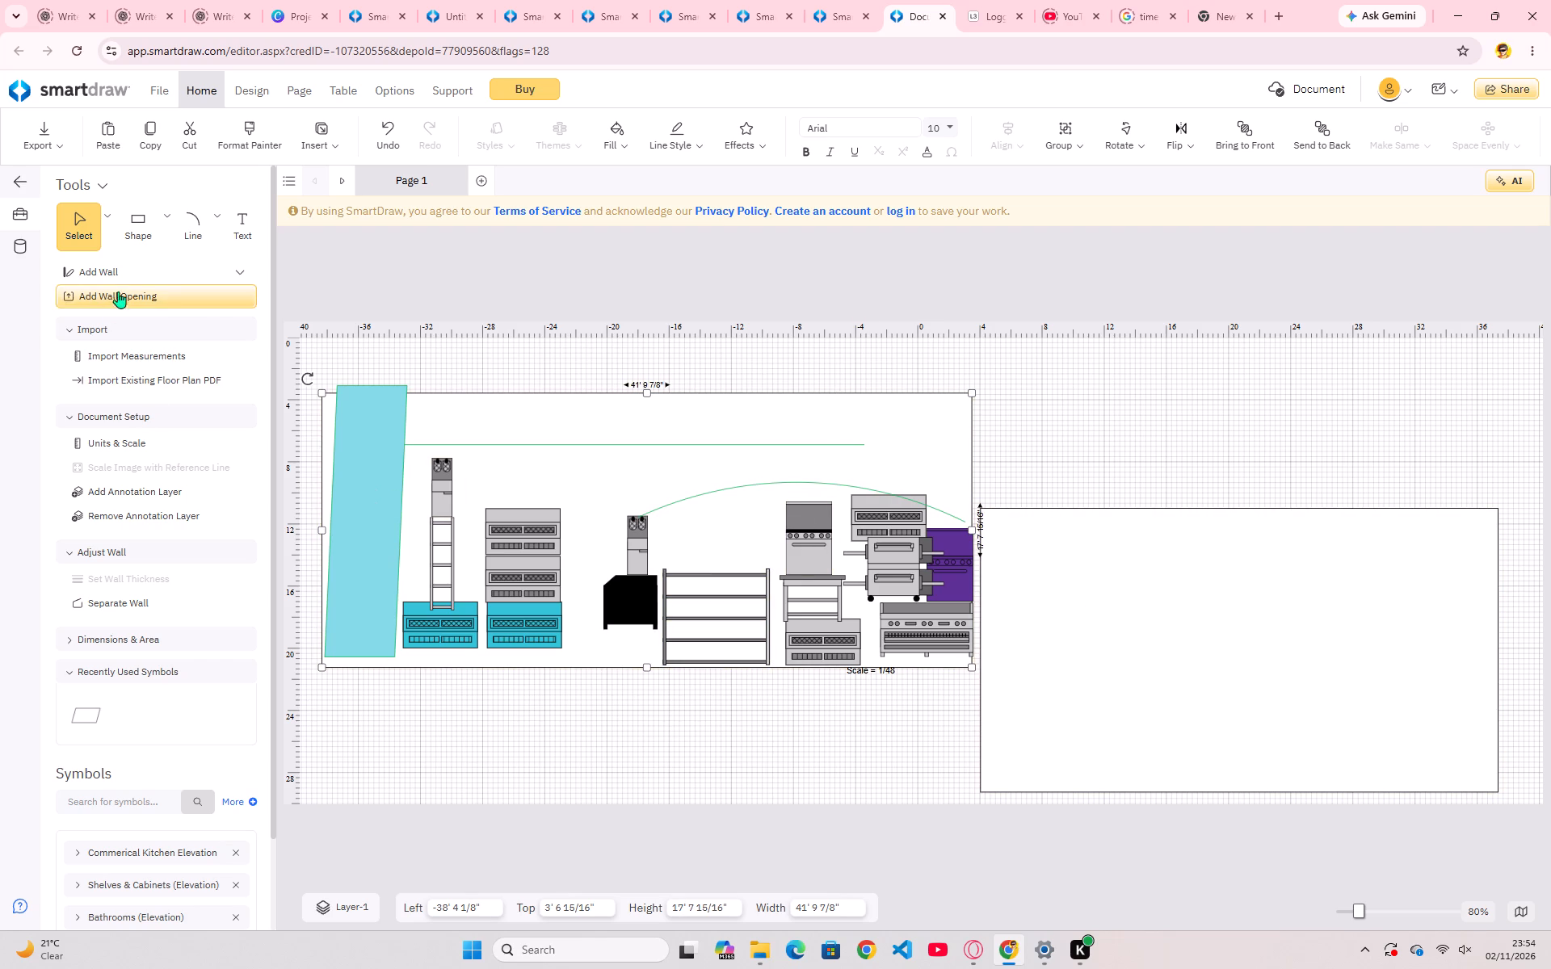
# Add two 6' by 3' rectangles along the upper rectangle's top edge, about -2' 8" and -22' 5" left, both 3' 9" from the page top.
pyautogui.click(166, 230)
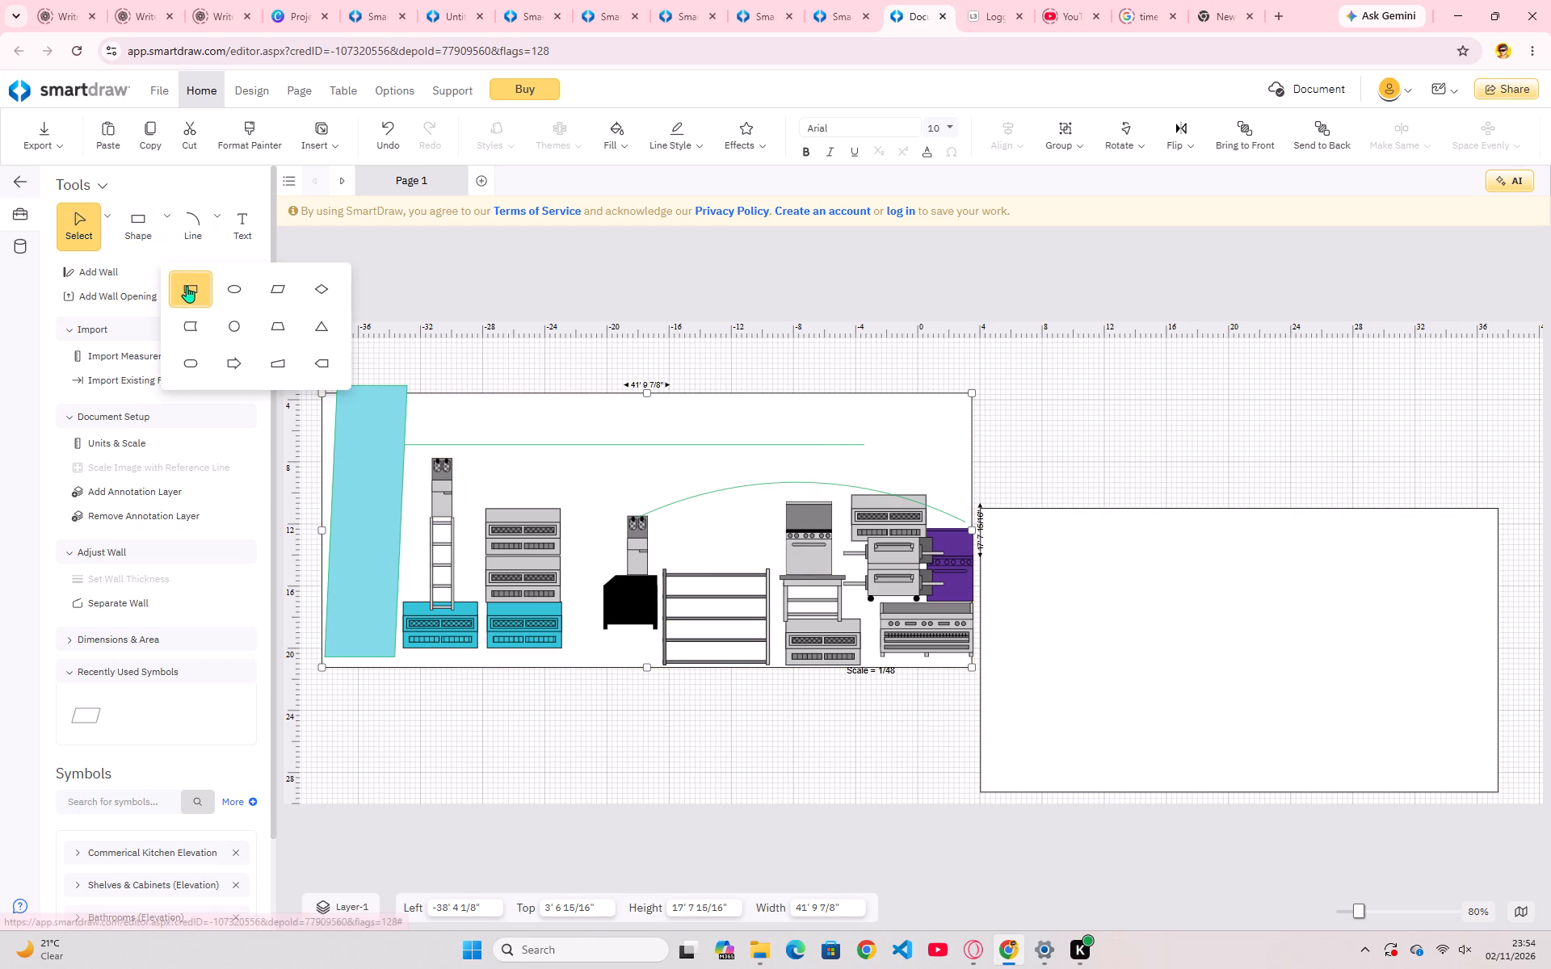
pyautogui.click(187, 286)
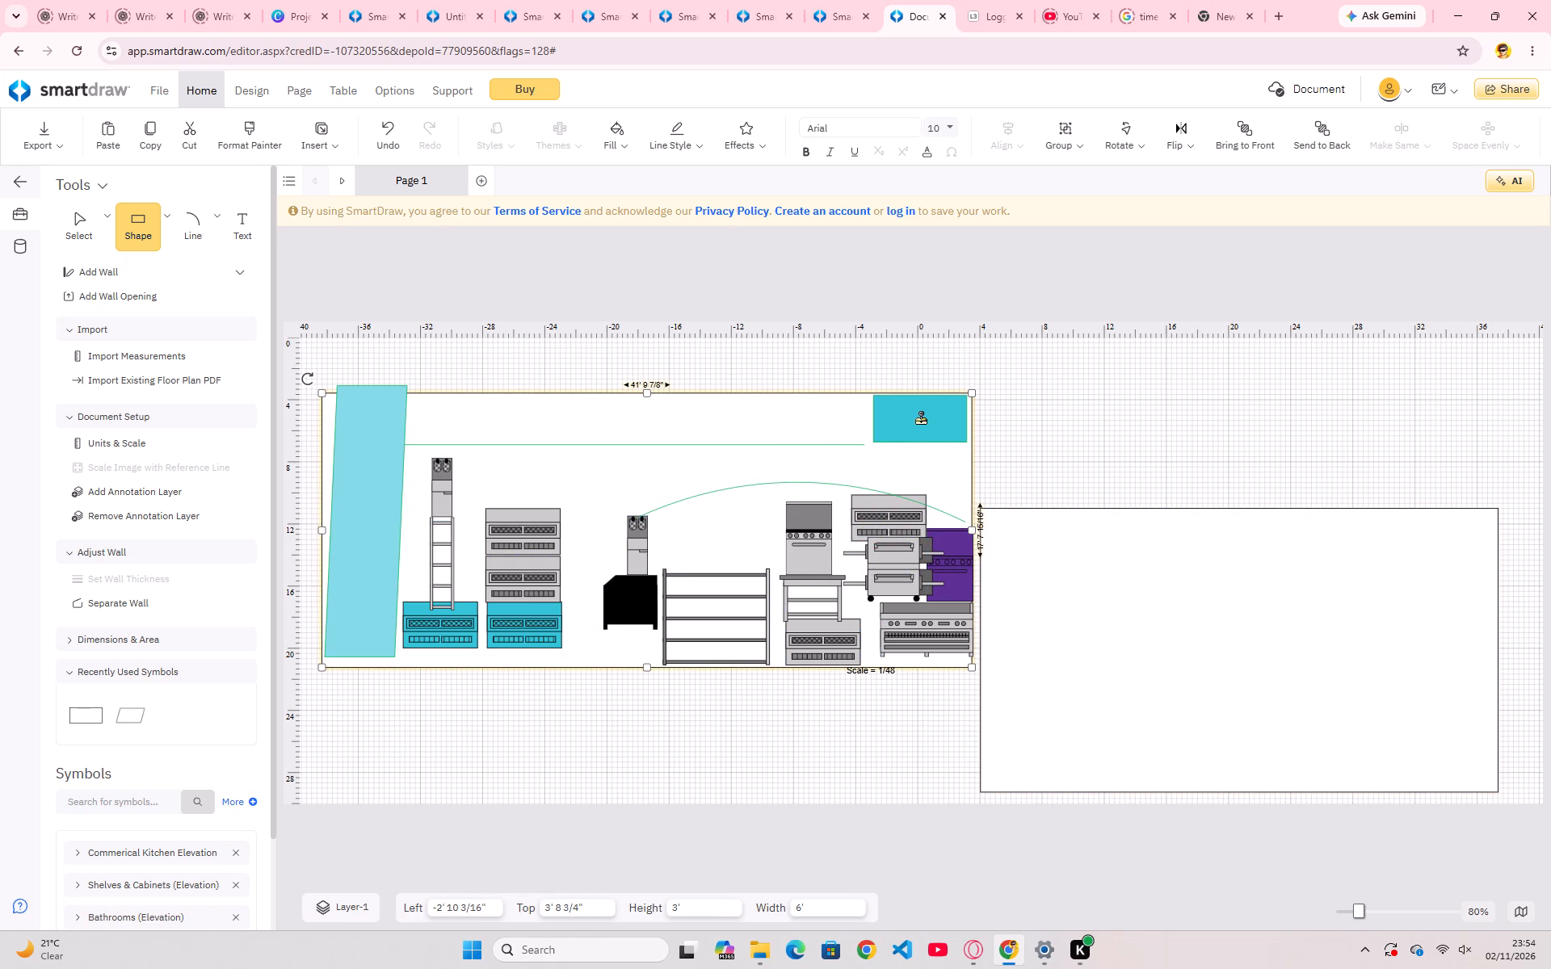
pyautogui.click(923, 419)
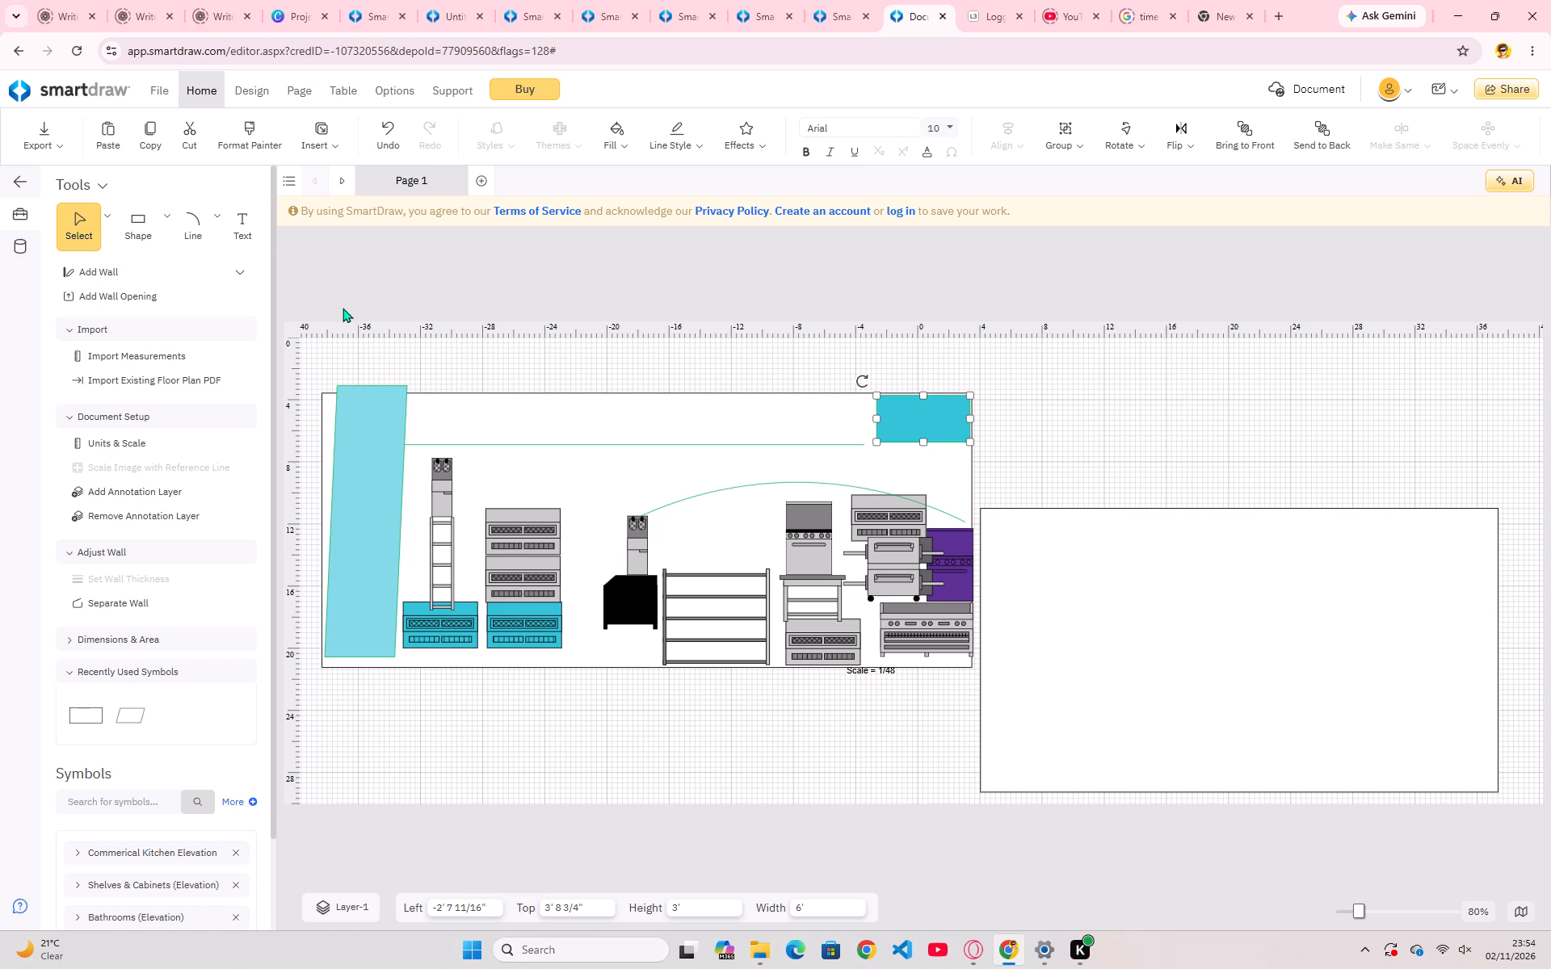
pyautogui.click(166, 208)
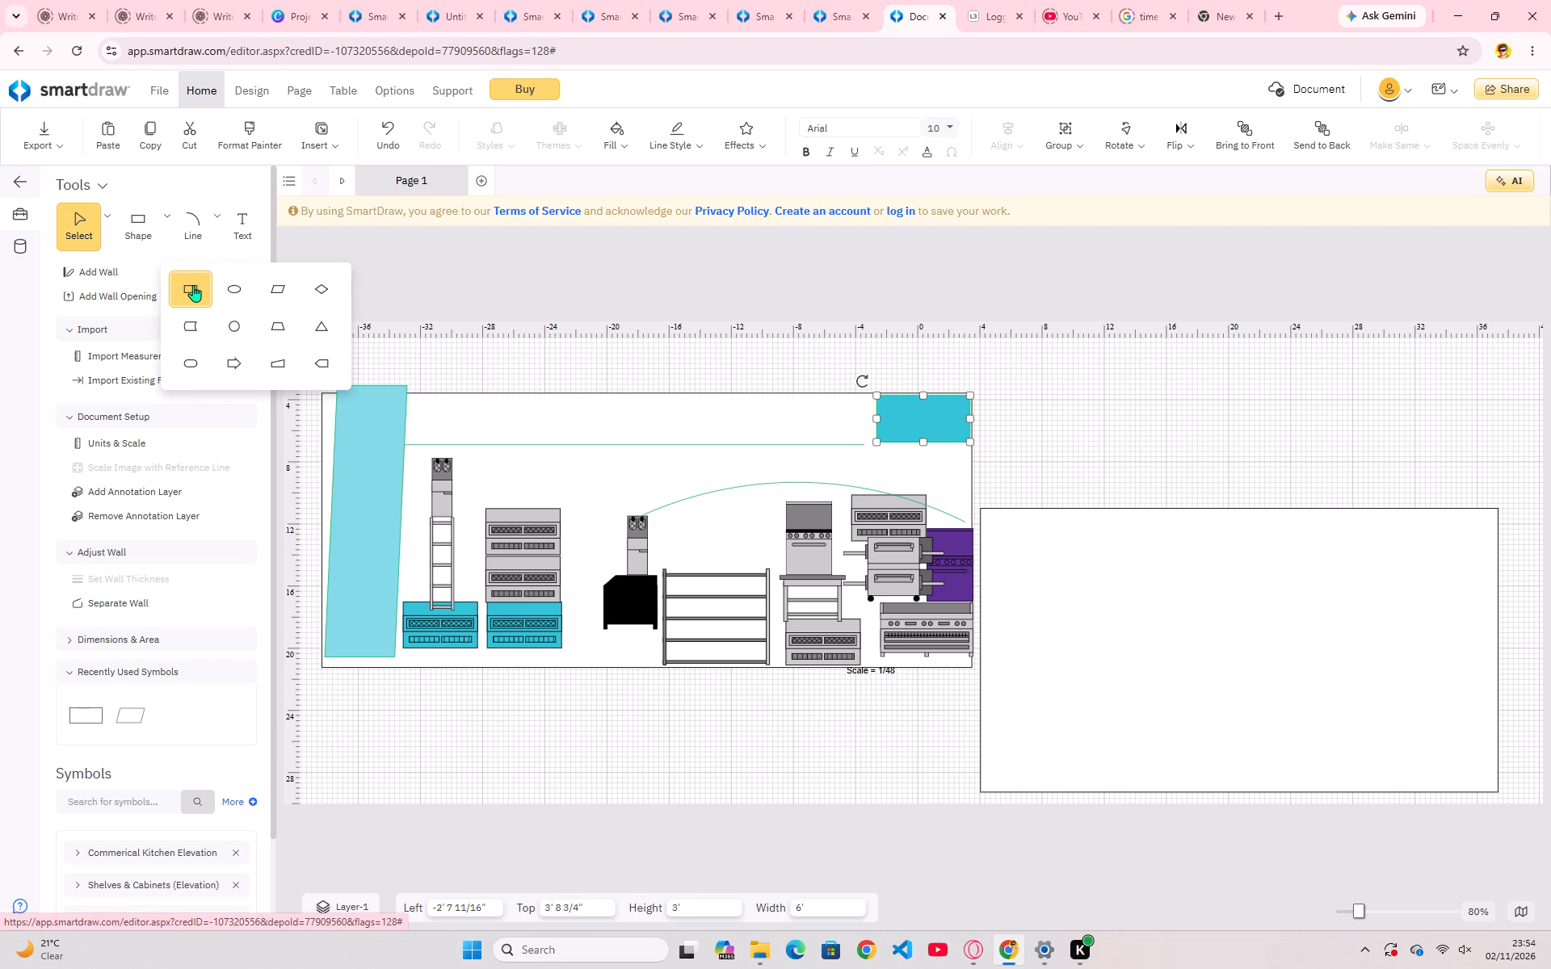
pyautogui.click(193, 285)
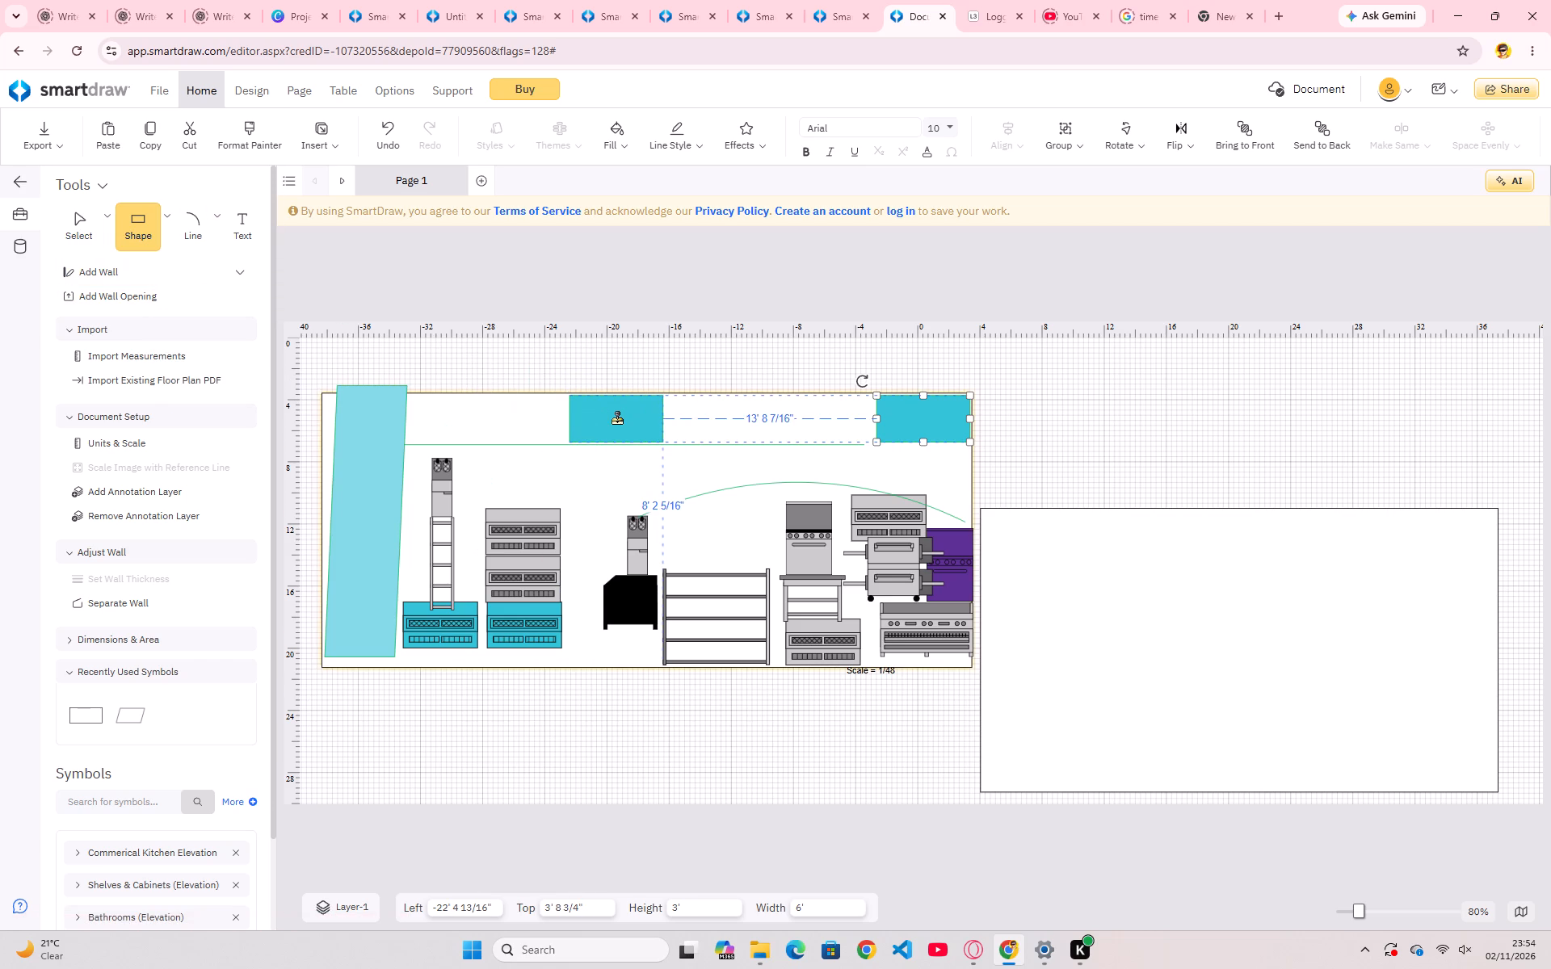
pyautogui.click(617, 419)
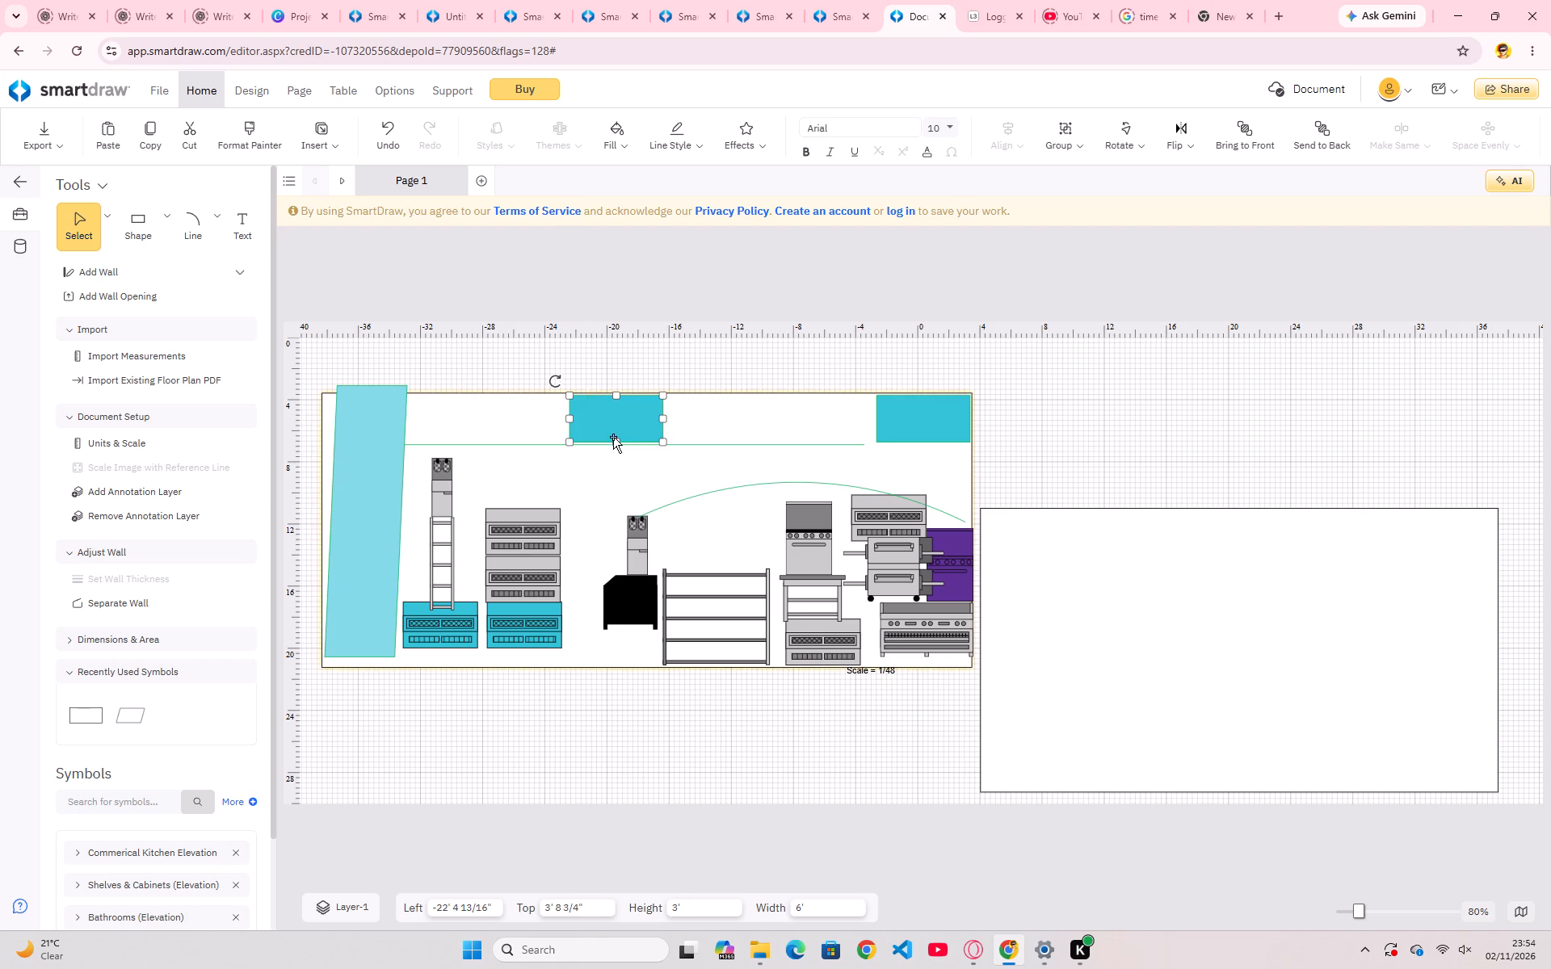
pyautogui.click(585, 510)
pyautogui.click(591, 509)
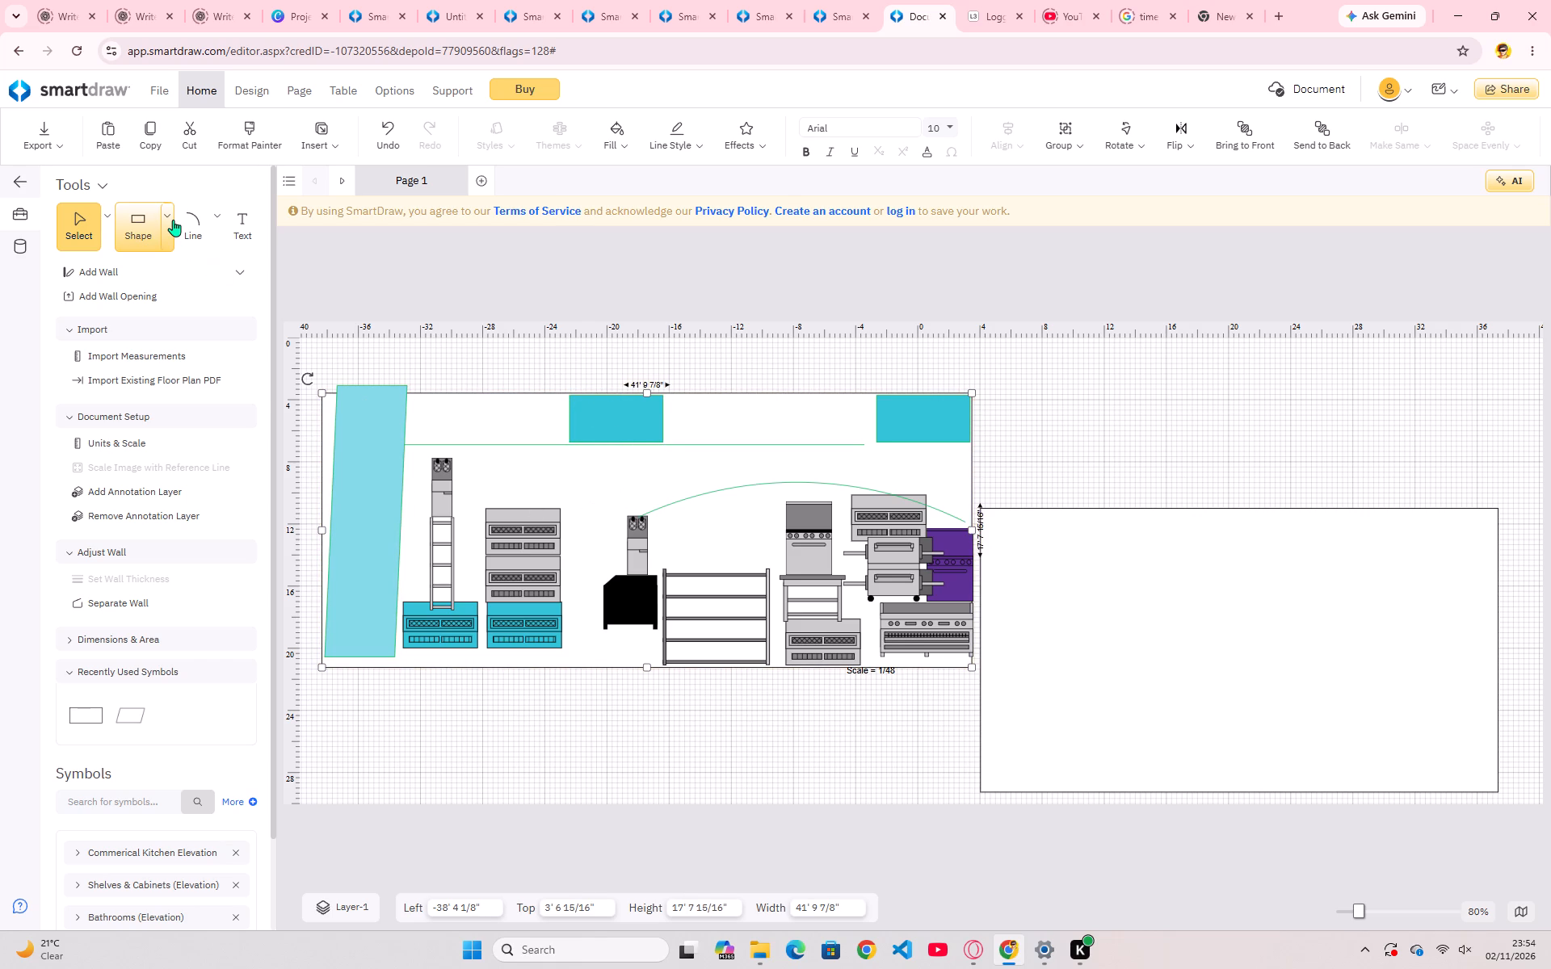
# Add two 6' by 3' curved-end shapes to the top row, about -13' 9" and -31' 8" left, both 3' 9" from the page top.
pyautogui.click(173, 220)
pyautogui.click(207, 327)
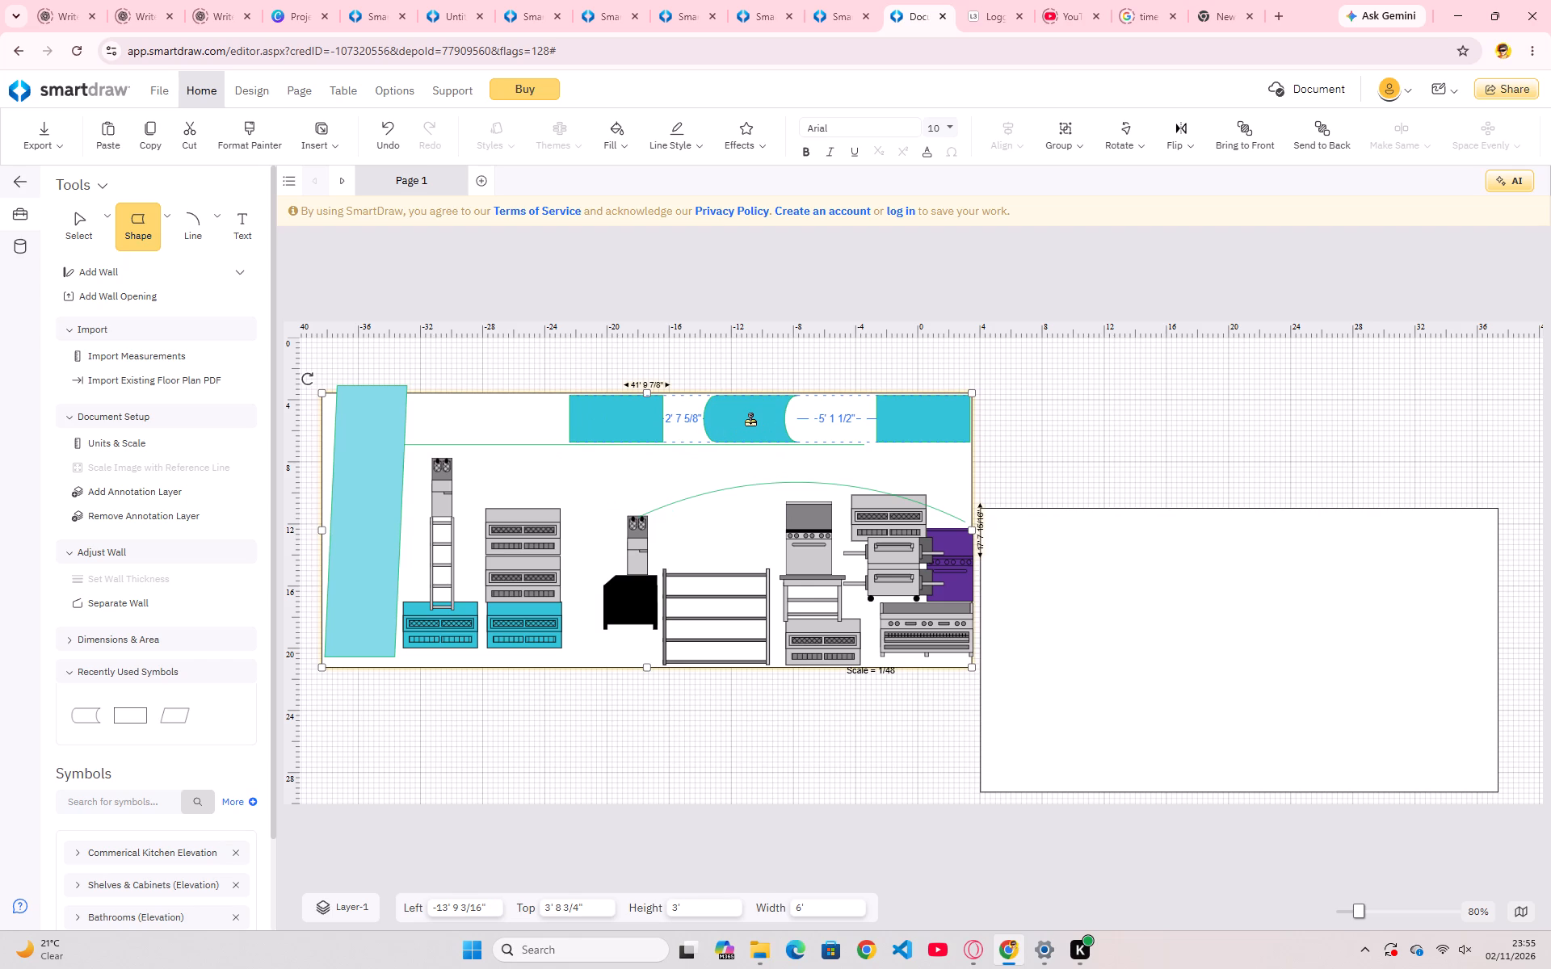
pyautogui.click(750, 421)
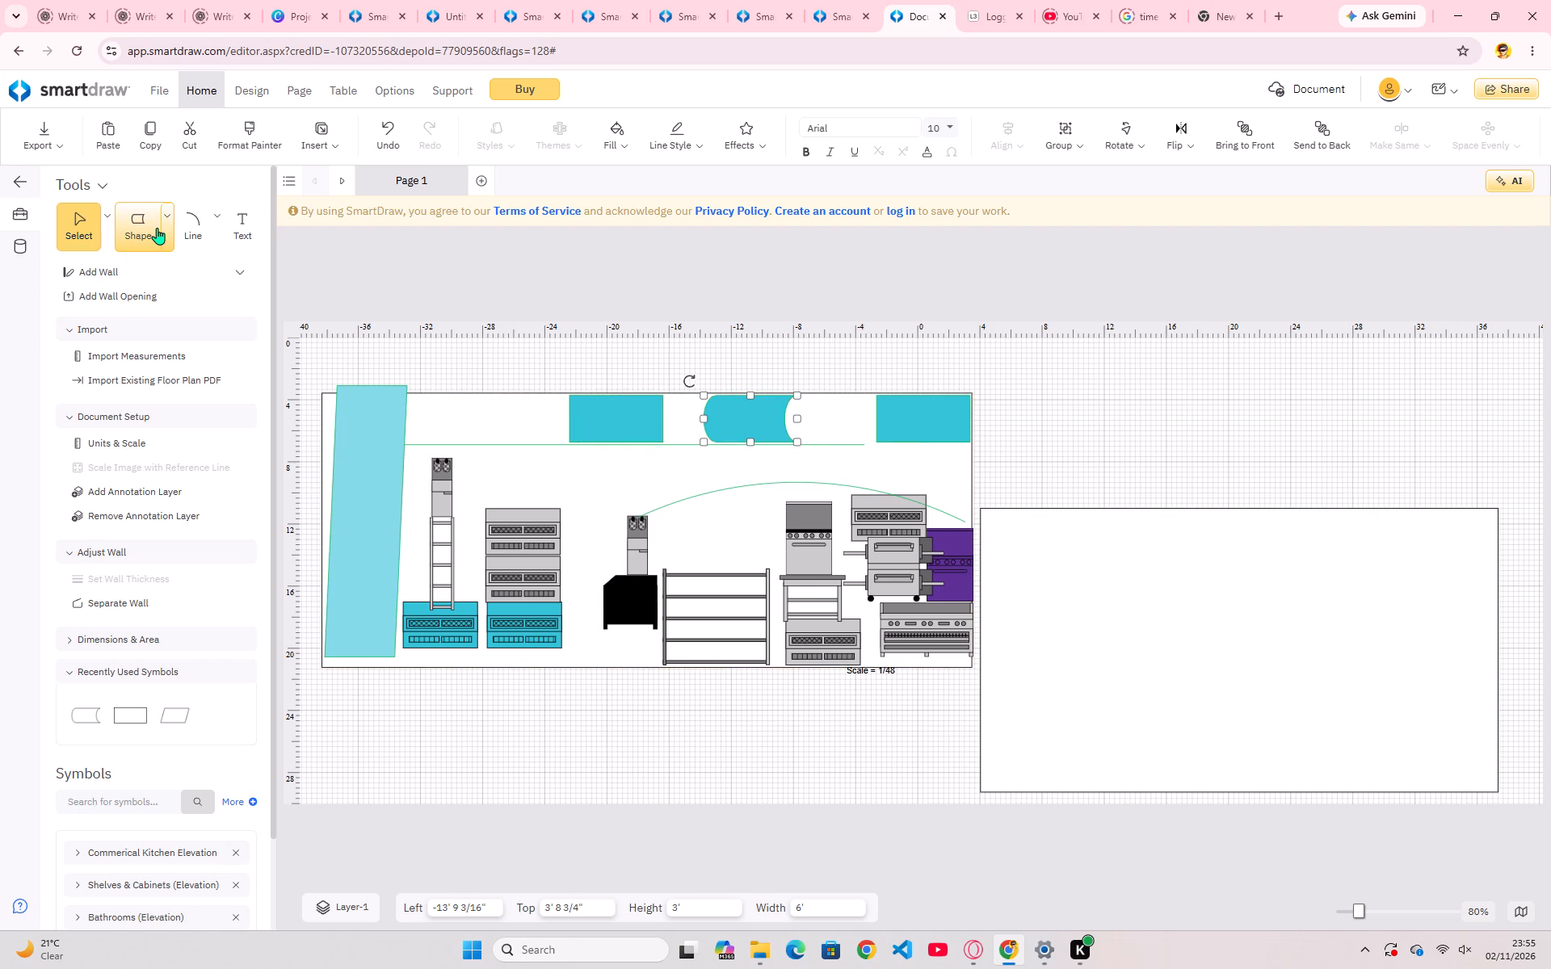
pyautogui.click(169, 218)
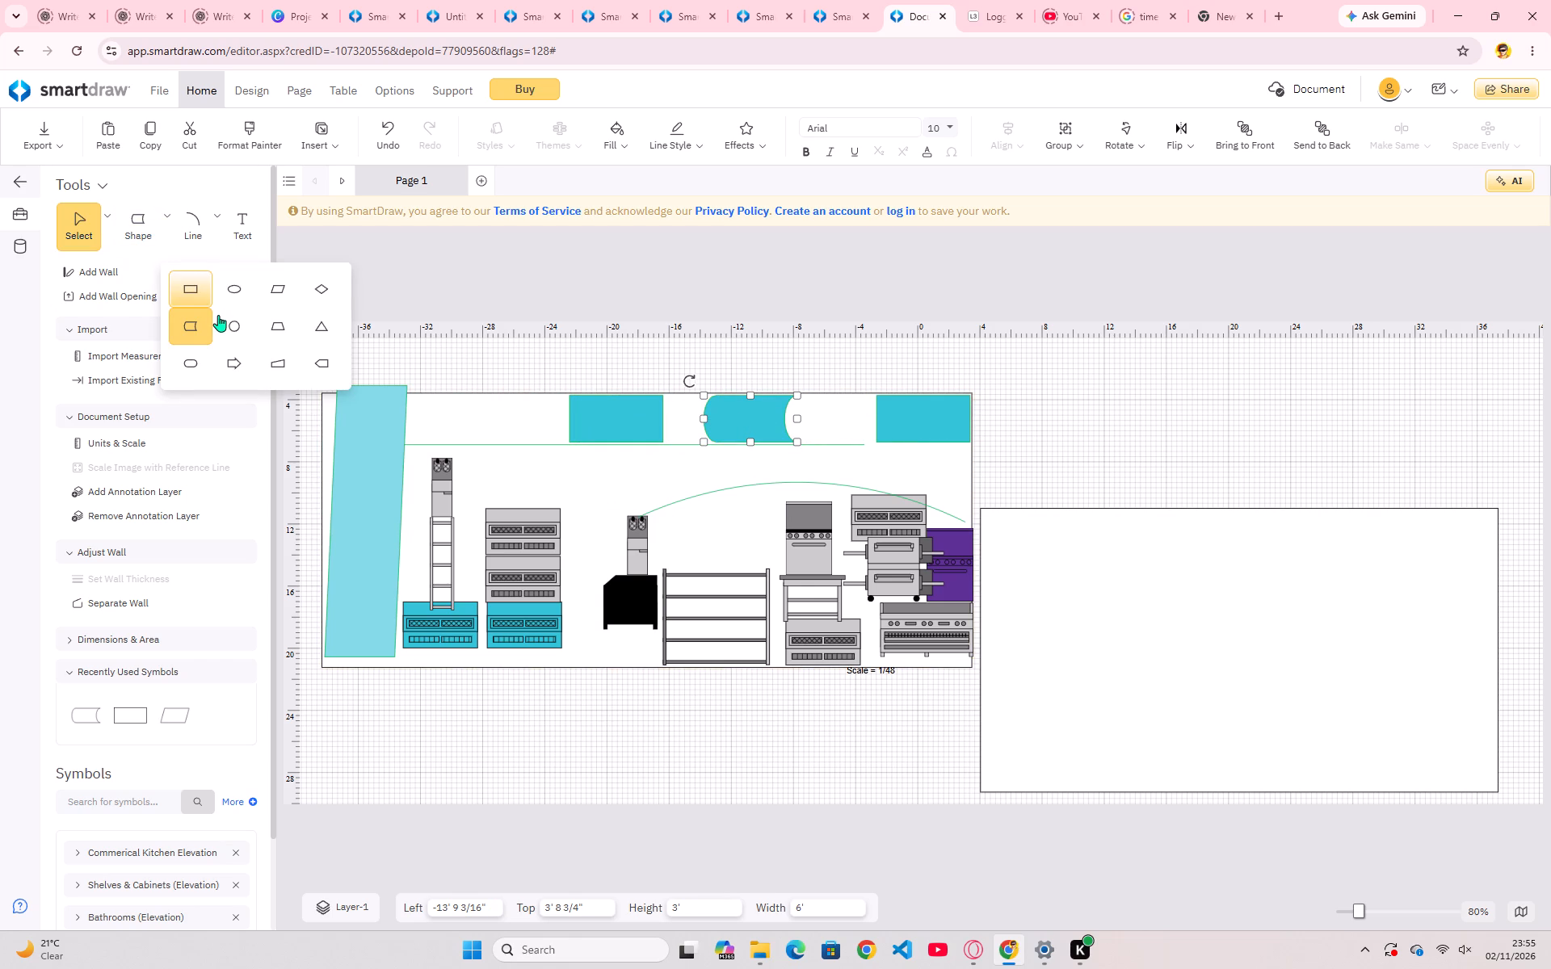
pyautogui.click(196, 321)
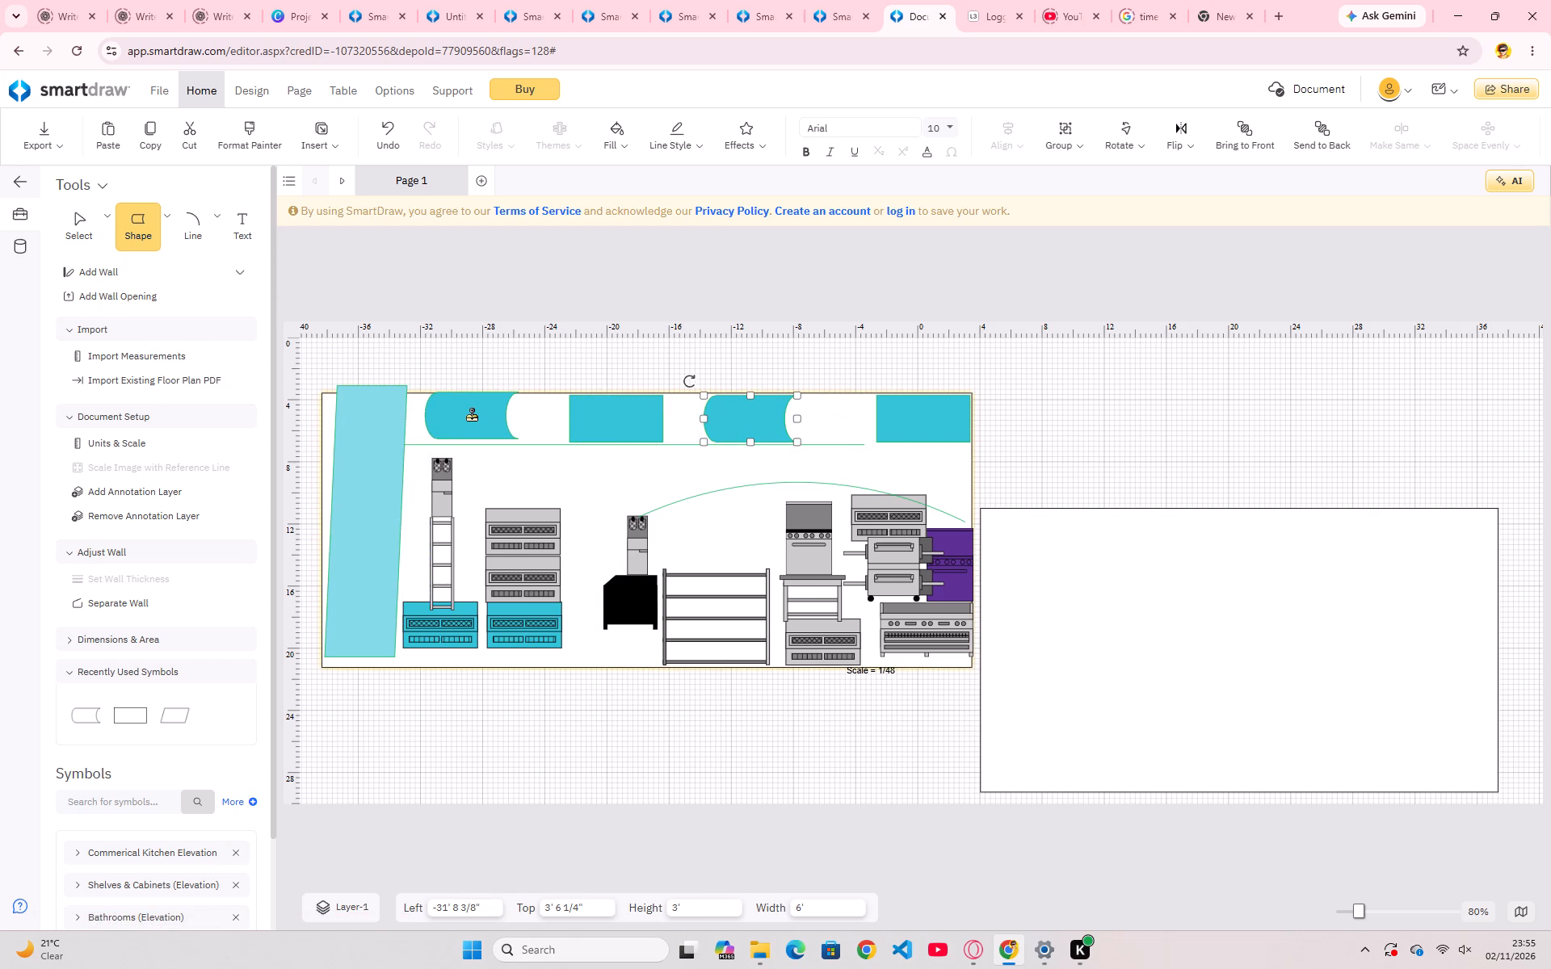
pyautogui.click(472, 416)
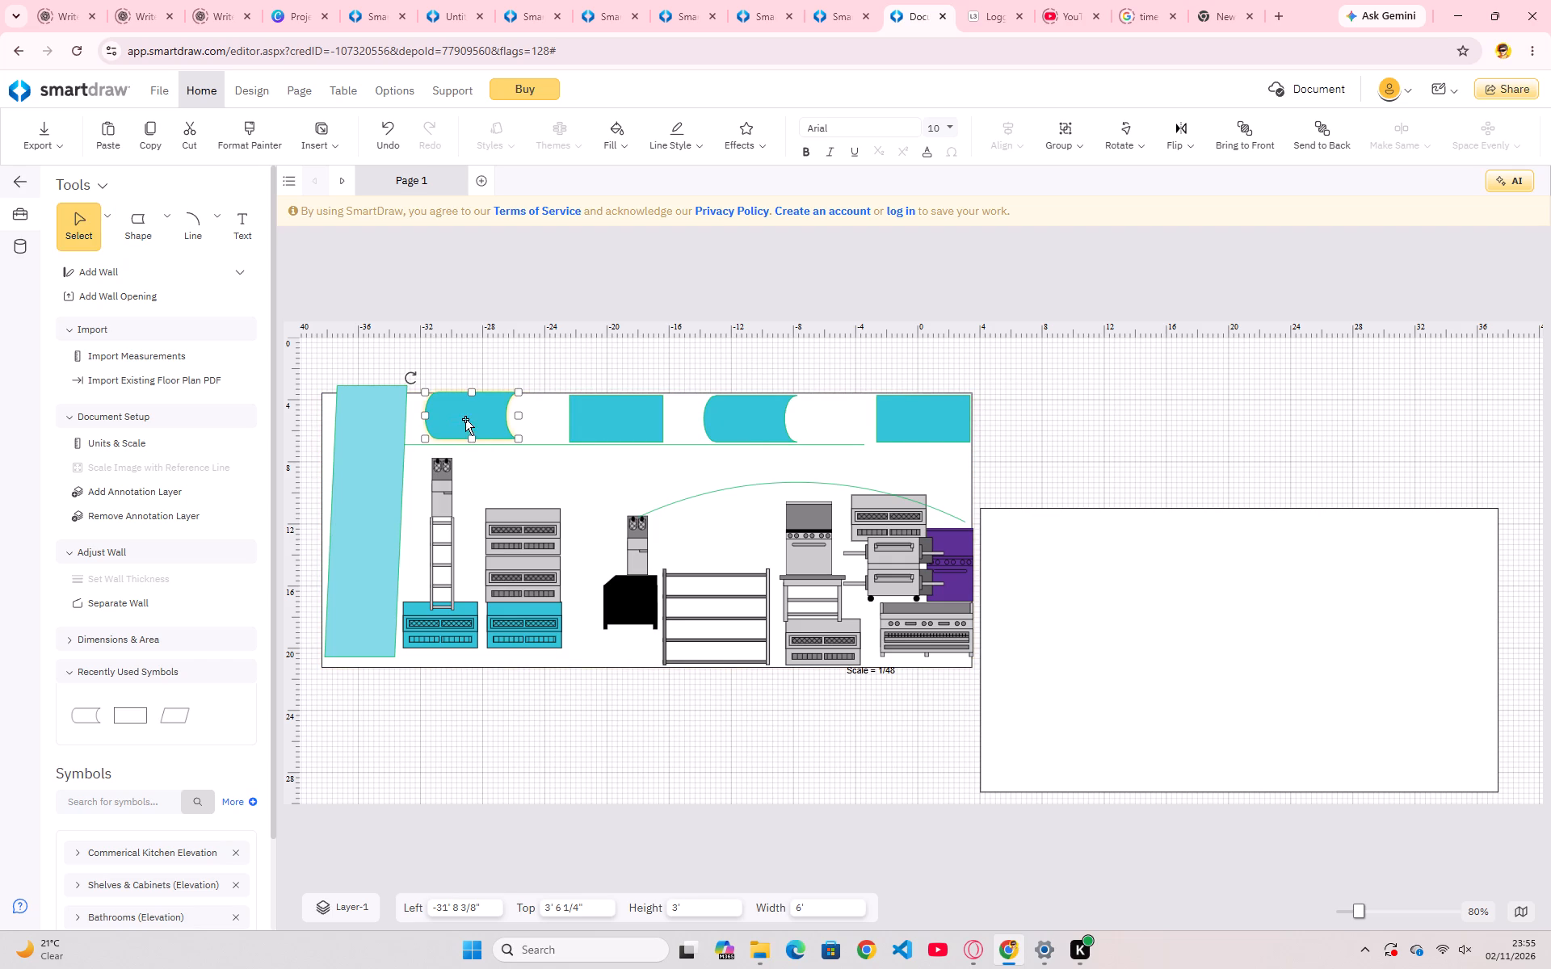
pyautogui.click(467, 417)
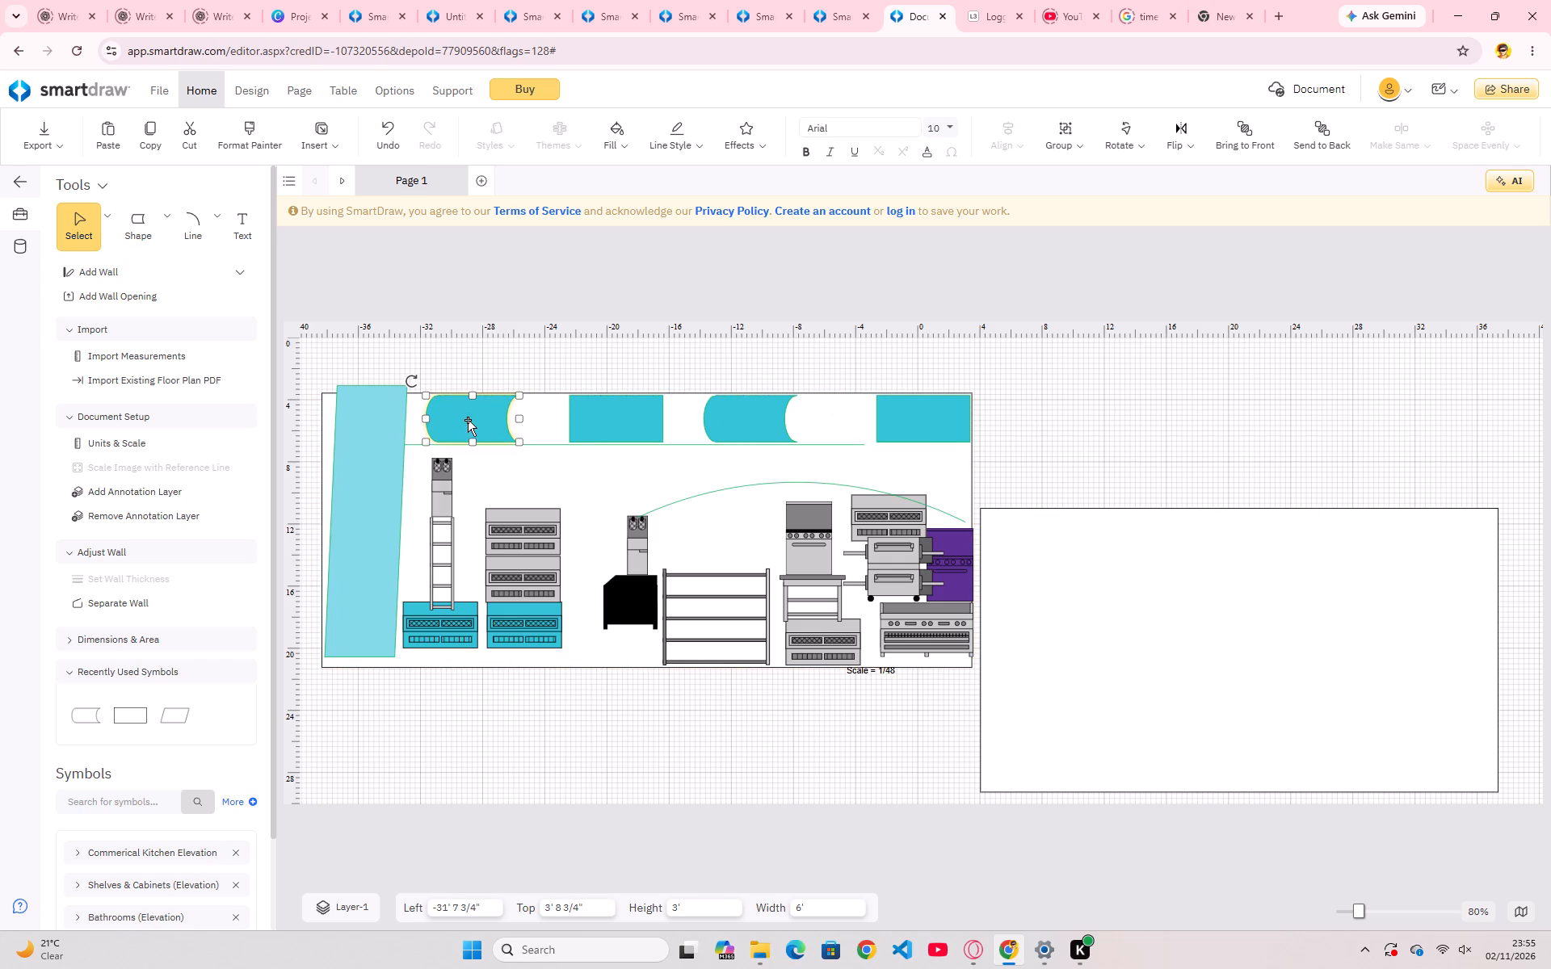
pyautogui.click(468, 420)
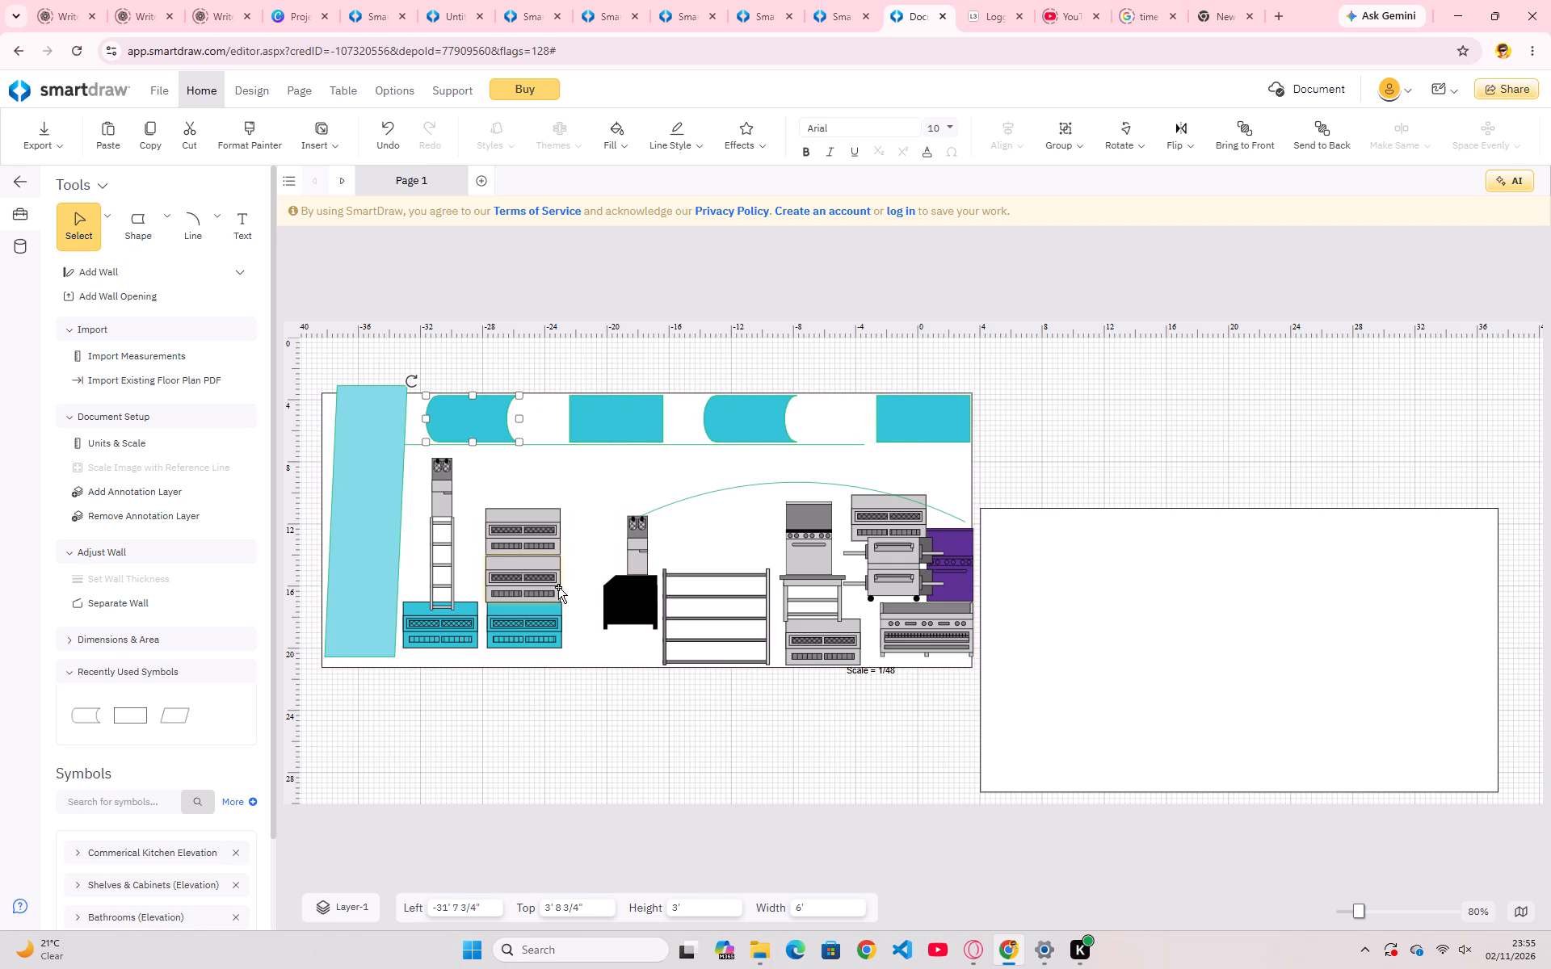
# Move the top grey unit of the teal-based stack above the double oven's stack, about -4' left and 6' 11" from the page top.
pyautogui.click(515, 535)
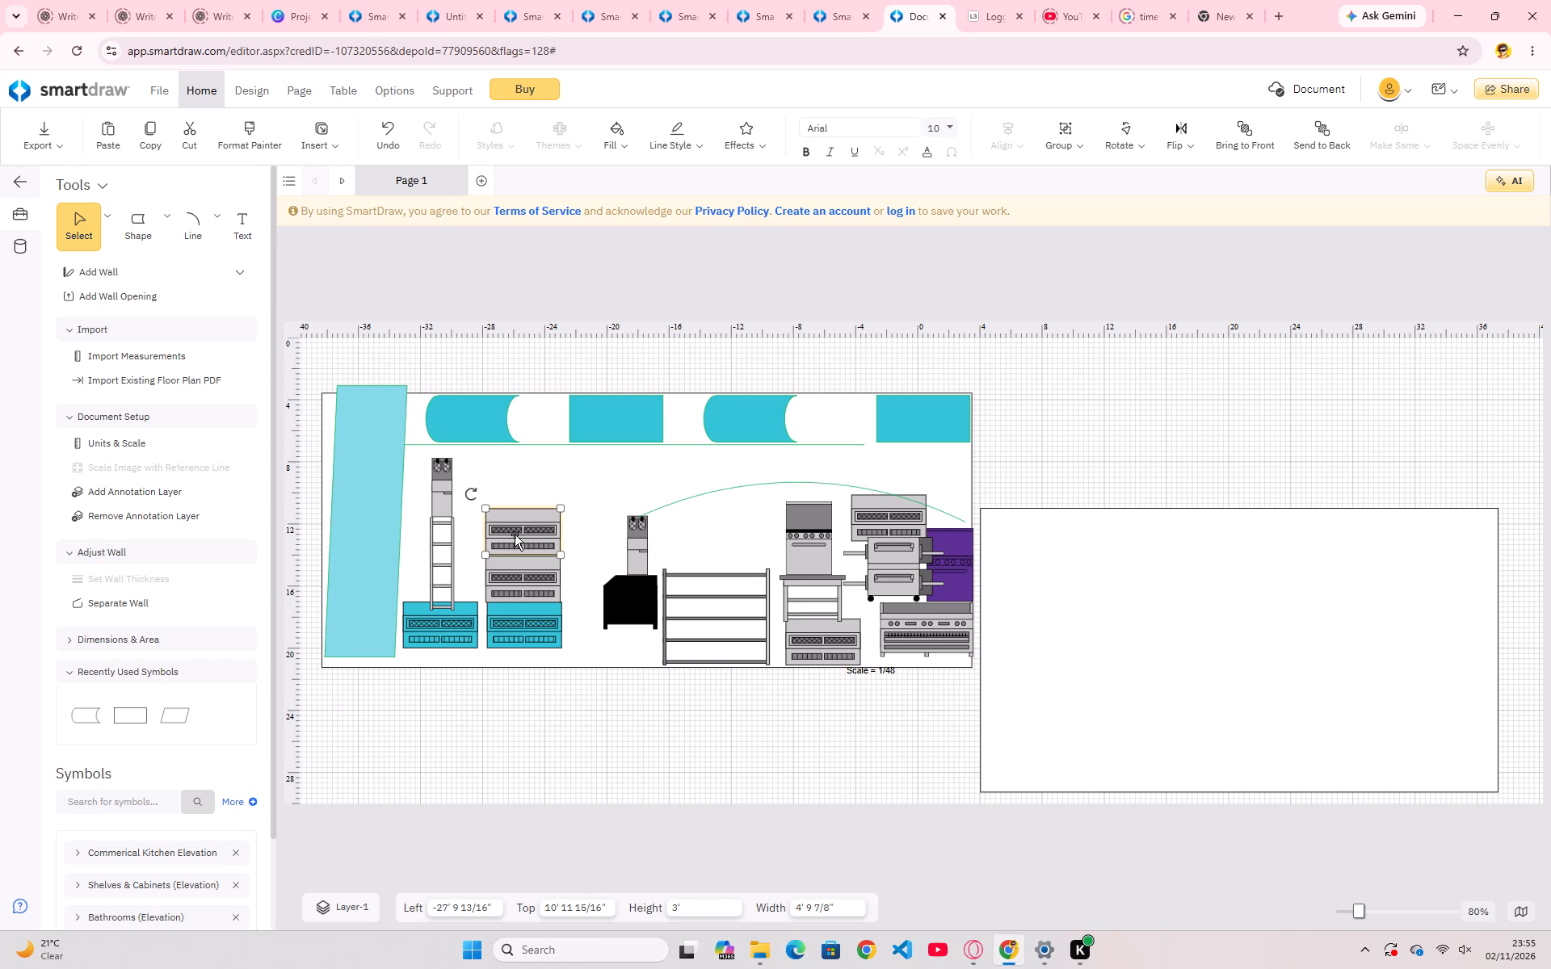
pyautogui.moveTo(517, 533); pyautogui.dragTo(870, 478)
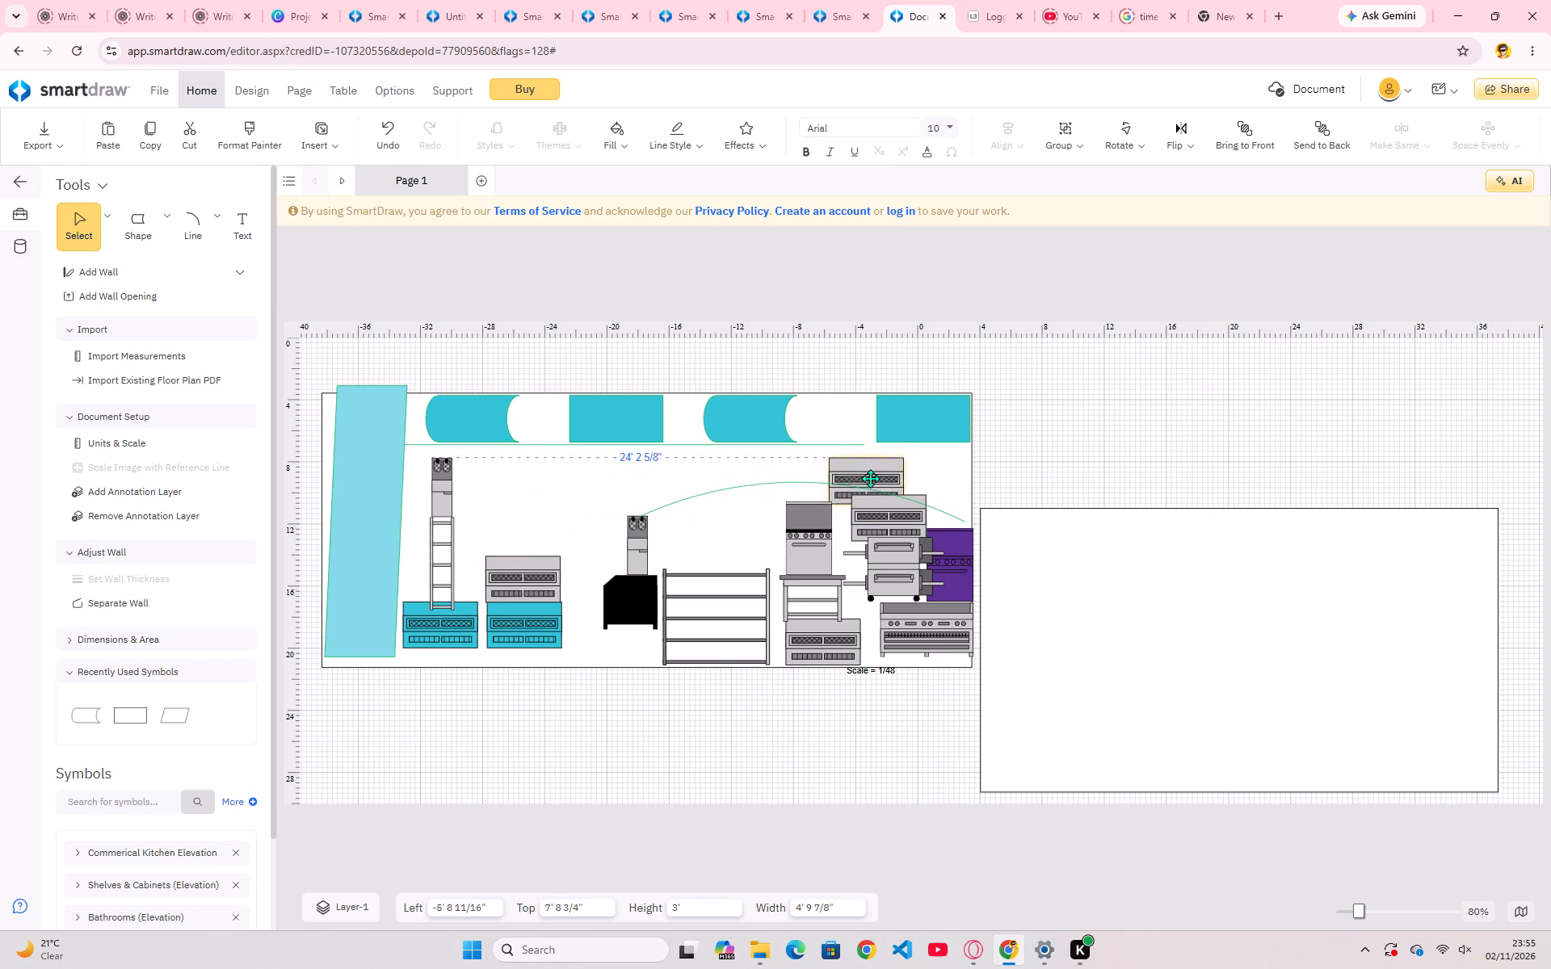
pyautogui.moveTo(870, 478); pyautogui.dragTo(889, 474)
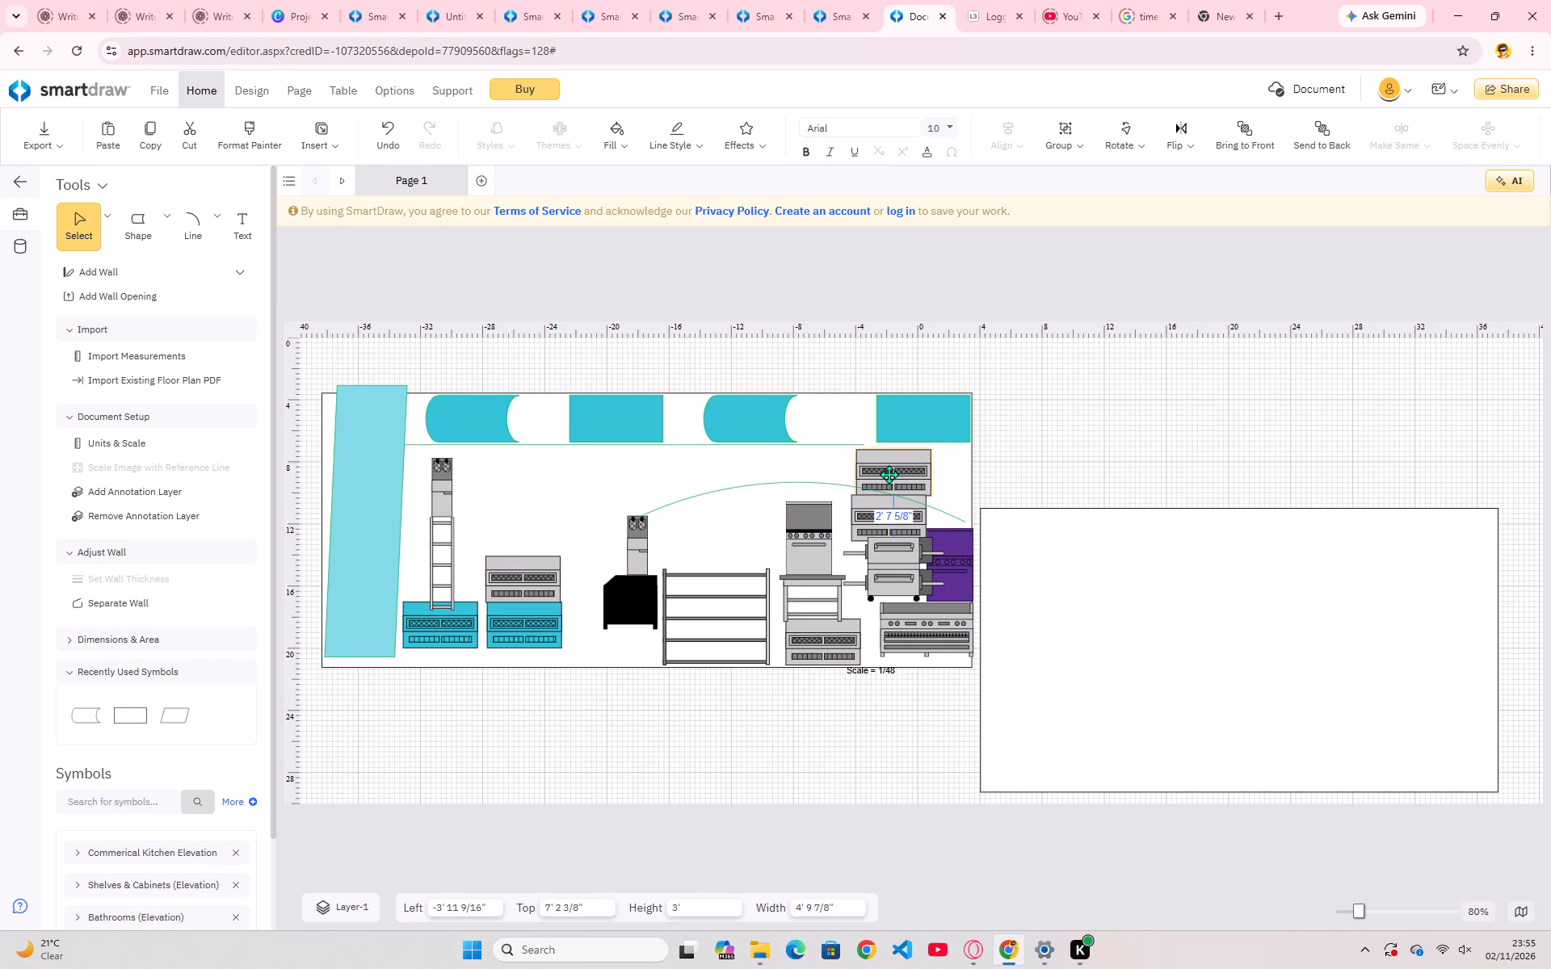
pyautogui.moveTo(889, 474); pyautogui.dragTo(886, 470)
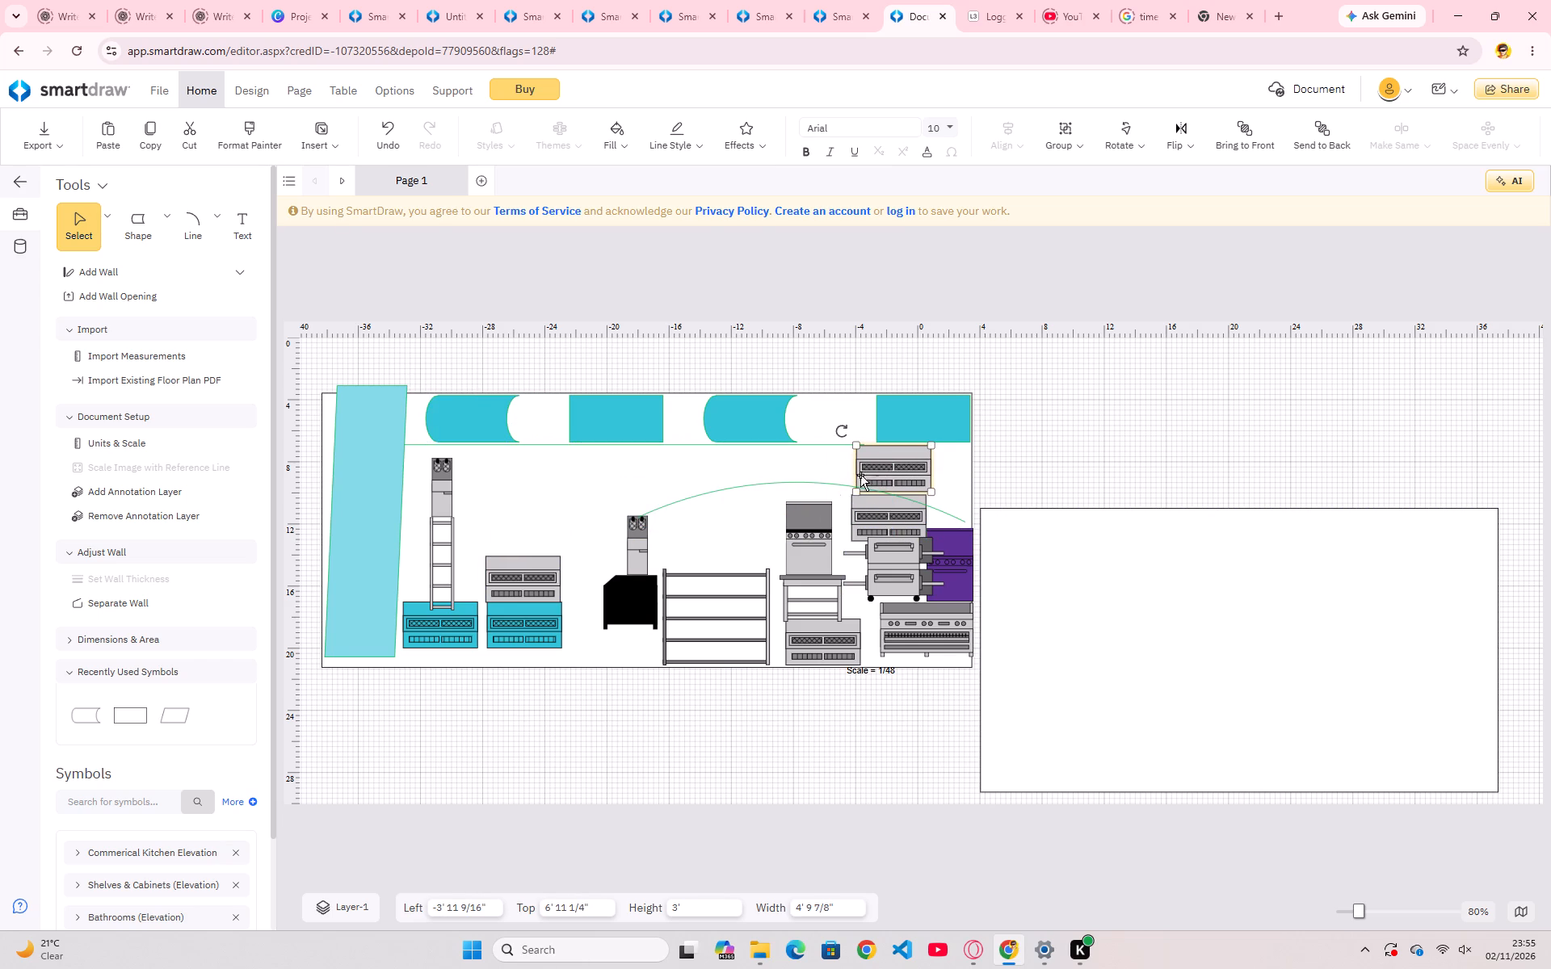
# Move the remaining grey unit above the black cabinet and its teal base above the shelving, about -16' left and 11' 5" from the page top.
pyautogui.moveTo(518, 585); pyautogui.dragTo(612, 499)
pyautogui.moveTo(523, 626); pyautogui.dragTo(706, 539)
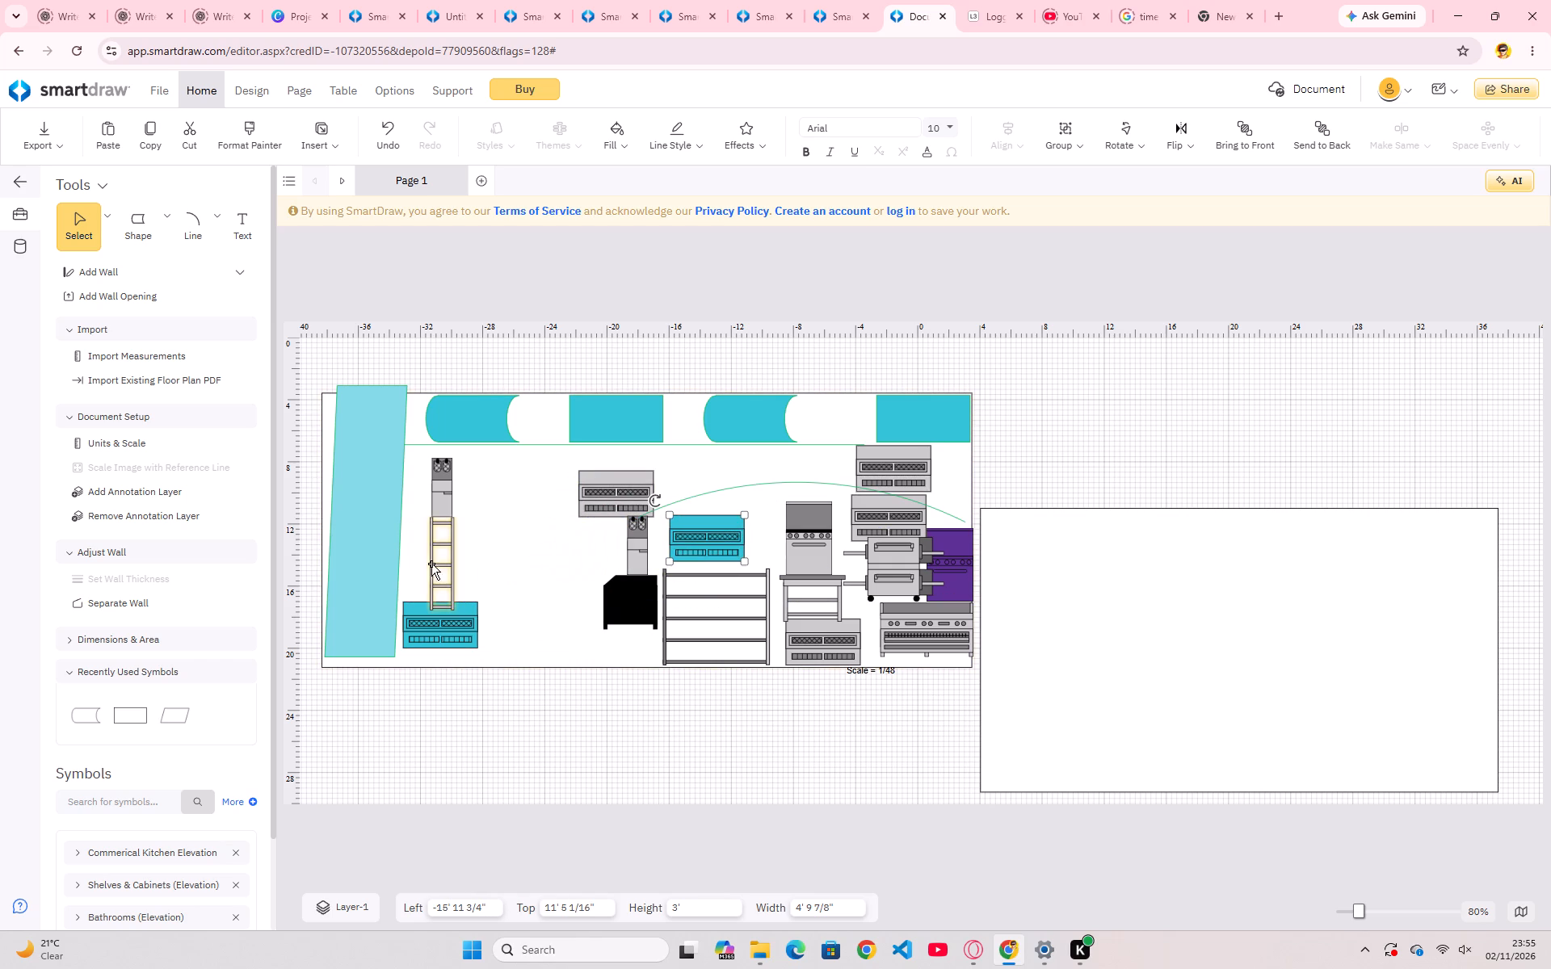
# Shift the upper rectangle to about -37' 9" left and 3' 1" from the page top.
pyautogui.moveTo(429, 552); pyautogui.dragTo(517, 540)
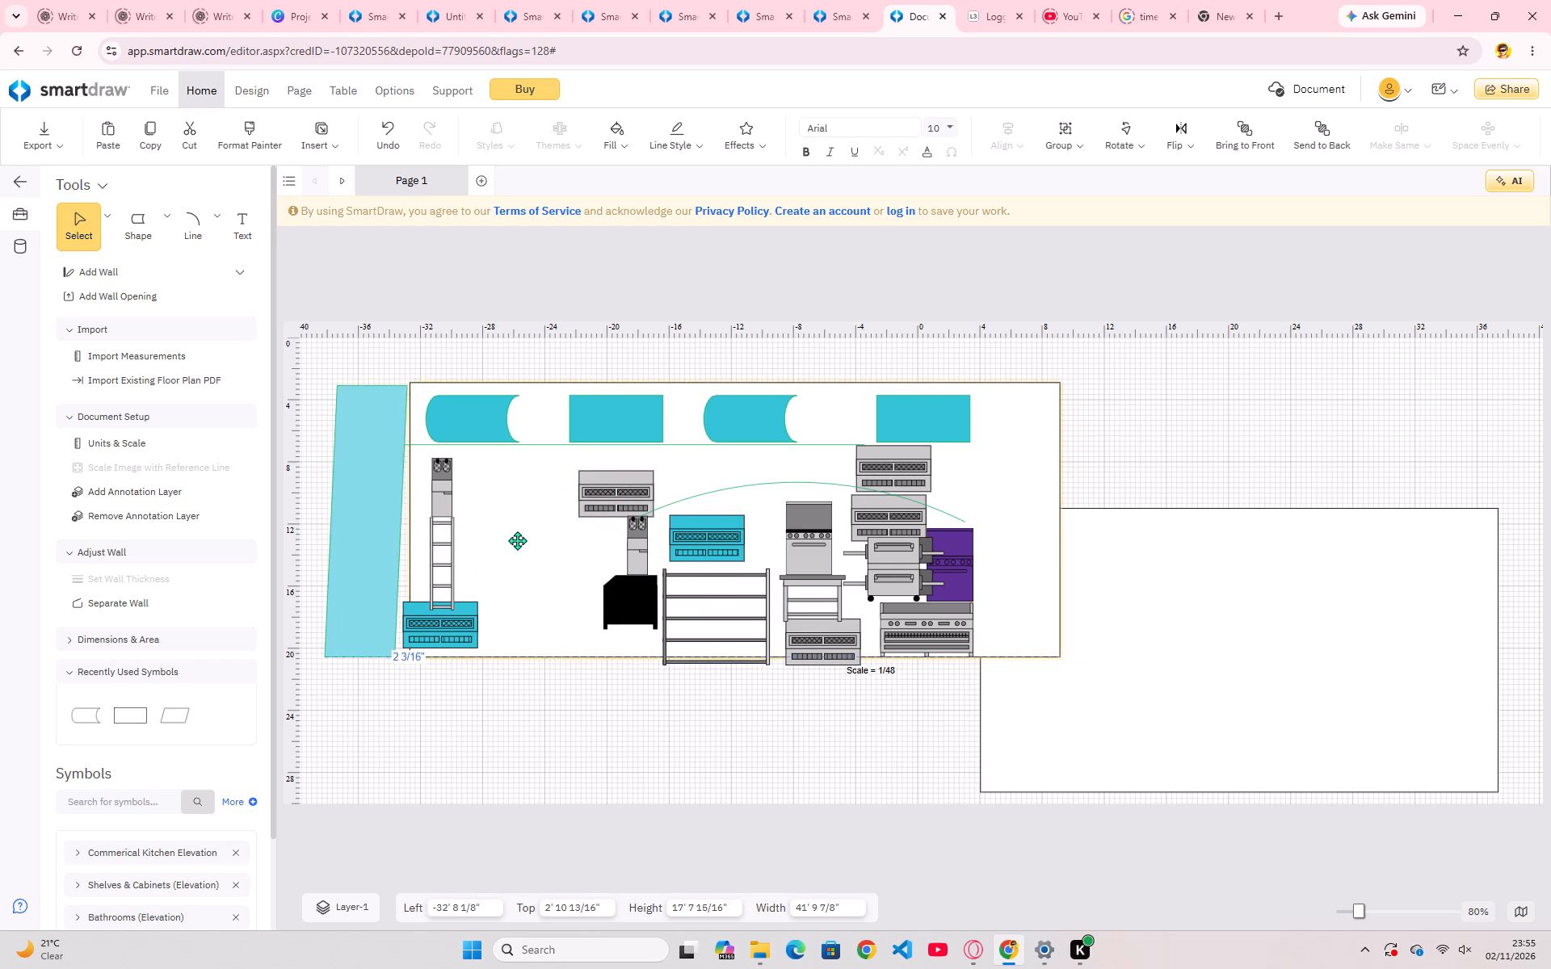
pyautogui.moveTo(517, 540); pyautogui.dragTo(438, 543)
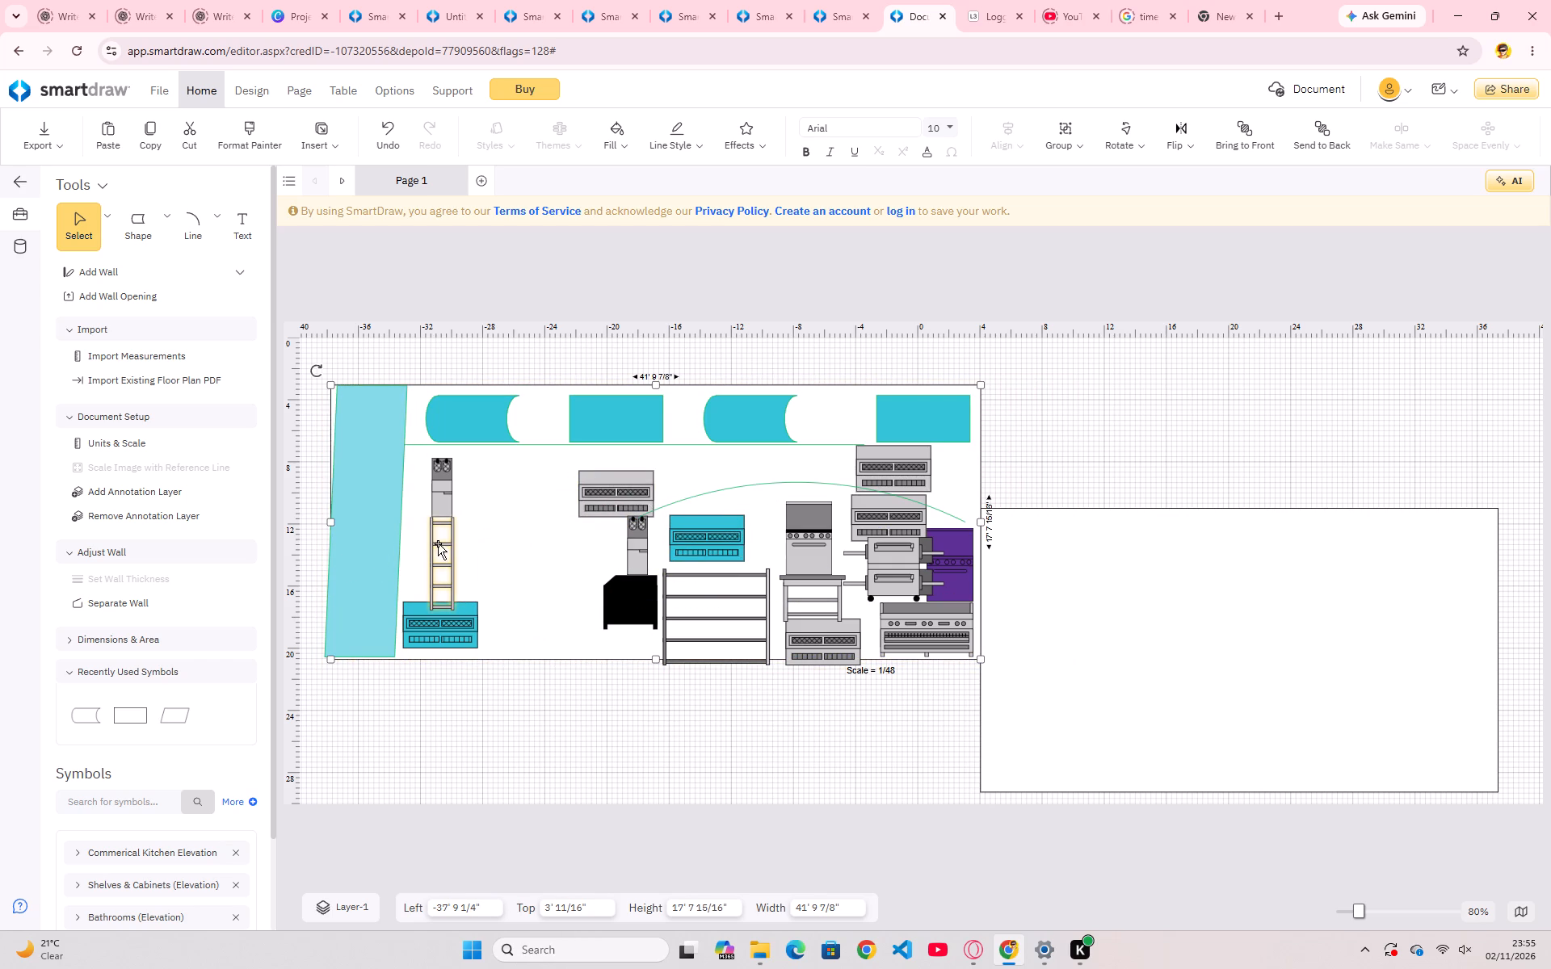
# Move the ladder from the teal unit to beside the black cabinet, beneath the grey unit.
pyautogui.click(444, 531)
pyautogui.moveTo(444, 531); pyautogui.dragTo(582, 513)
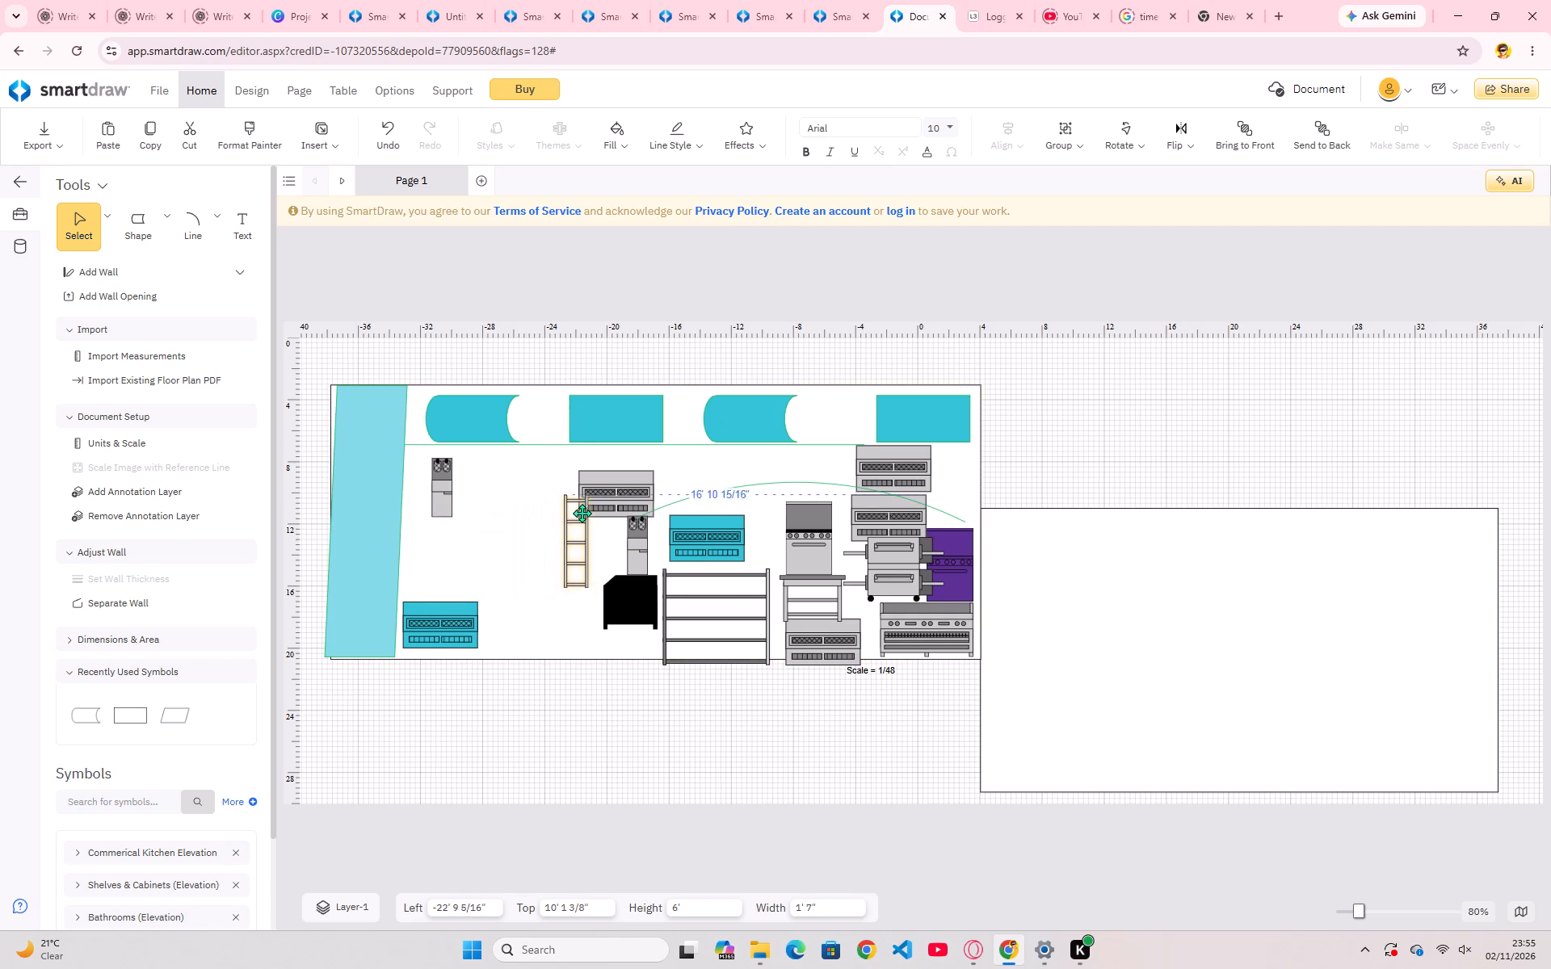
pyautogui.moveTo(582, 513); pyautogui.dragTo(586, 522)
# Move the small two-burner unit from near the blue panel to beside the grey unit, above the teal unit.
pyautogui.click(440, 484)
pyautogui.moveTo(440, 484); pyautogui.dragTo(487, 486)
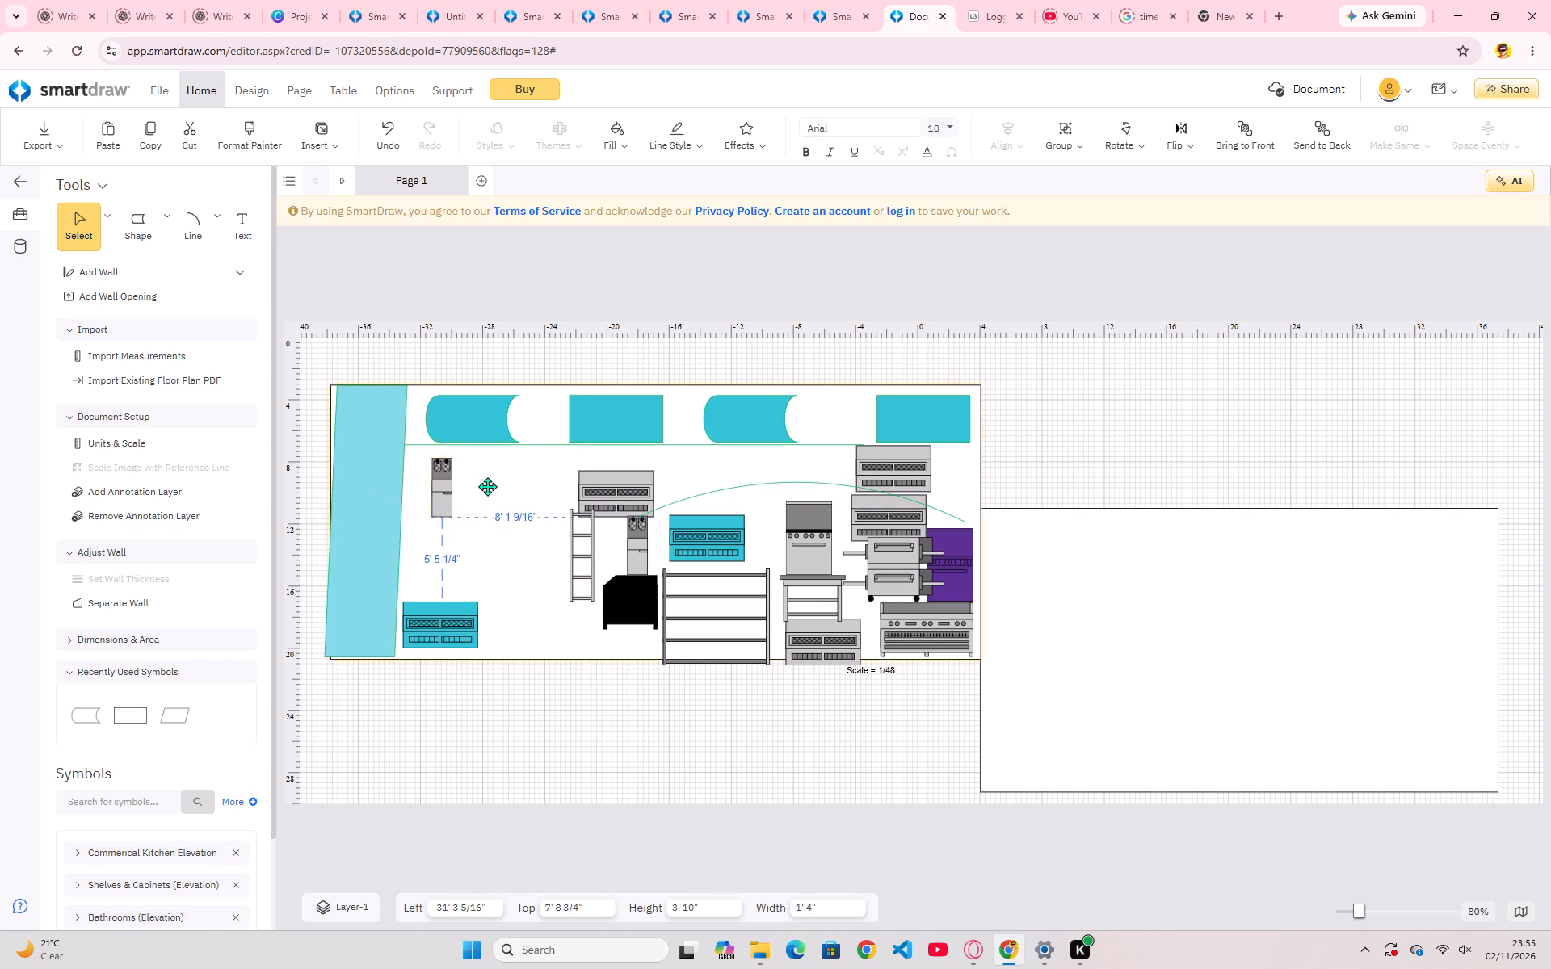
pyautogui.moveTo(487, 486); pyautogui.dragTo(664, 488)
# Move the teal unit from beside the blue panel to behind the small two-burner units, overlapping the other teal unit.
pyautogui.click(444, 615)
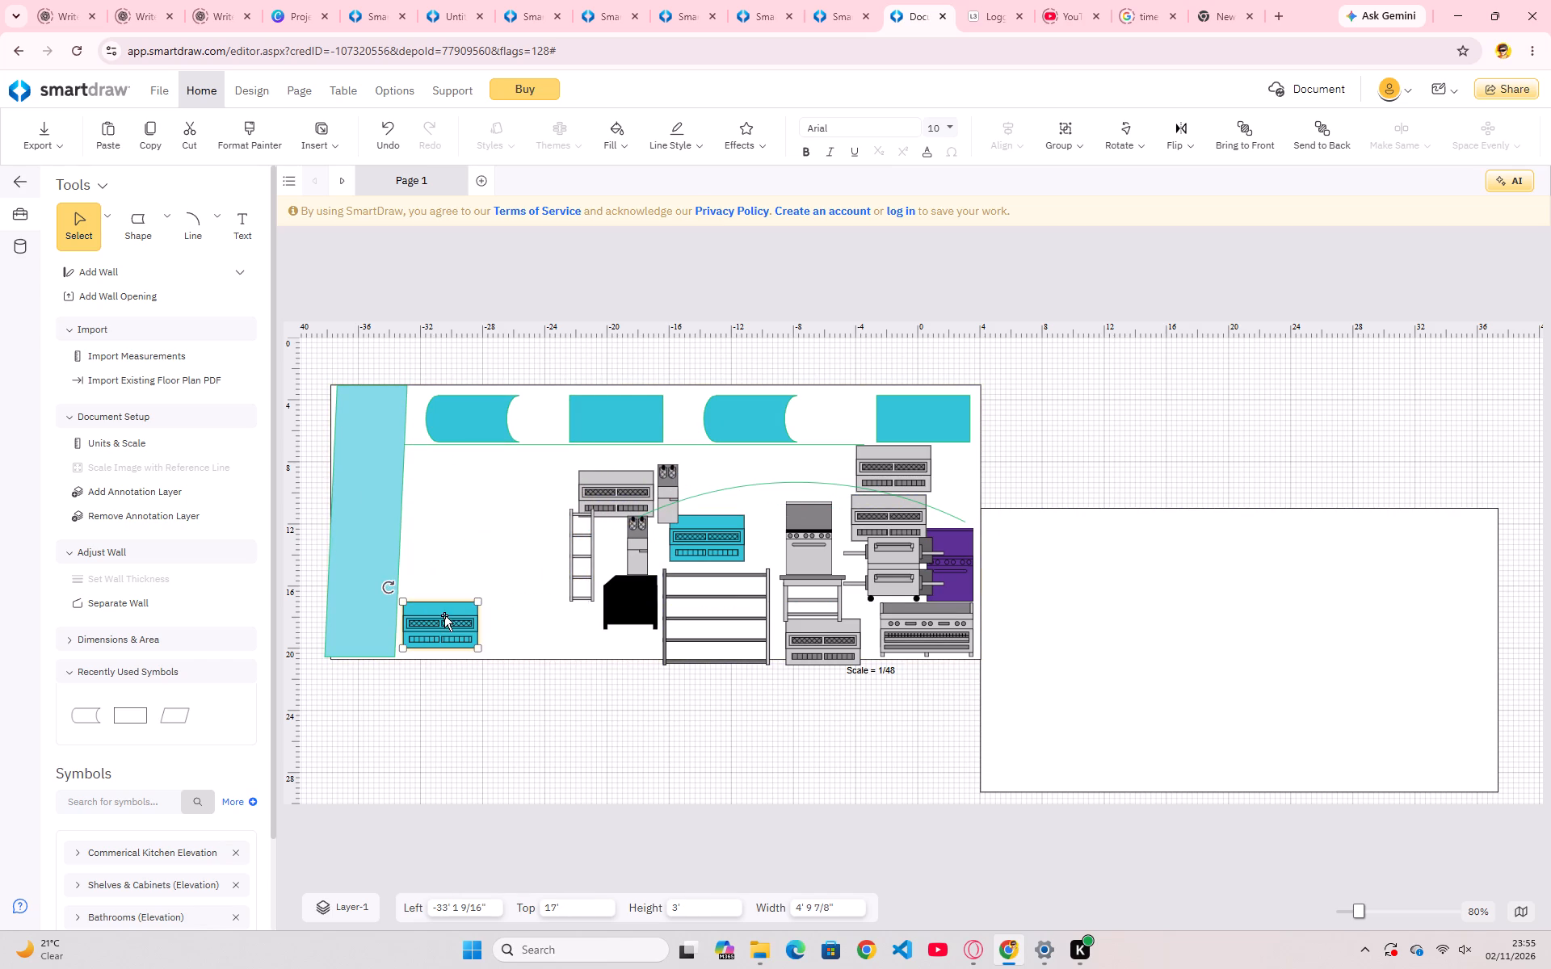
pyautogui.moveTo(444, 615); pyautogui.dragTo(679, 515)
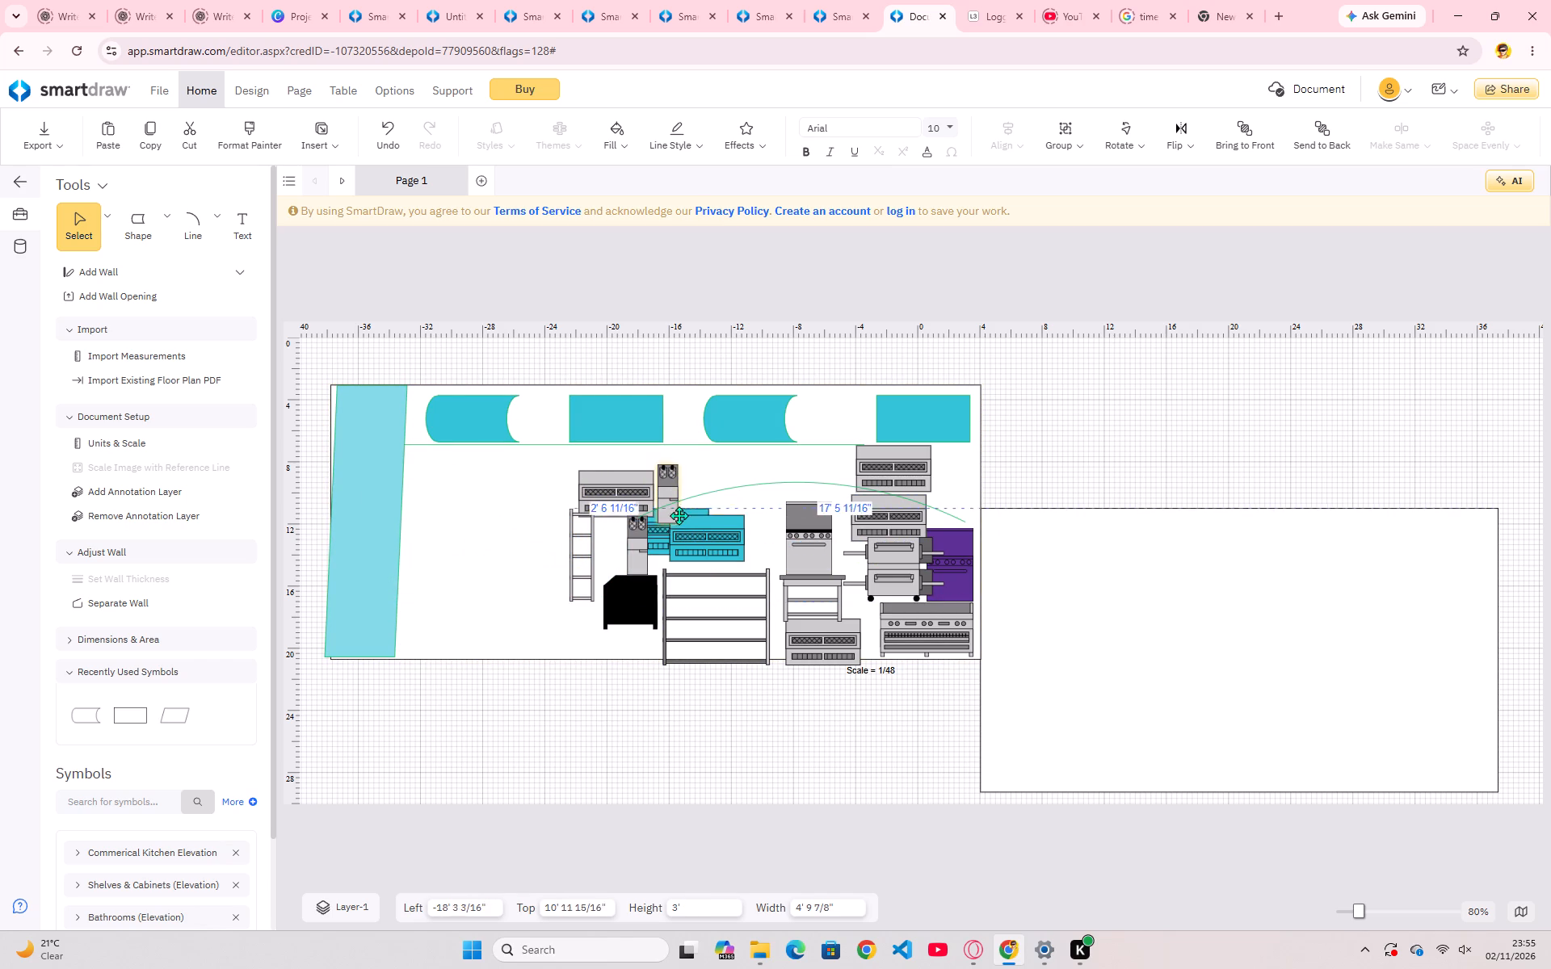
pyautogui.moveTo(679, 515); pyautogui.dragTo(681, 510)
# Move the first curved blue shape to about -32' 11" left, 17' 7" top, and the neighbouring blue rectangle to about -23' 4" left, 17' 4" top.
pyautogui.moveTo(473, 423); pyautogui.dragTo(467, 610)
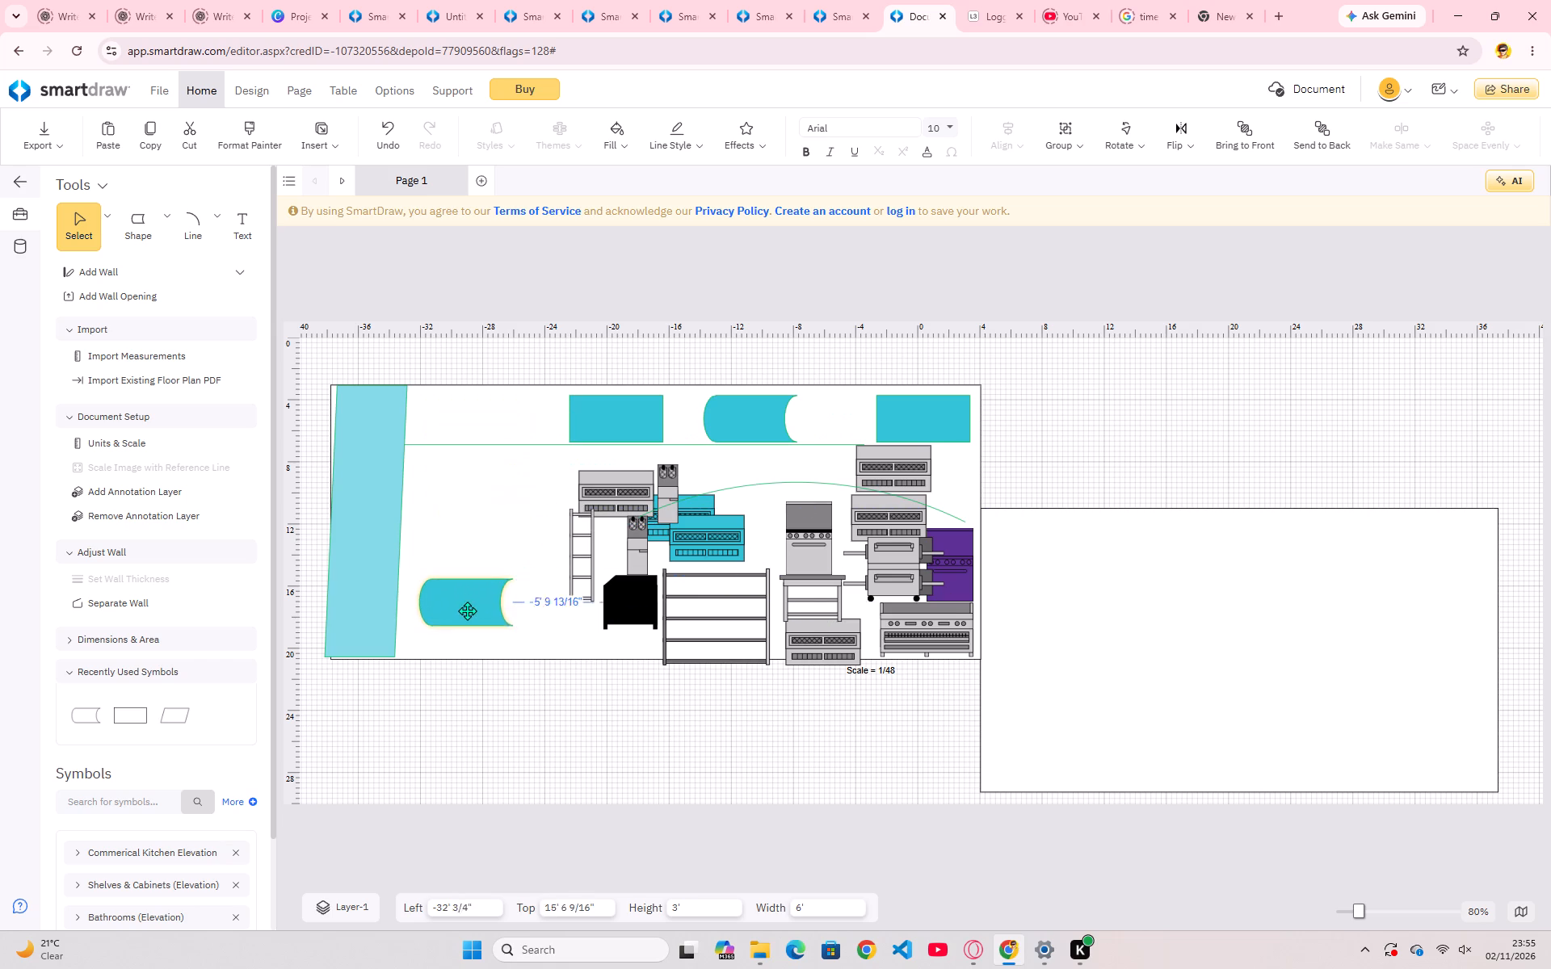
pyautogui.moveTo(467, 610); pyautogui.dragTo(452, 636)
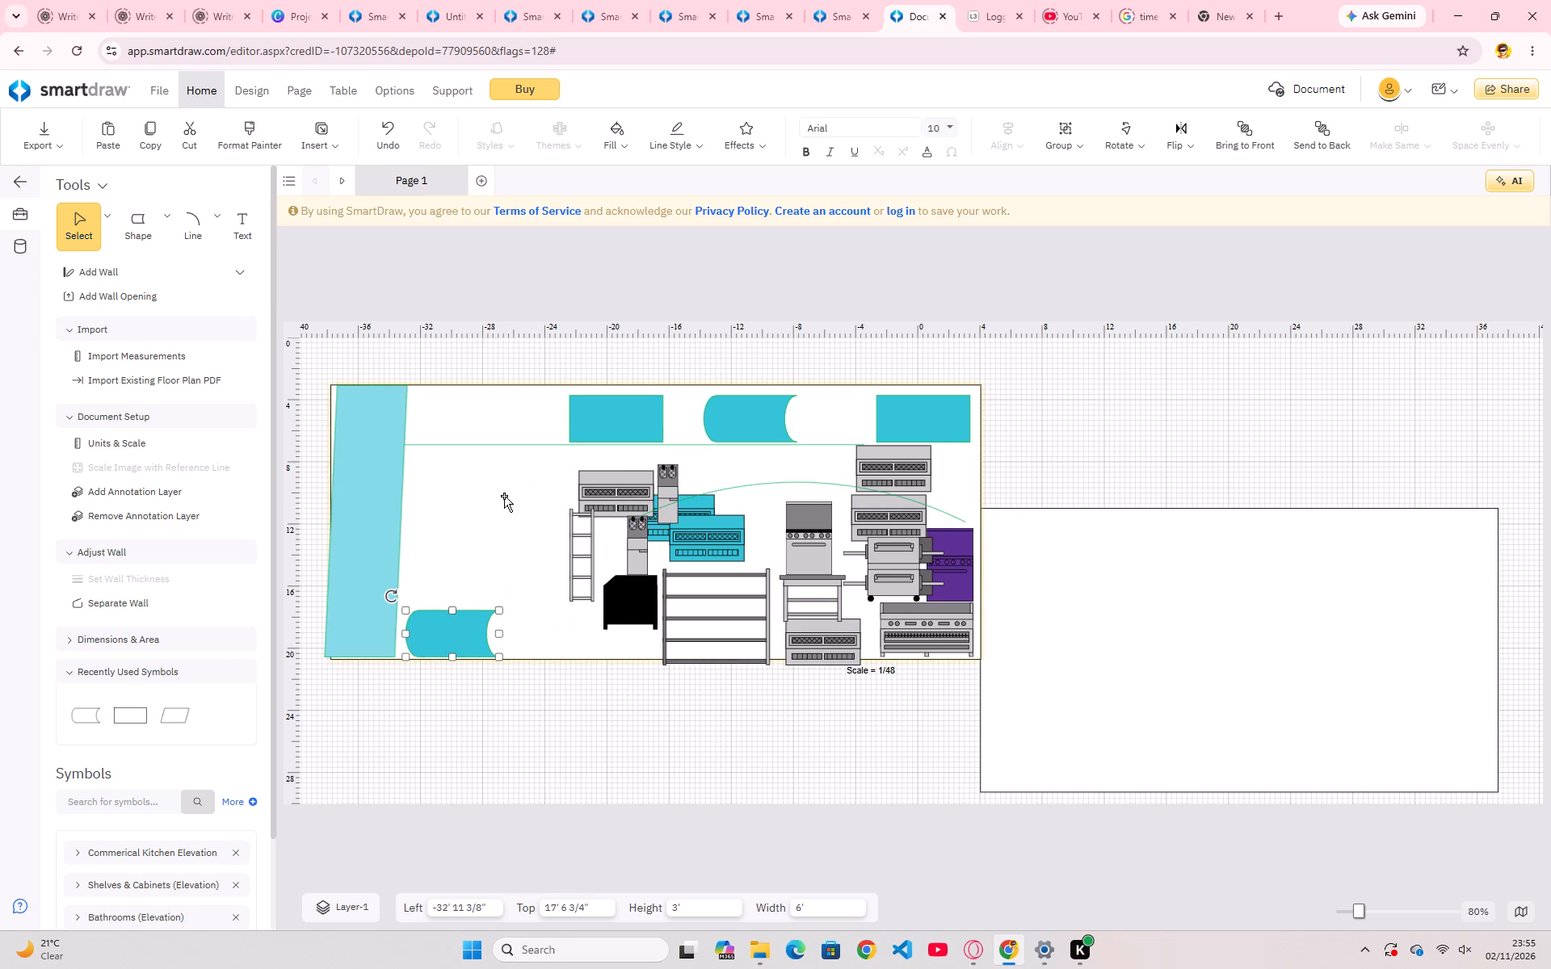
pyautogui.moveTo(599, 417); pyautogui.dragTo(620, 422)
pyautogui.moveTo(611, 421); pyautogui.dragTo(585, 481)
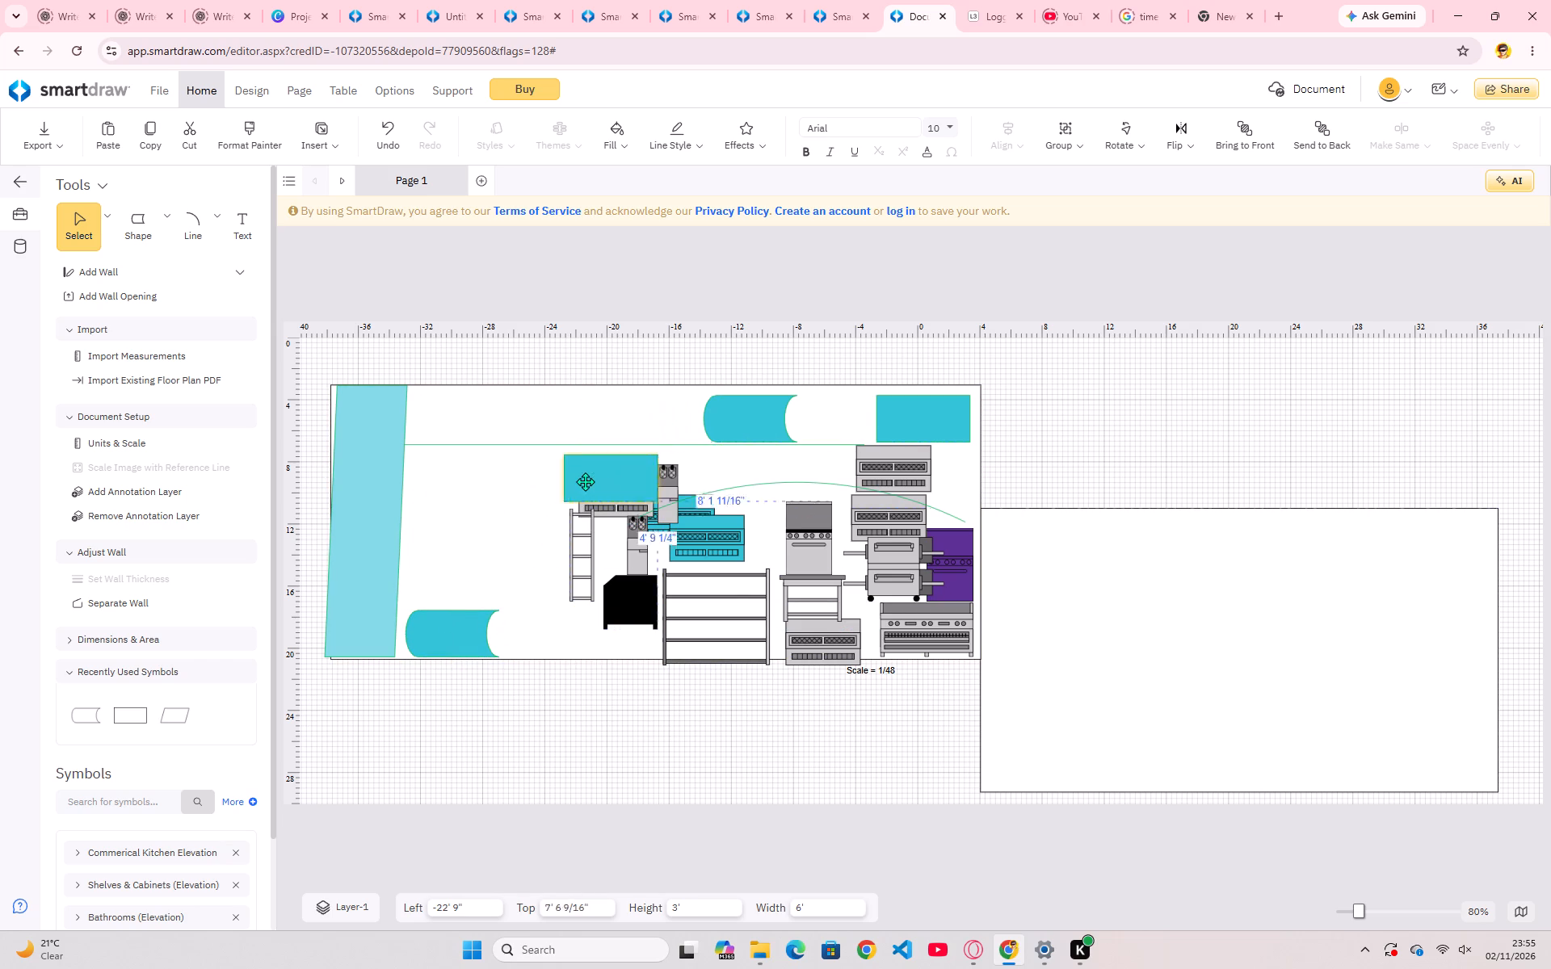
pyautogui.moveTo(585, 481); pyautogui.dragTo(570, 608)
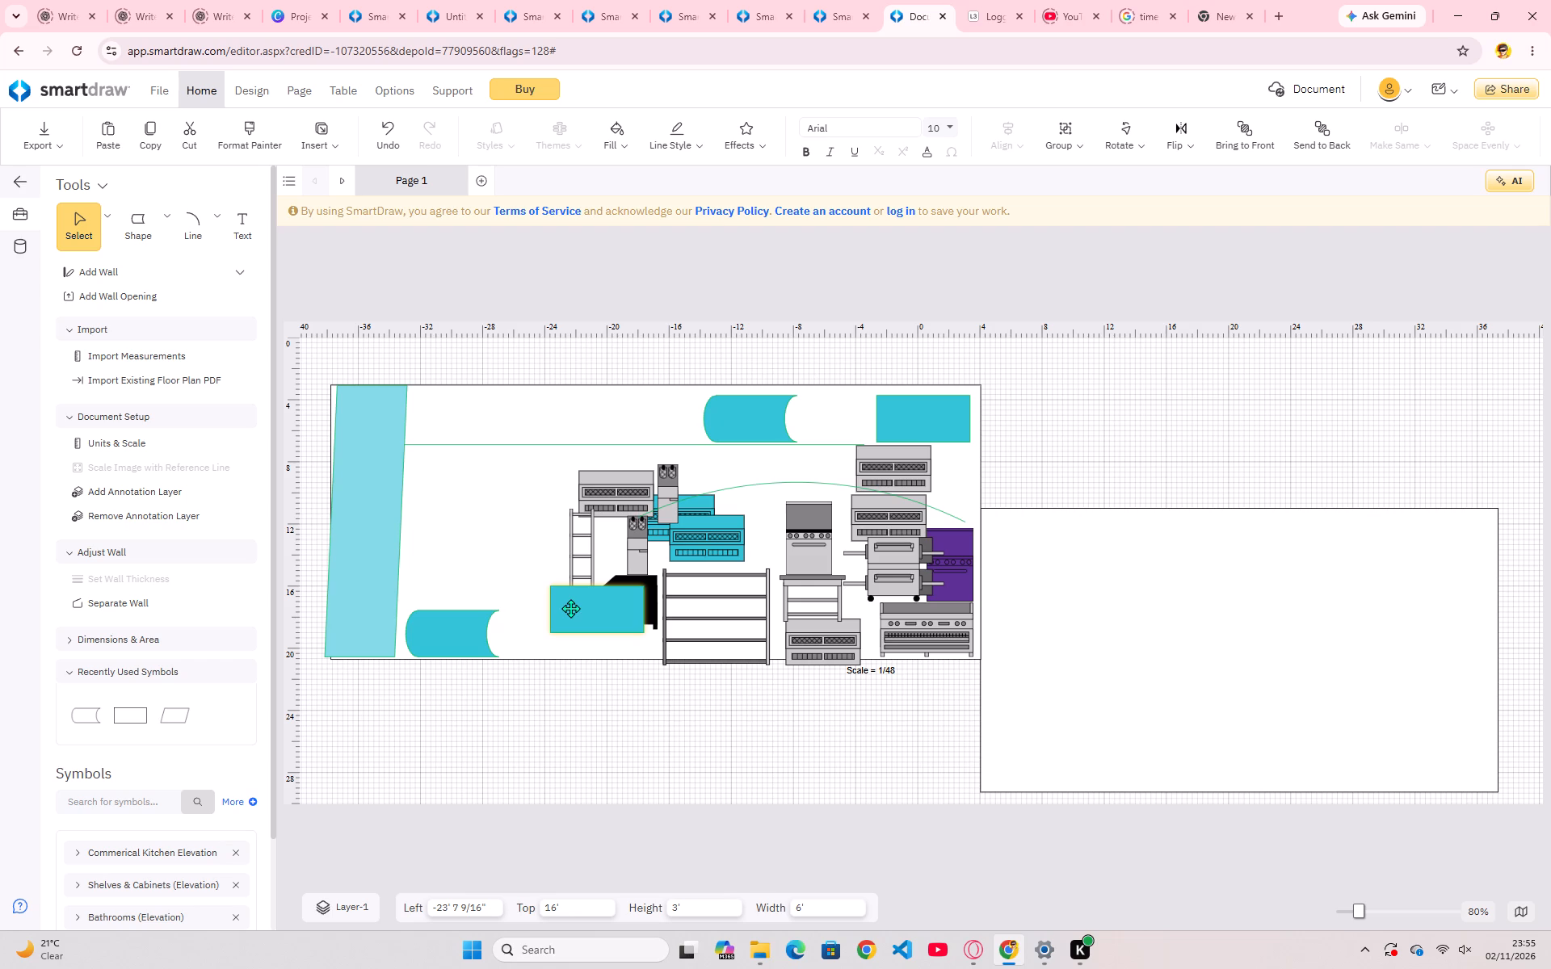
pyautogui.moveTo(570, 608); pyautogui.dragTo(574, 628)
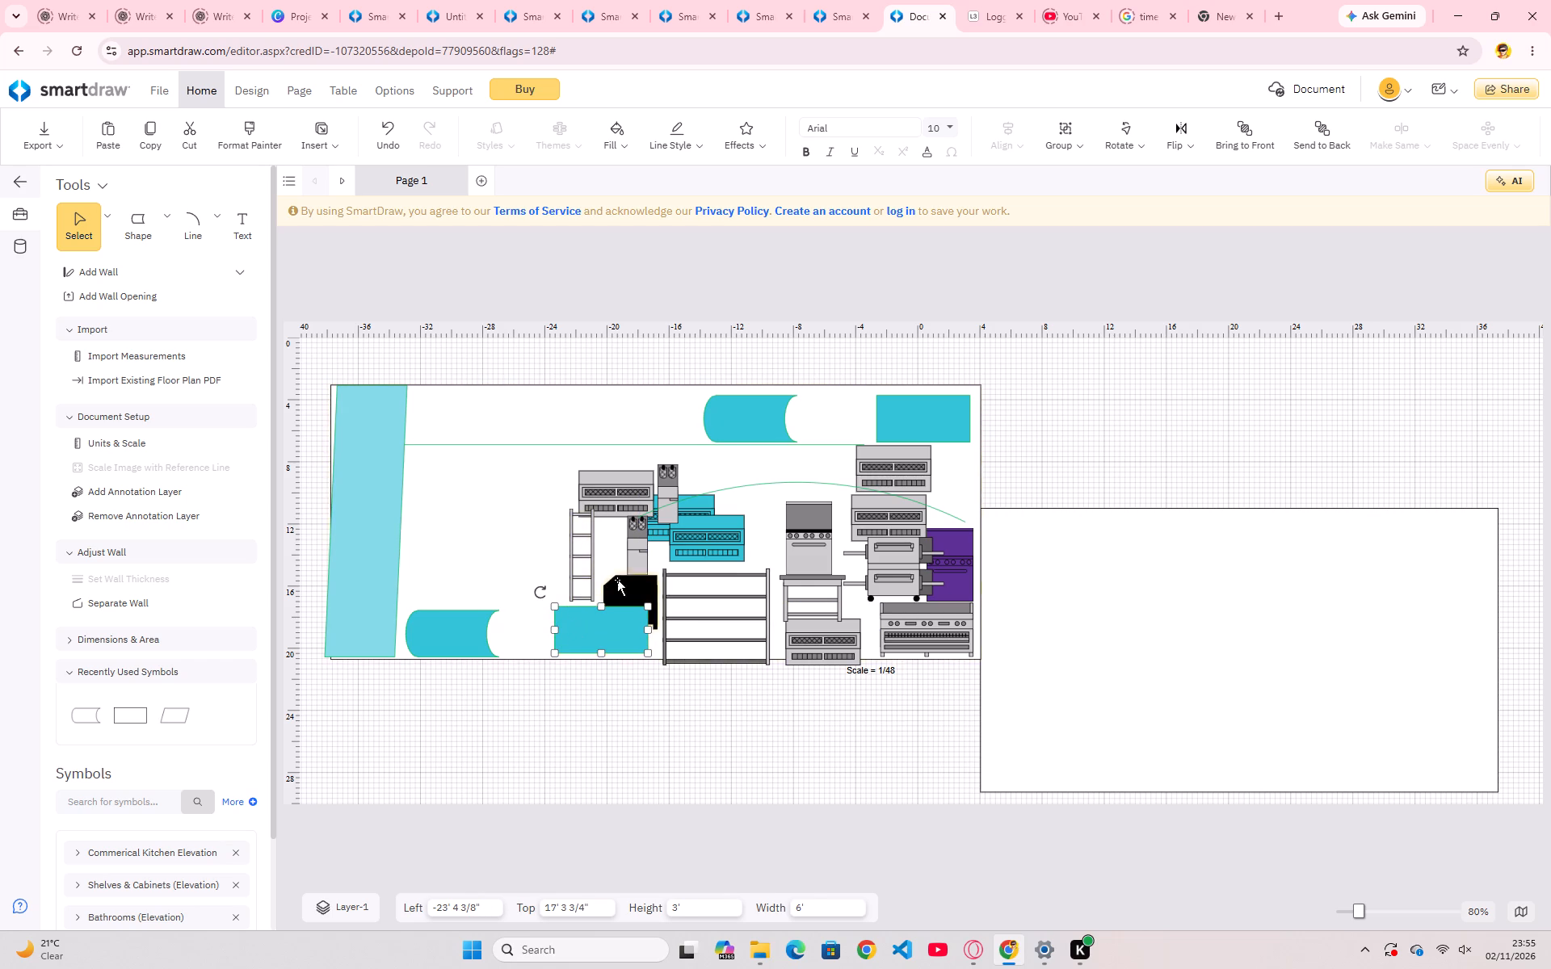
# Place the black cabinet on the lowered curved shape, about -31' 8" left, and the ladder between the two lowered blue shapes, about -25' 11" left.
pyautogui.moveTo(617, 580); pyautogui.dragTo(448, 553)
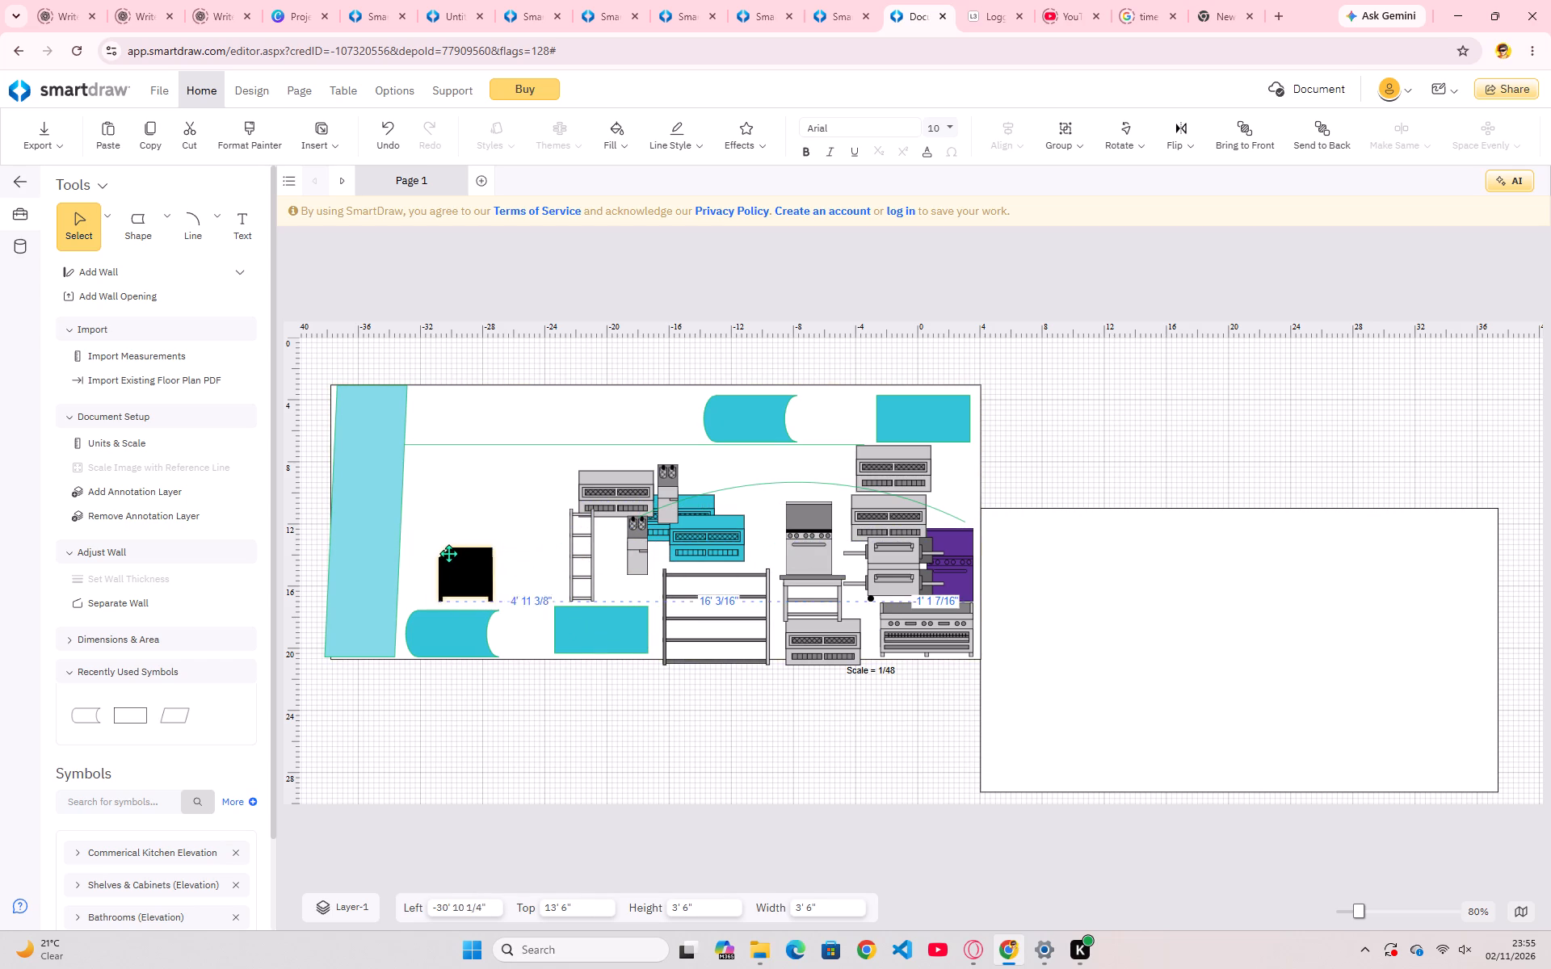
pyautogui.moveTo(448, 553); pyautogui.dragTo(440, 563)
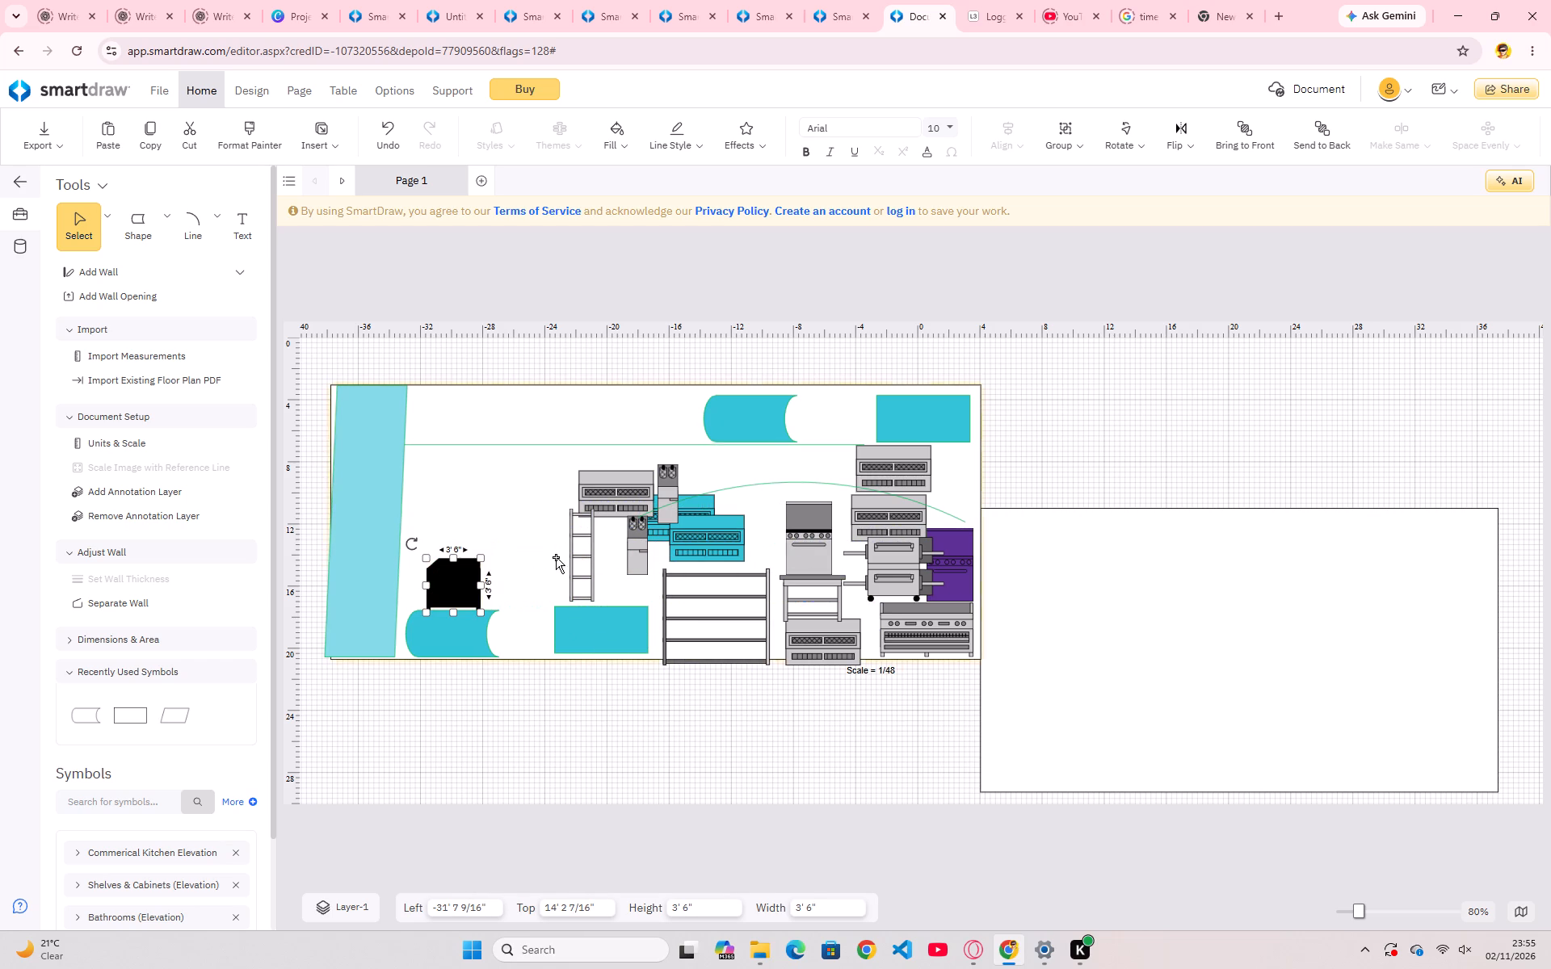
pyautogui.moveTo(574, 550); pyautogui.dragTo(521, 599)
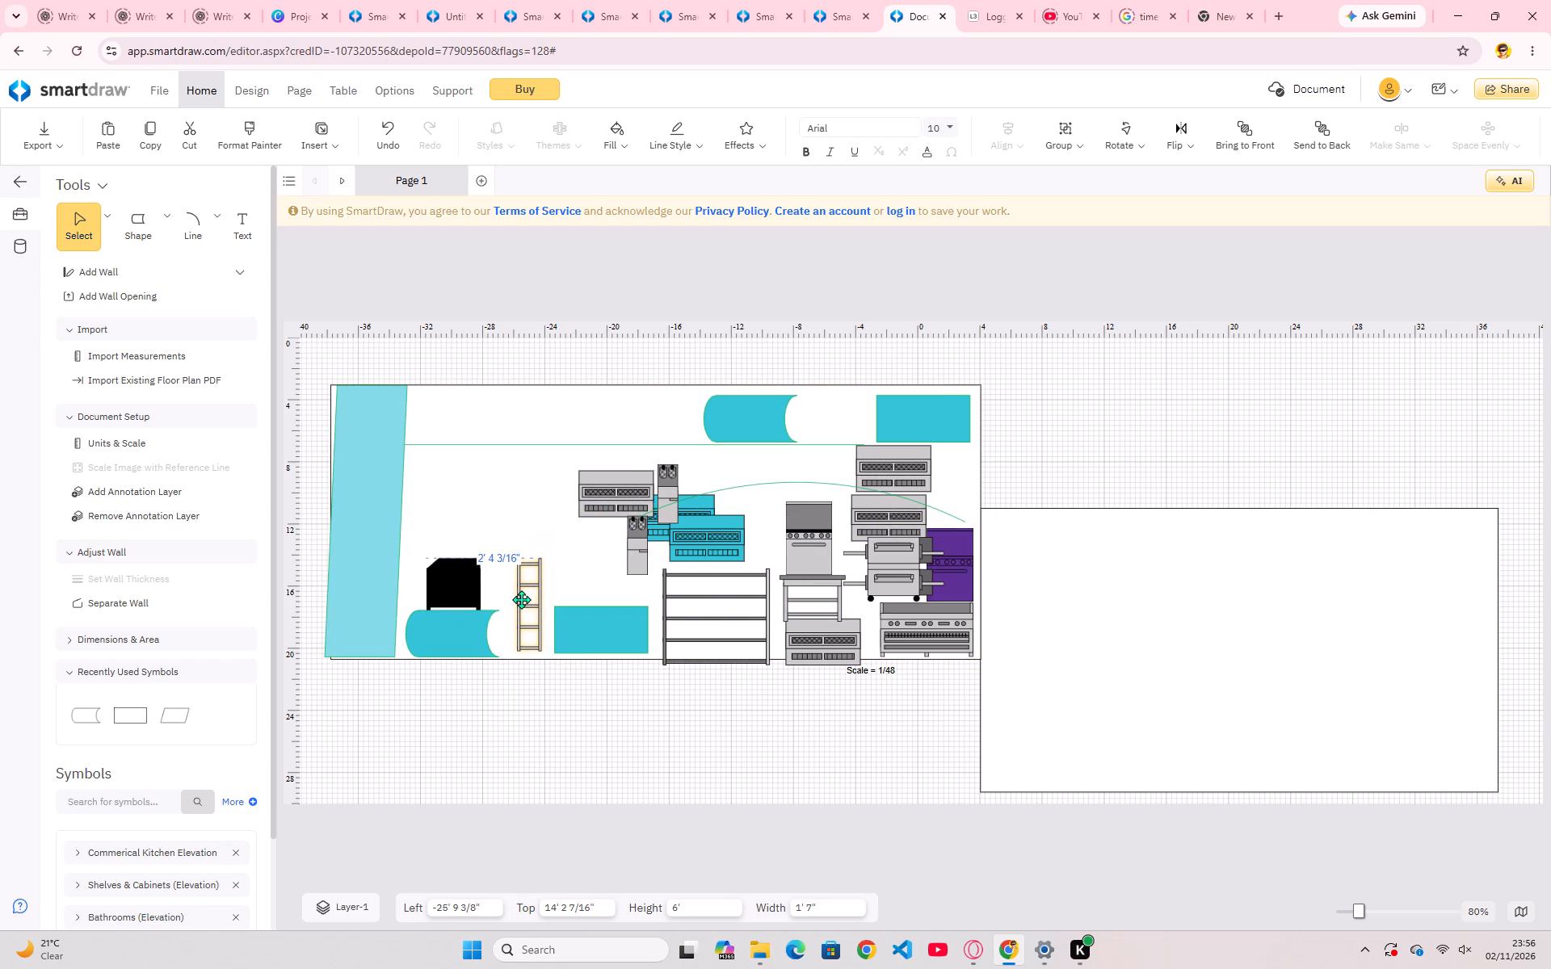
pyautogui.moveTo(521, 599); pyautogui.dragTo(520, 605)
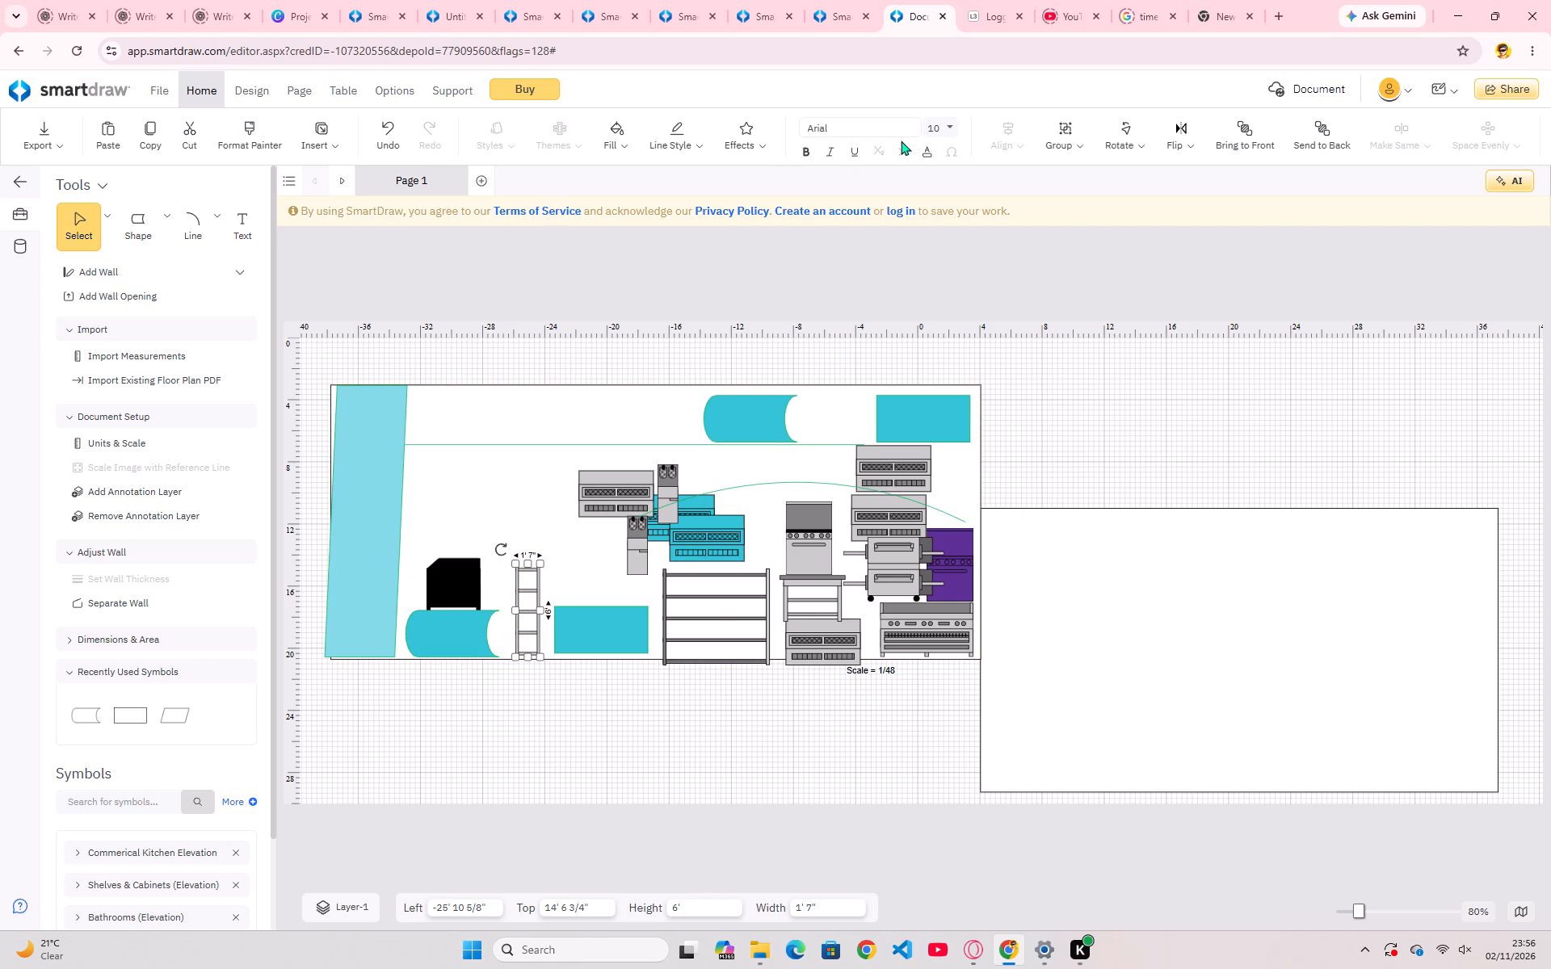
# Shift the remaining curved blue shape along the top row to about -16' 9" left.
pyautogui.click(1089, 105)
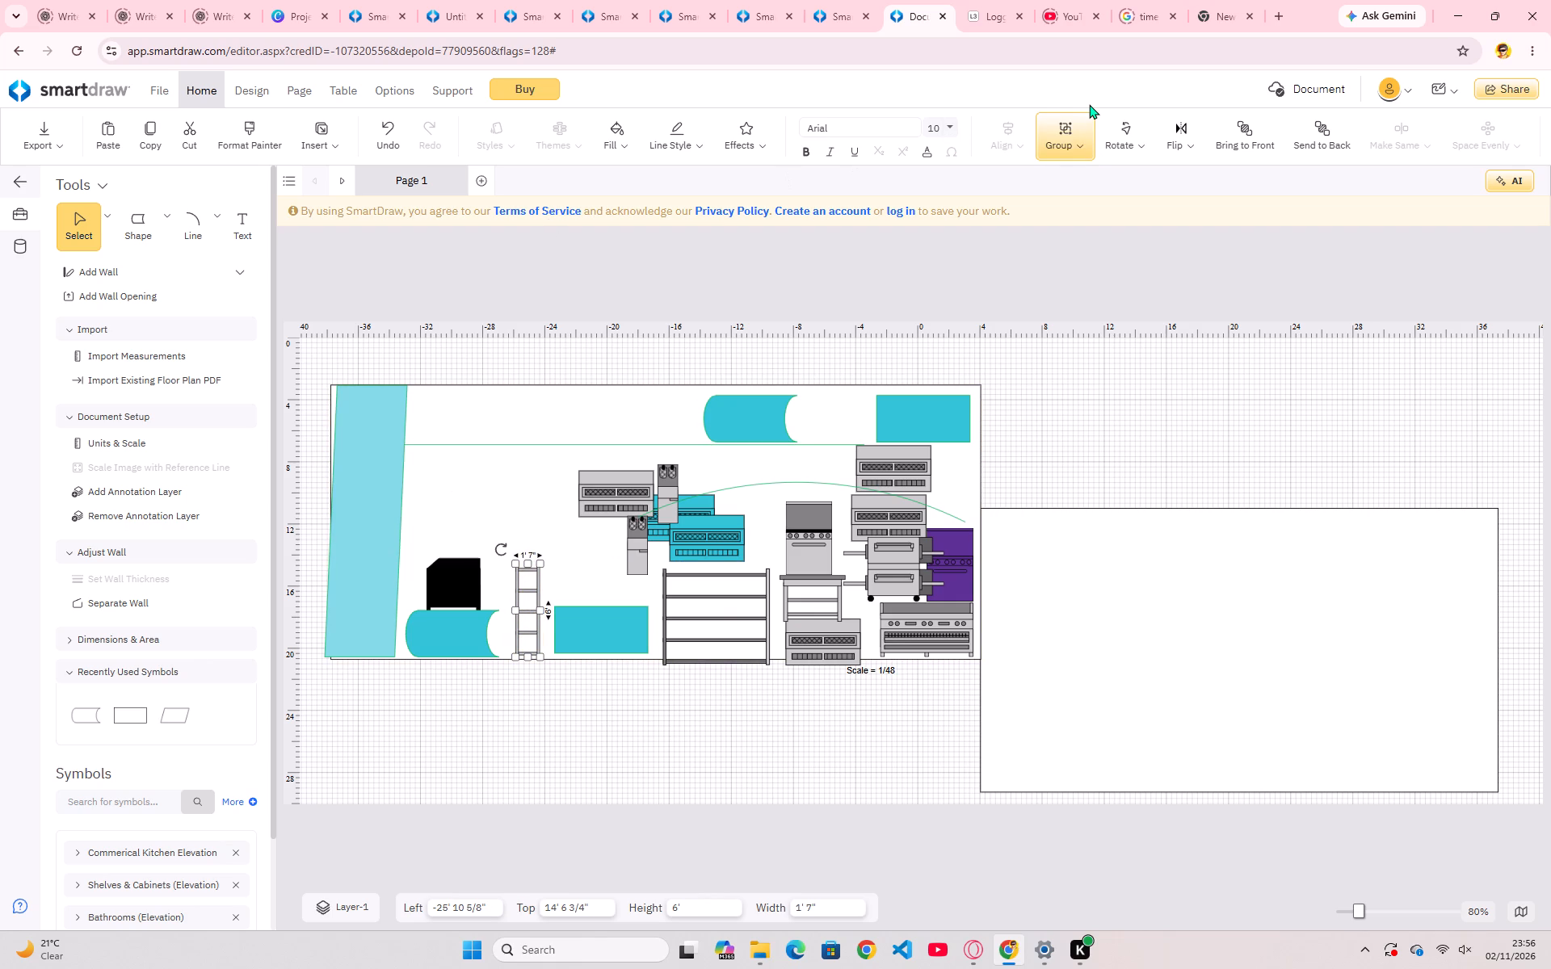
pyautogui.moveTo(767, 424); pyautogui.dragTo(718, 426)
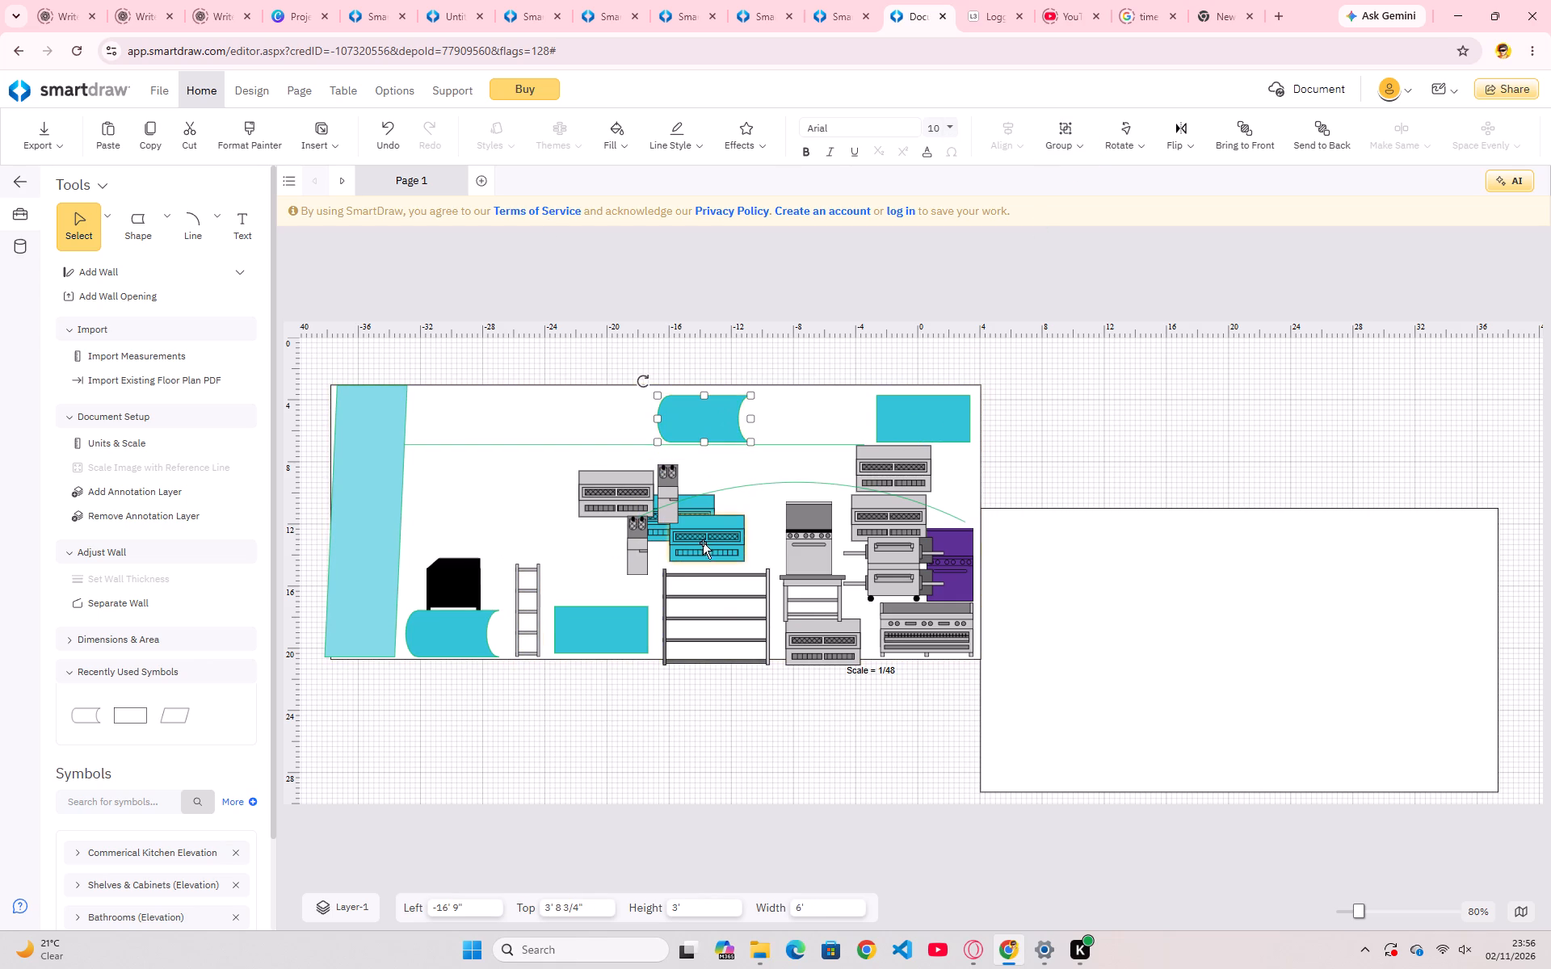
# Move the front teal unit directly above the black cabinet, and shift the nearest grey unit toward it, above the ladder.
pyautogui.moveTo(708, 541); pyautogui.dragTo(485, 534)
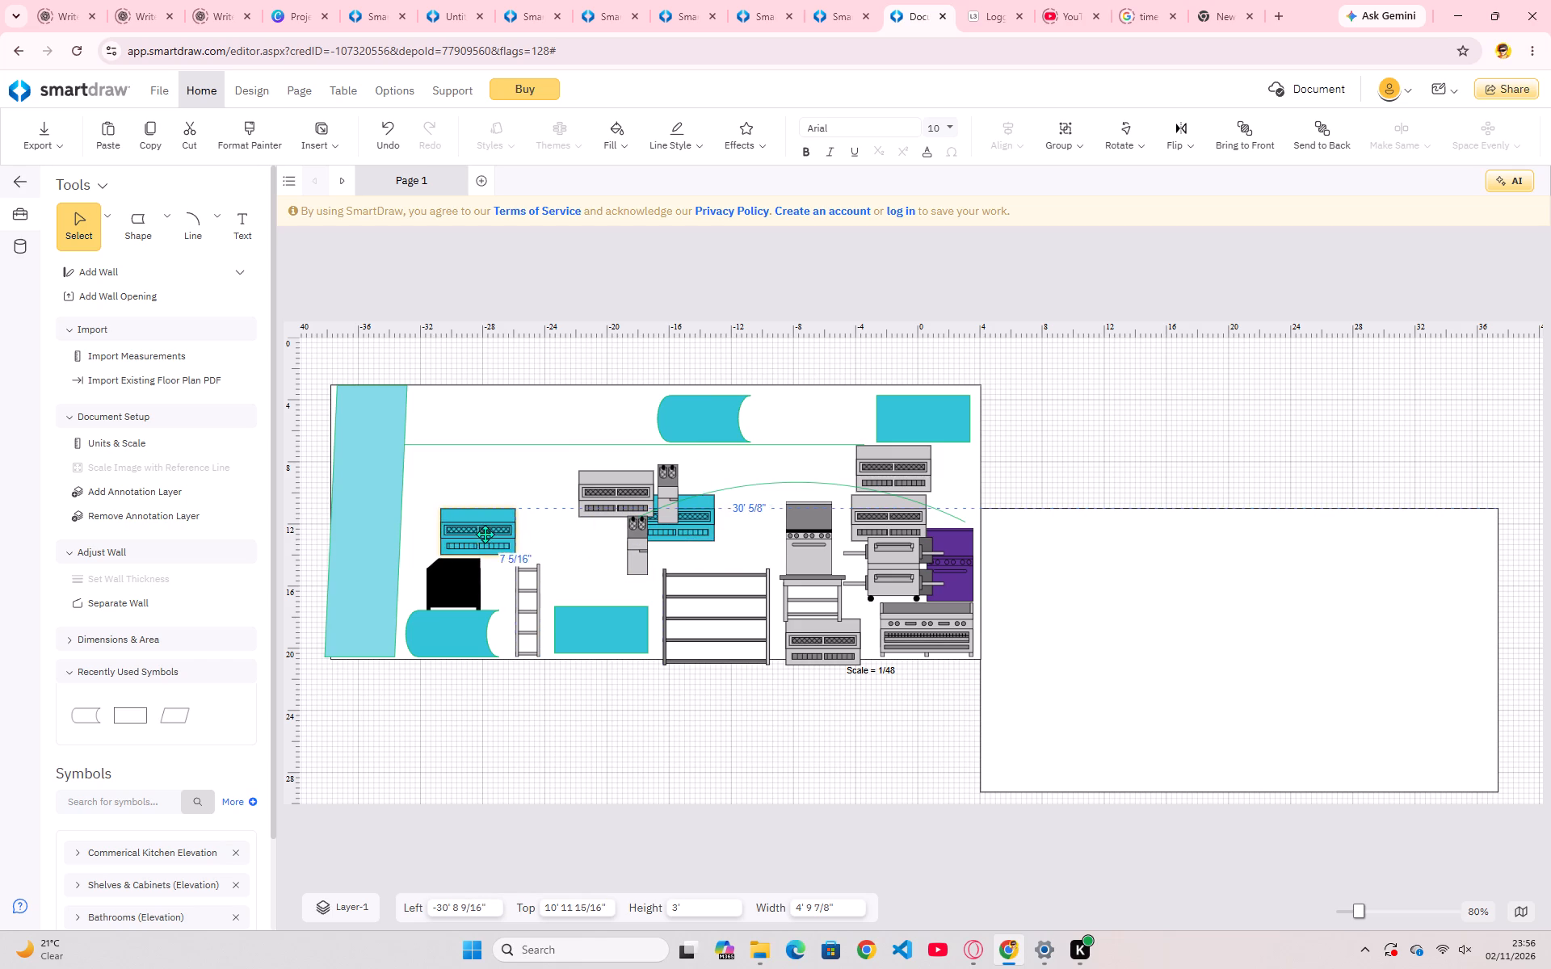
pyautogui.moveTo(485, 534); pyautogui.dragTo(472, 541)
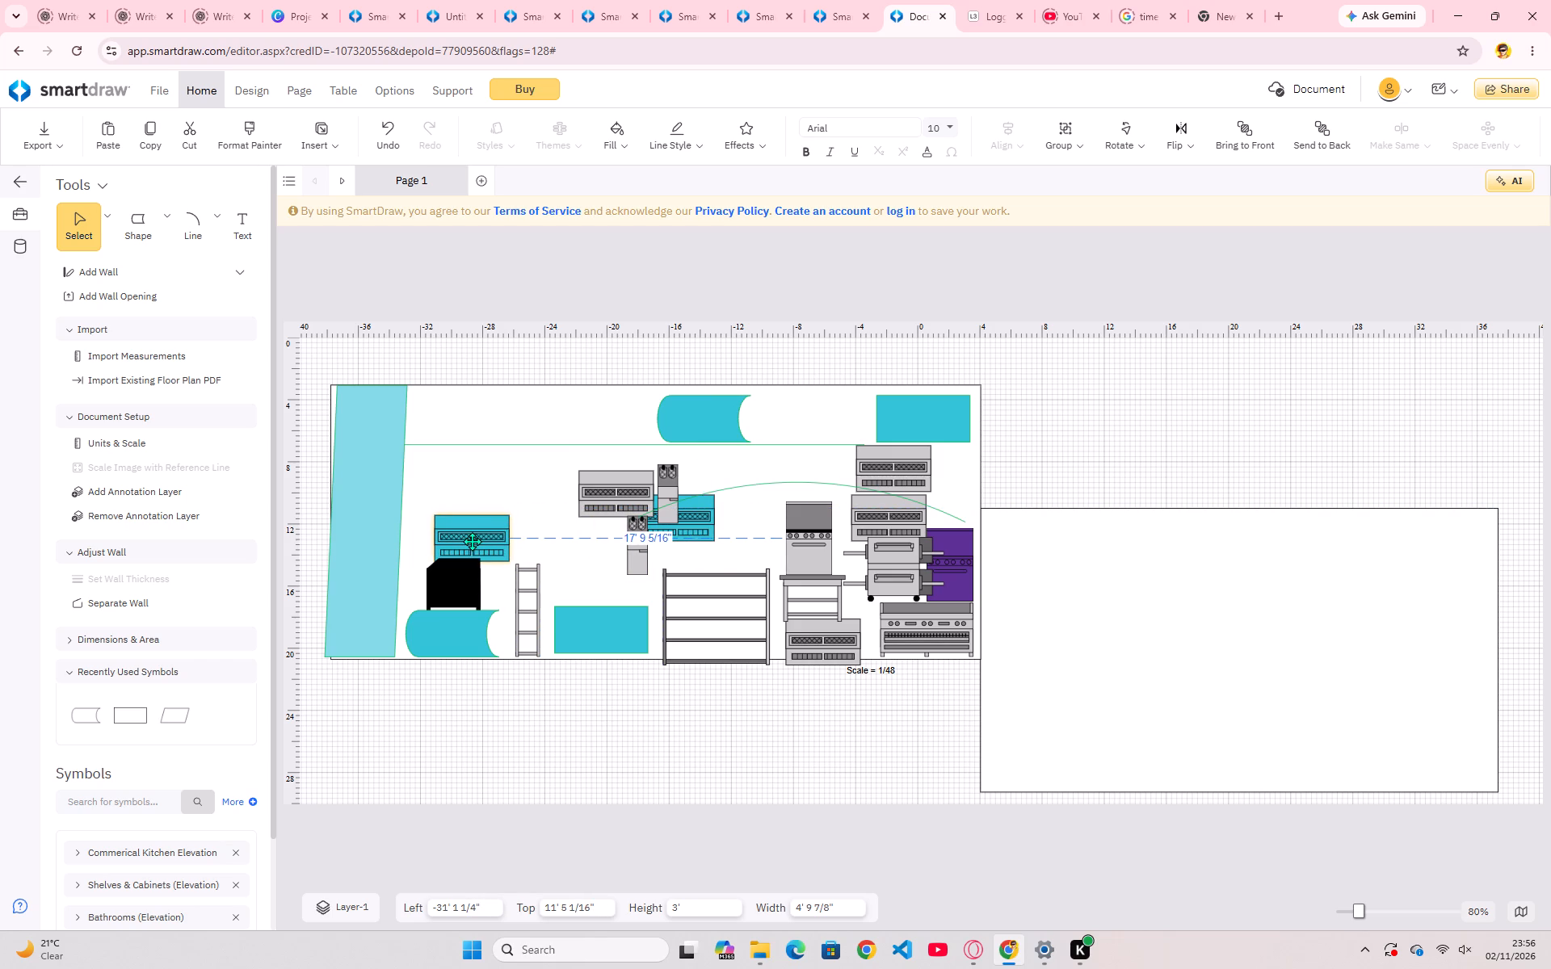
pyautogui.moveTo(472, 541); pyautogui.dragTo(459, 535)
pyautogui.moveTo(596, 495); pyautogui.dragTo(599, 495)
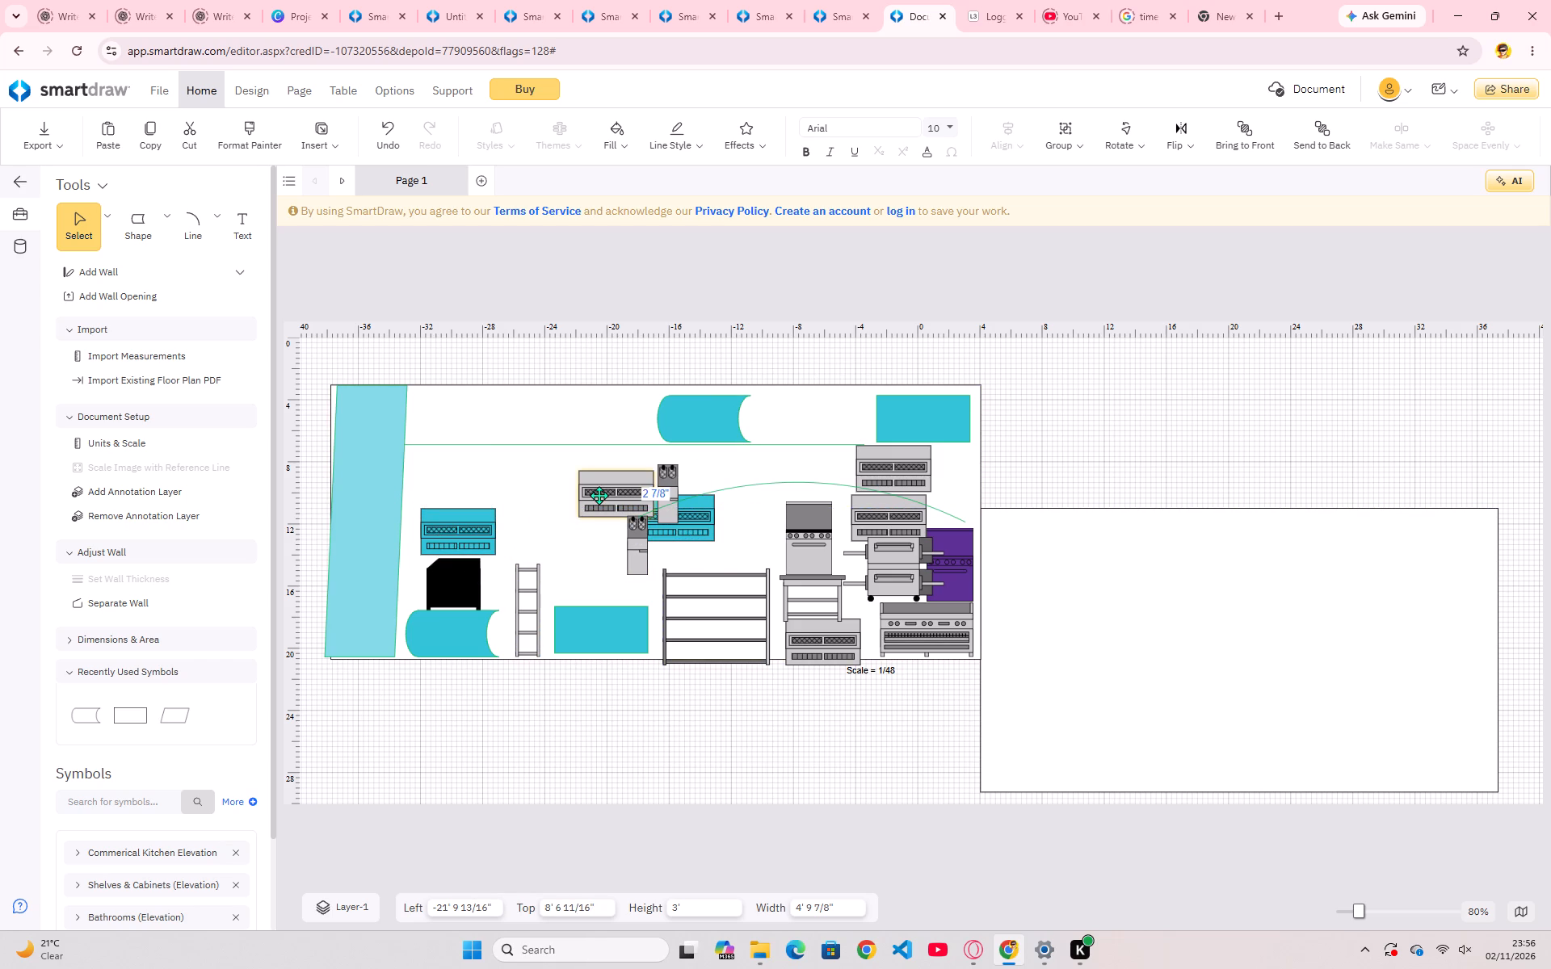
pyautogui.moveTo(599, 495); pyautogui.dragTo(520, 489)
# Move the green arc out of the elevation into the lower empty rectangle, about 9' 2" left and 13' 1" top.
pyautogui.click(778, 481)
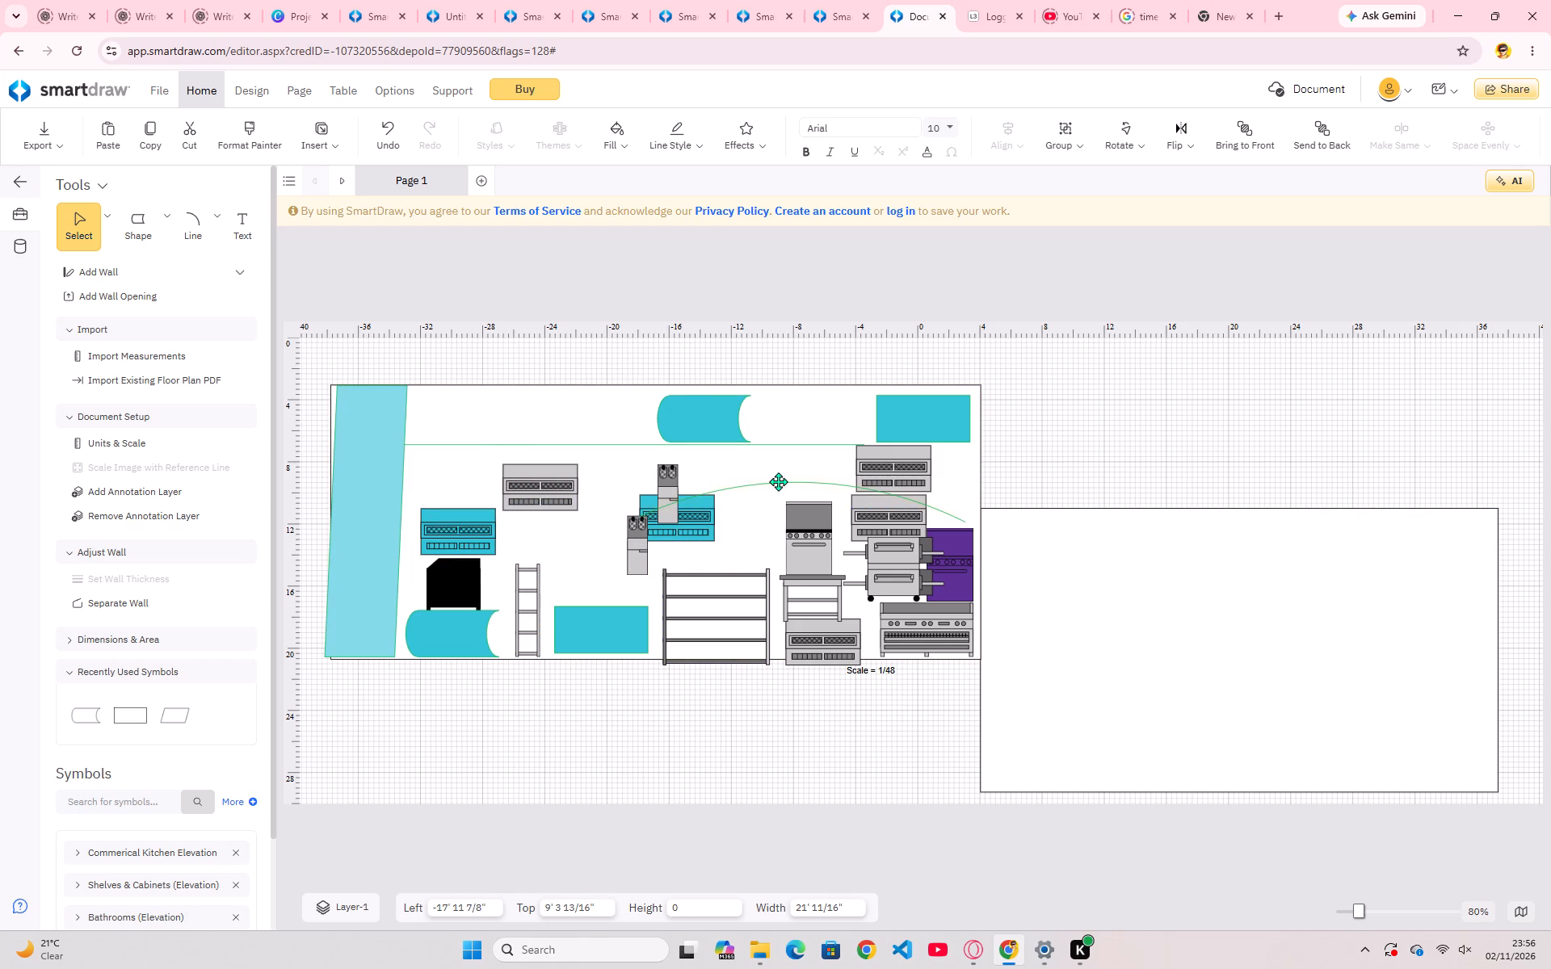
pyautogui.moveTo(778, 481); pyautogui.dragTo(570, 450)
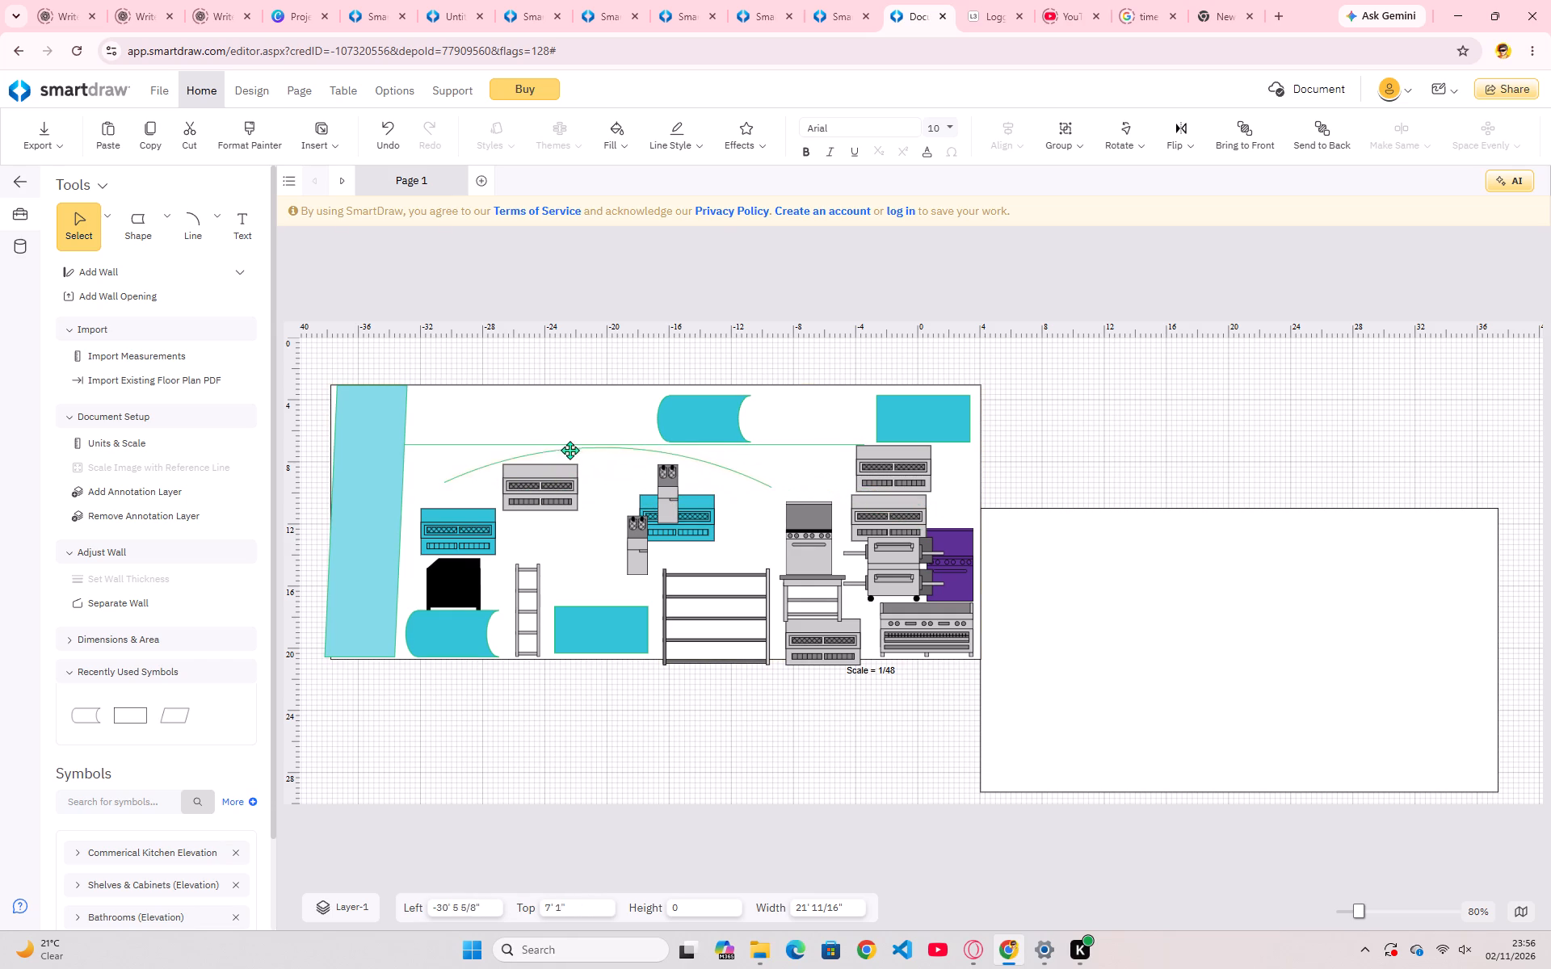
pyautogui.moveTo(570, 450); pyautogui.dragTo(1200, 545)
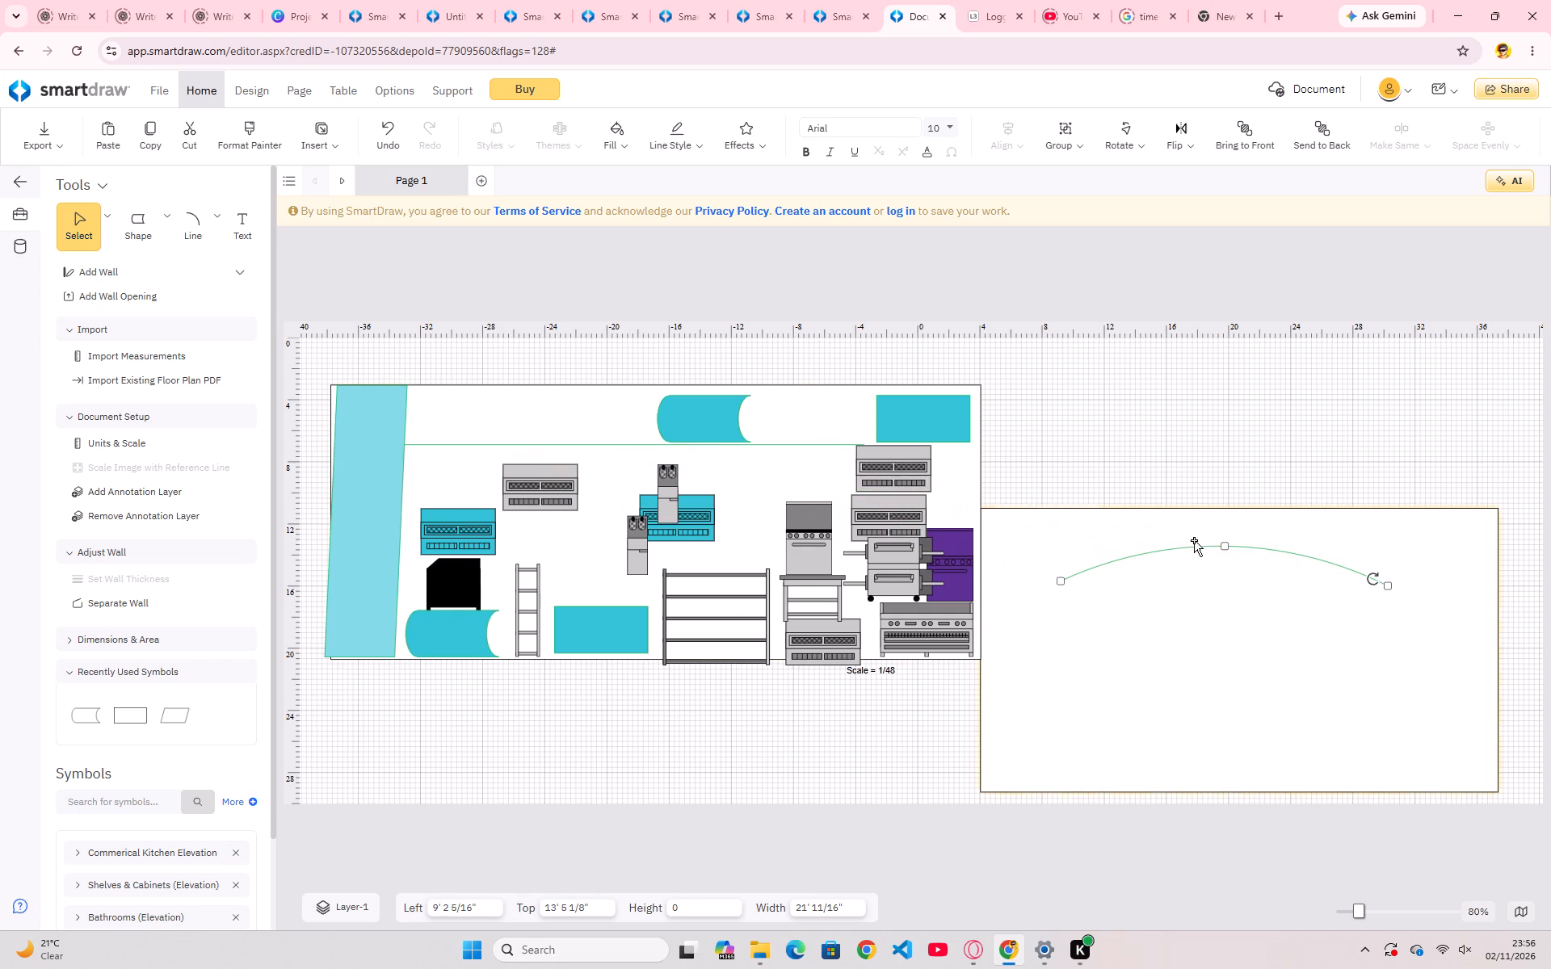
# Move the upper stacked grey unit behind the higher two-burner unit and the lower one above the teal unit, about -31' 8" left, 8' 2" top.
pyautogui.moveTo(896, 484); pyautogui.dragTo(657, 503)
pyautogui.moveTo(907, 517); pyautogui.dragTo(643, 507)
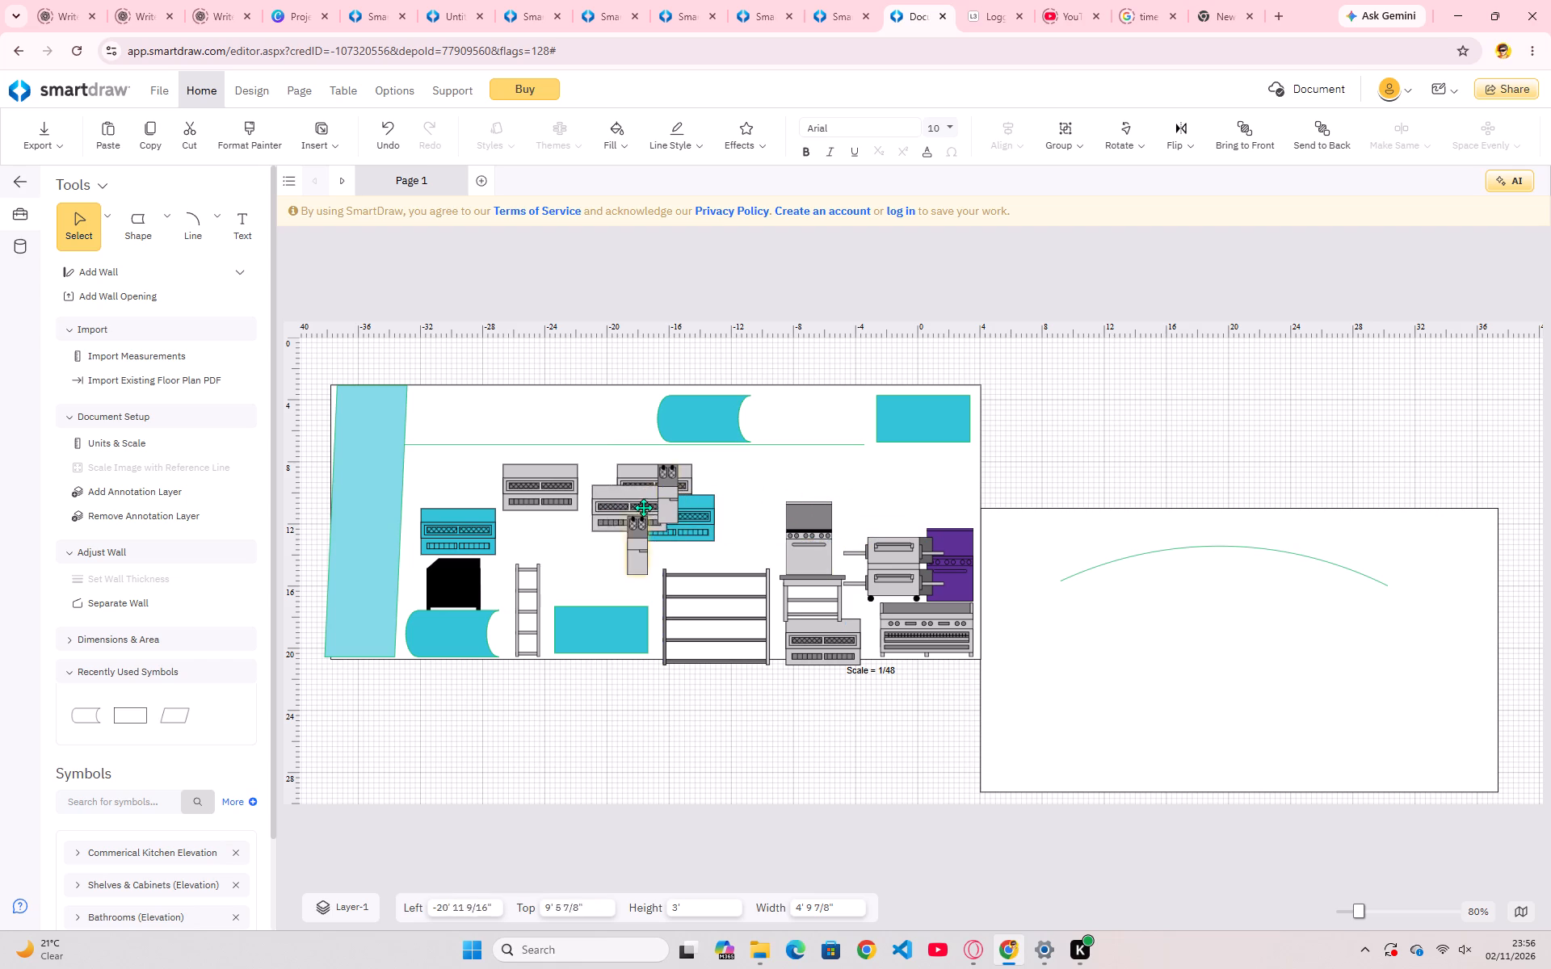
pyautogui.moveTo(643, 507); pyautogui.dragTo(485, 485)
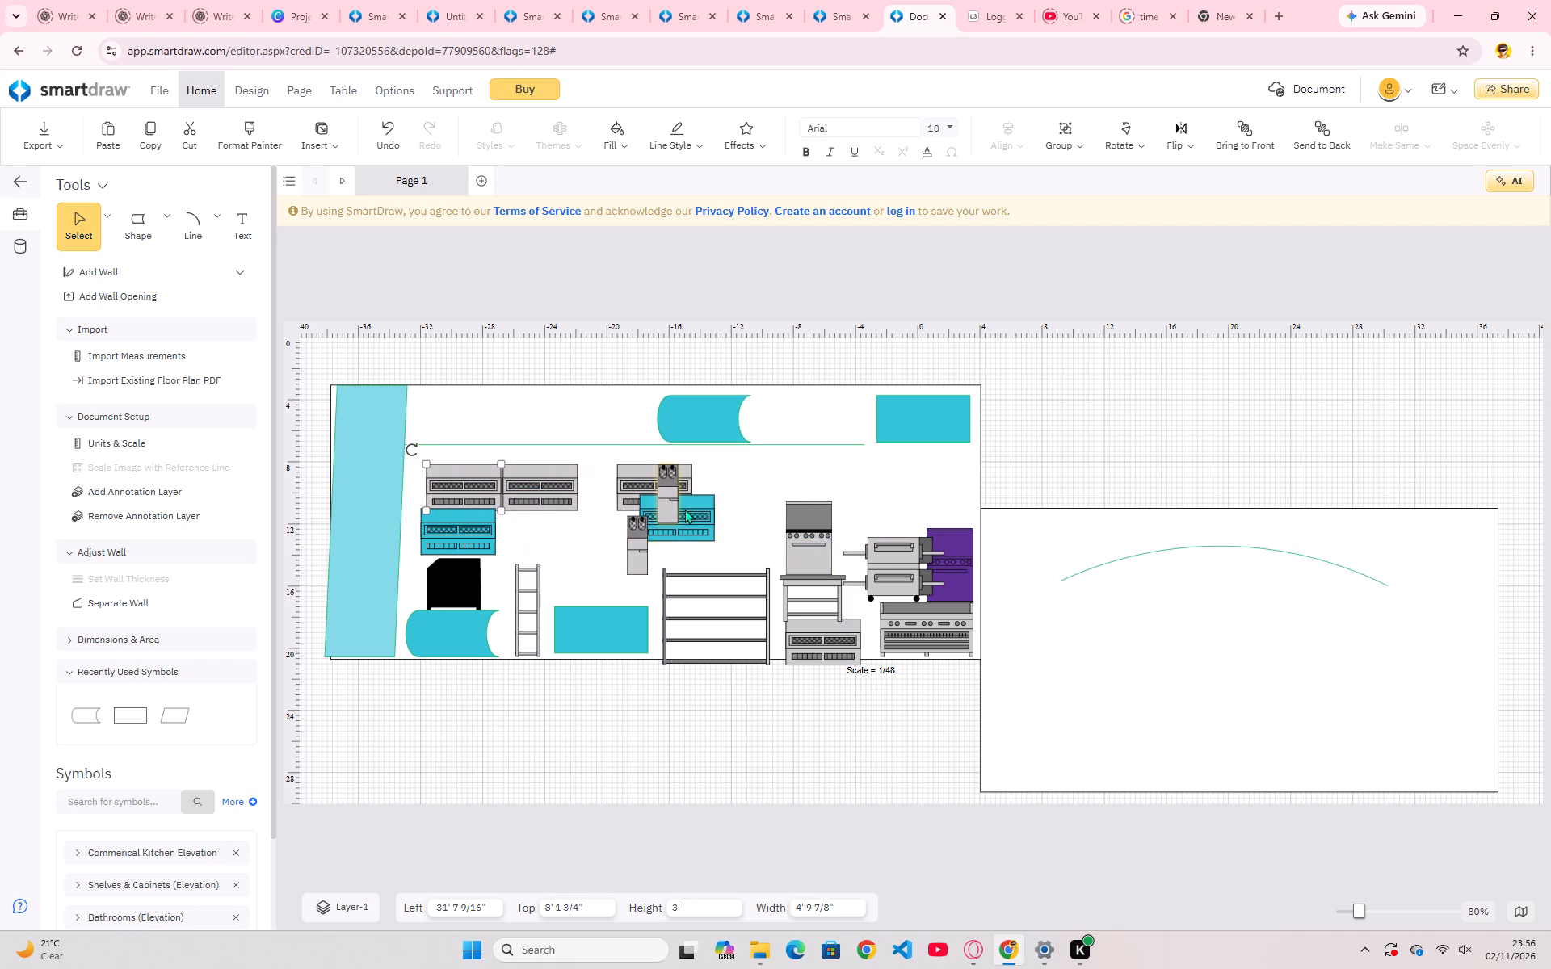
# Stand the lower two-burner unit on the lowered blue rectangle and move the remaining teal unit above the adjoining pair of grey units.
pyautogui.moveTo(635, 545); pyautogui.dragTo(585, 595)
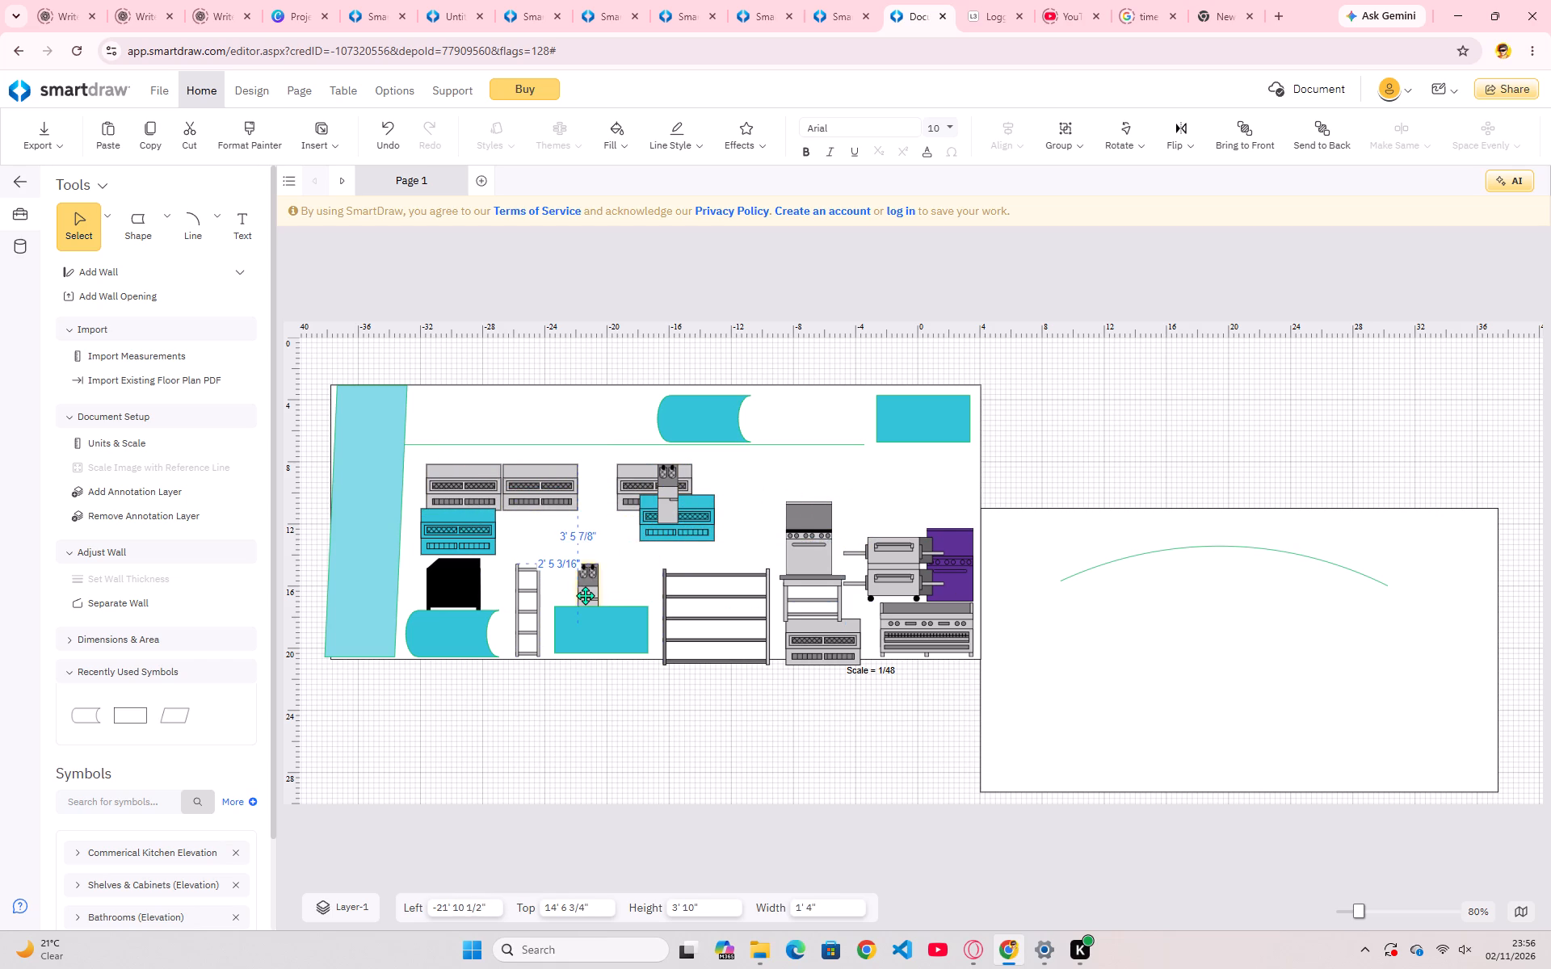
pyautogui.moveTo(585, 595); pyautogui.dragTo(566, 569)
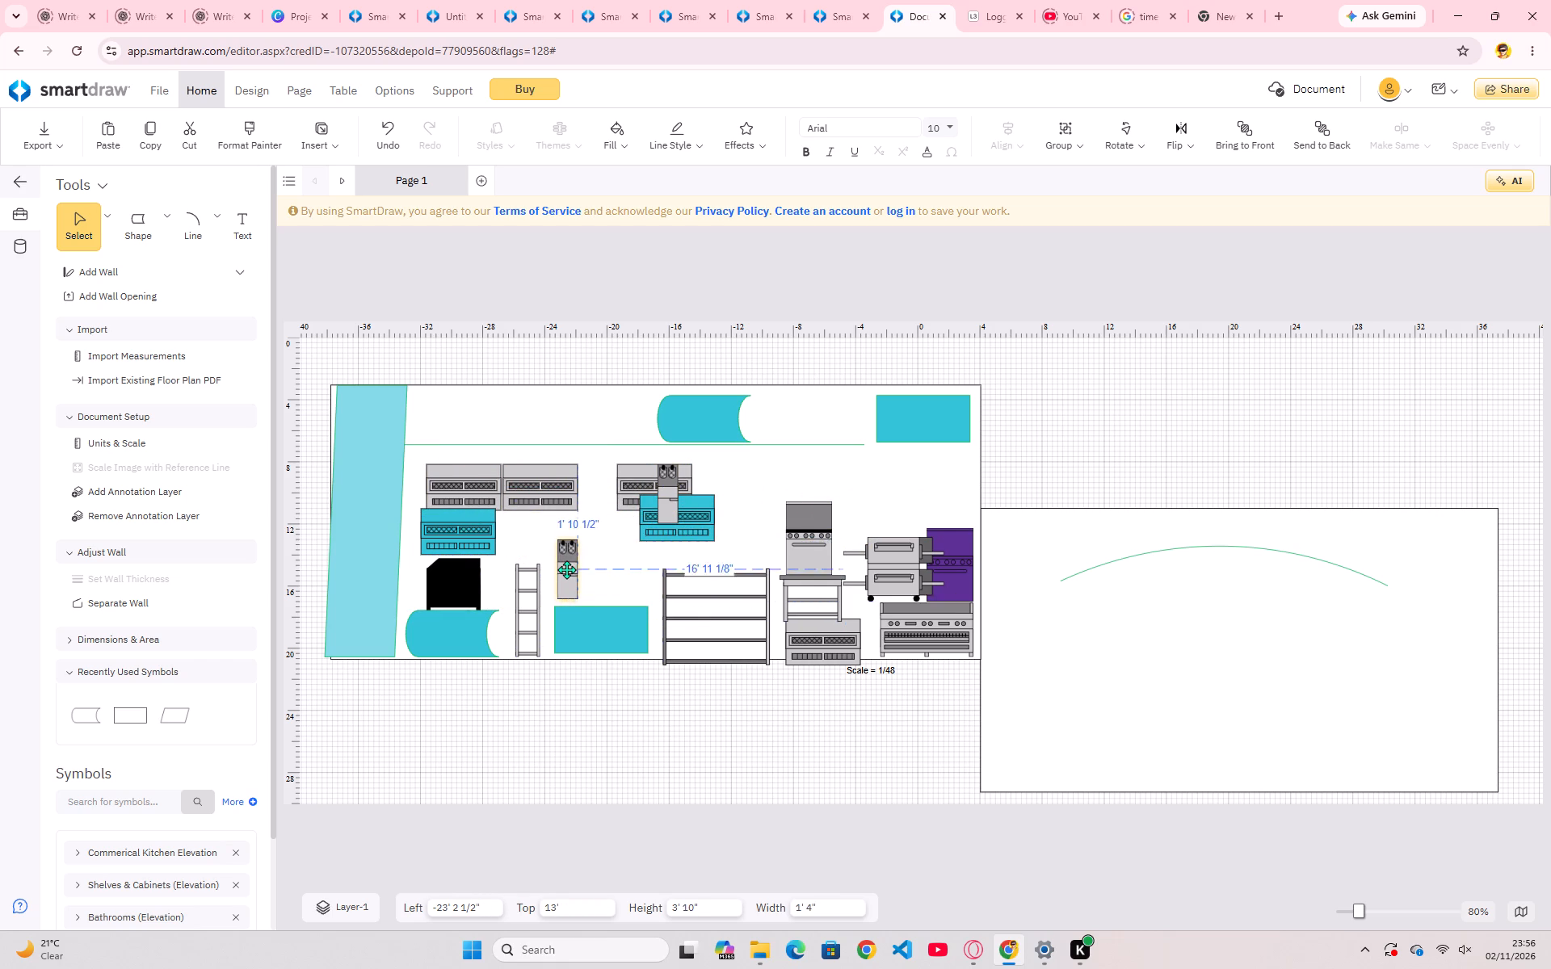
pyautogui.moveTo(566, 569); pyautogui.dragTo(566, 576)
pyautogui.moveTo(700, 522); pyautogui.dragTo(695, 553)
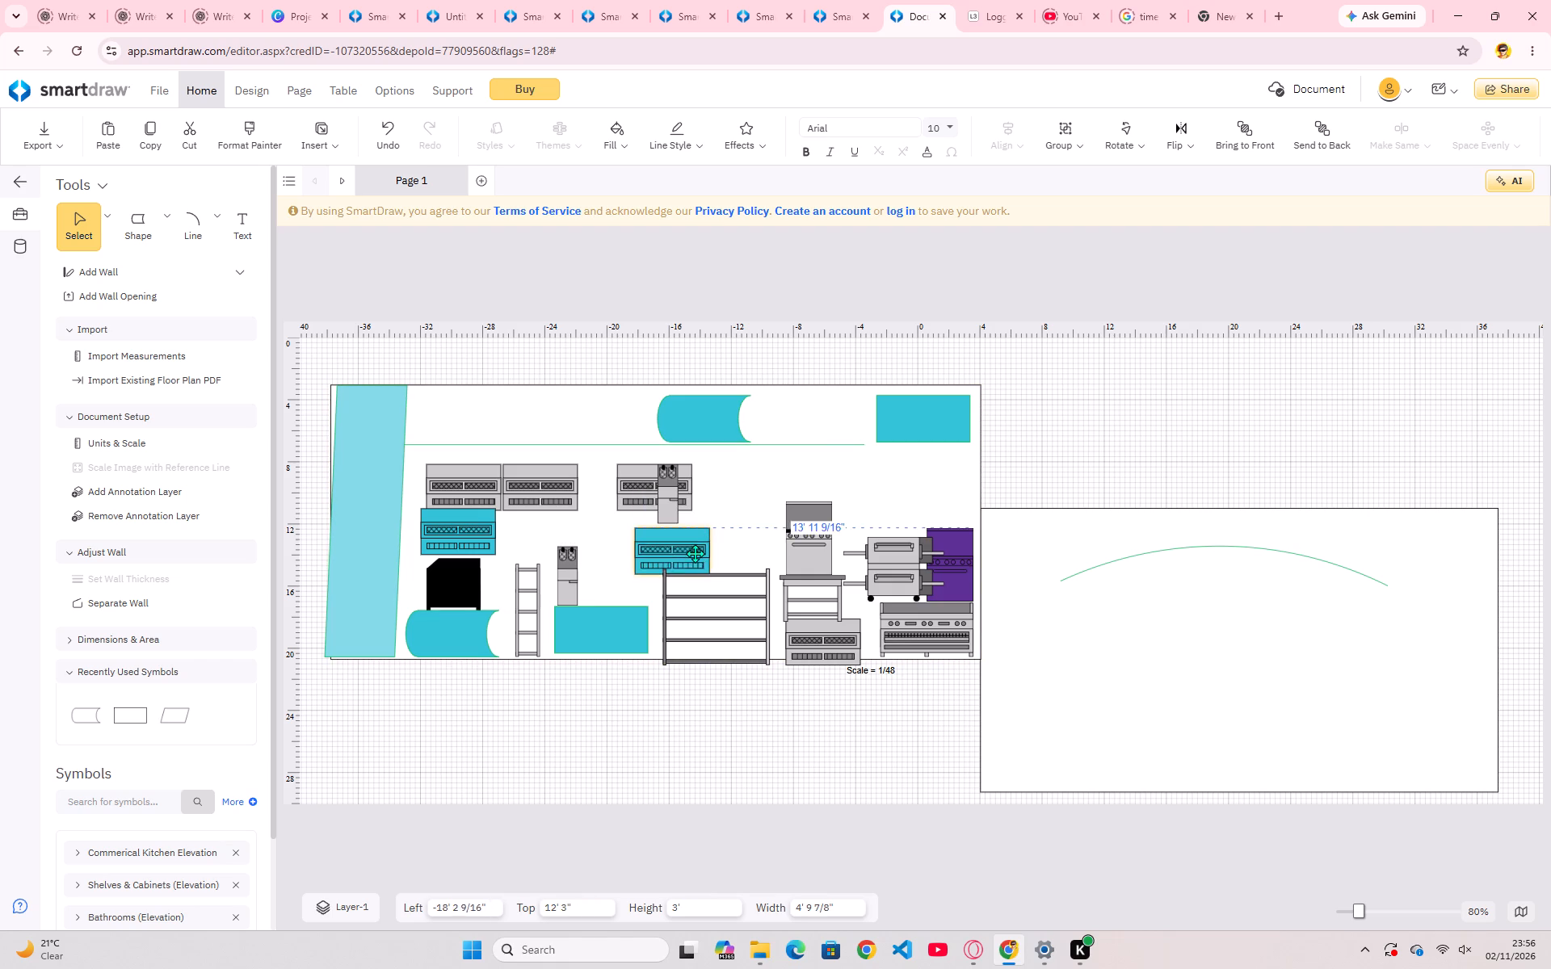
pyautogui.moveTo(695, 553); pyautogui.dragTo(625, 537)
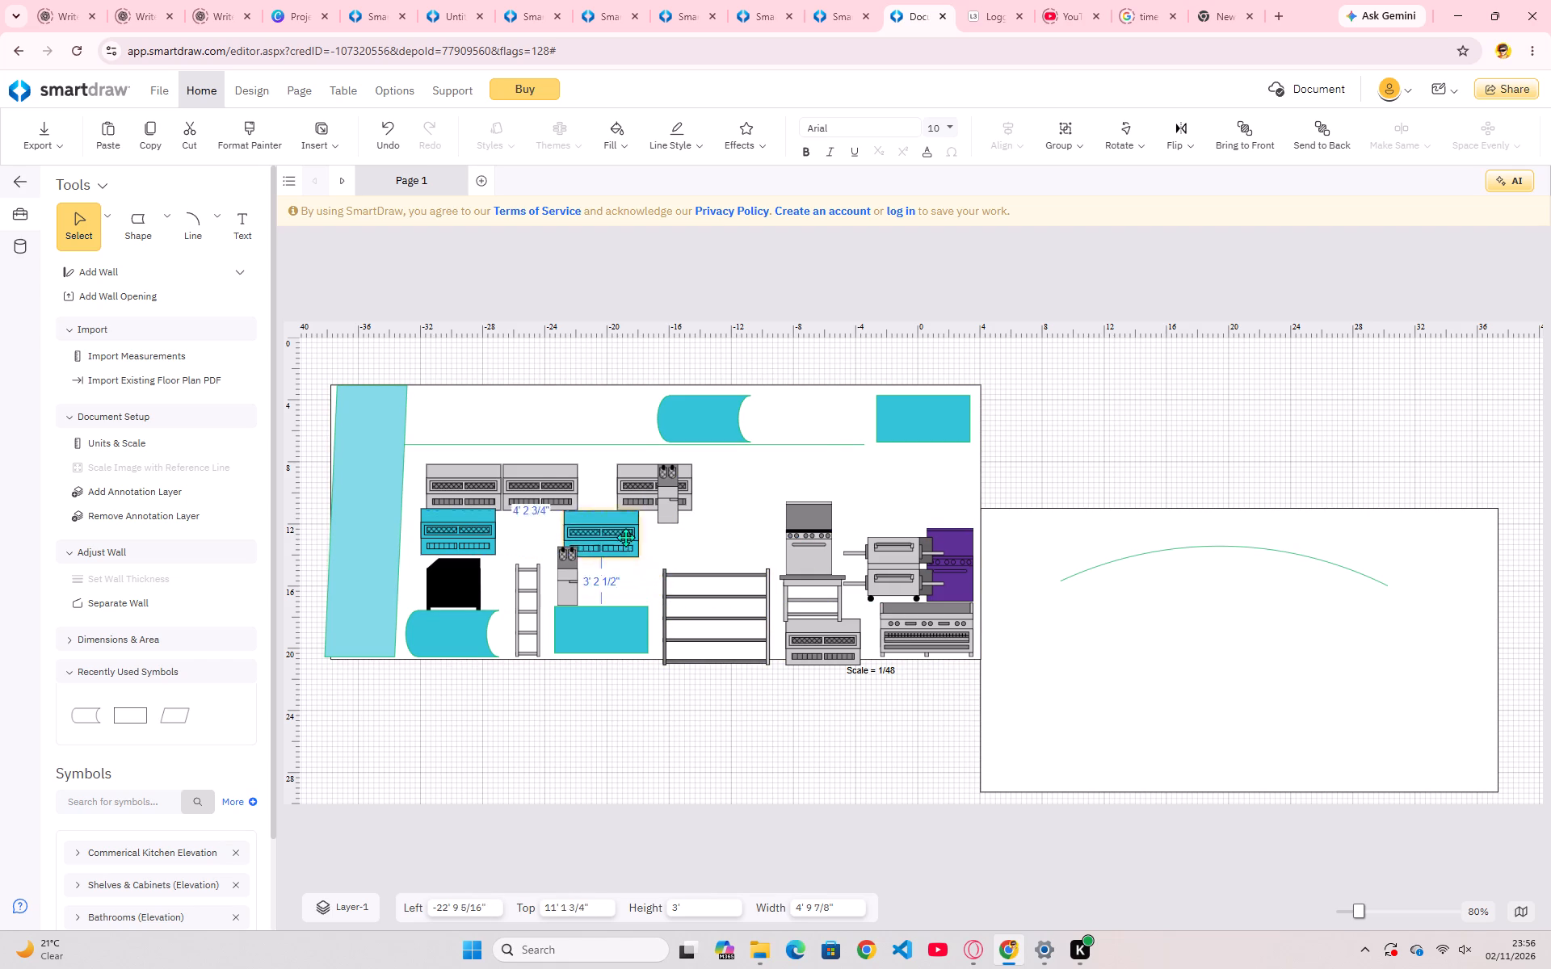
pyautogui.moveTo(625, 537); pyautogui.dragTo(513, 446)
# Move the shelving up across the grey units and raise the table to overlap the top of the grey stove.
pyautogui.moveTo(715, 582); pyautogui.dragTo(736, 573)
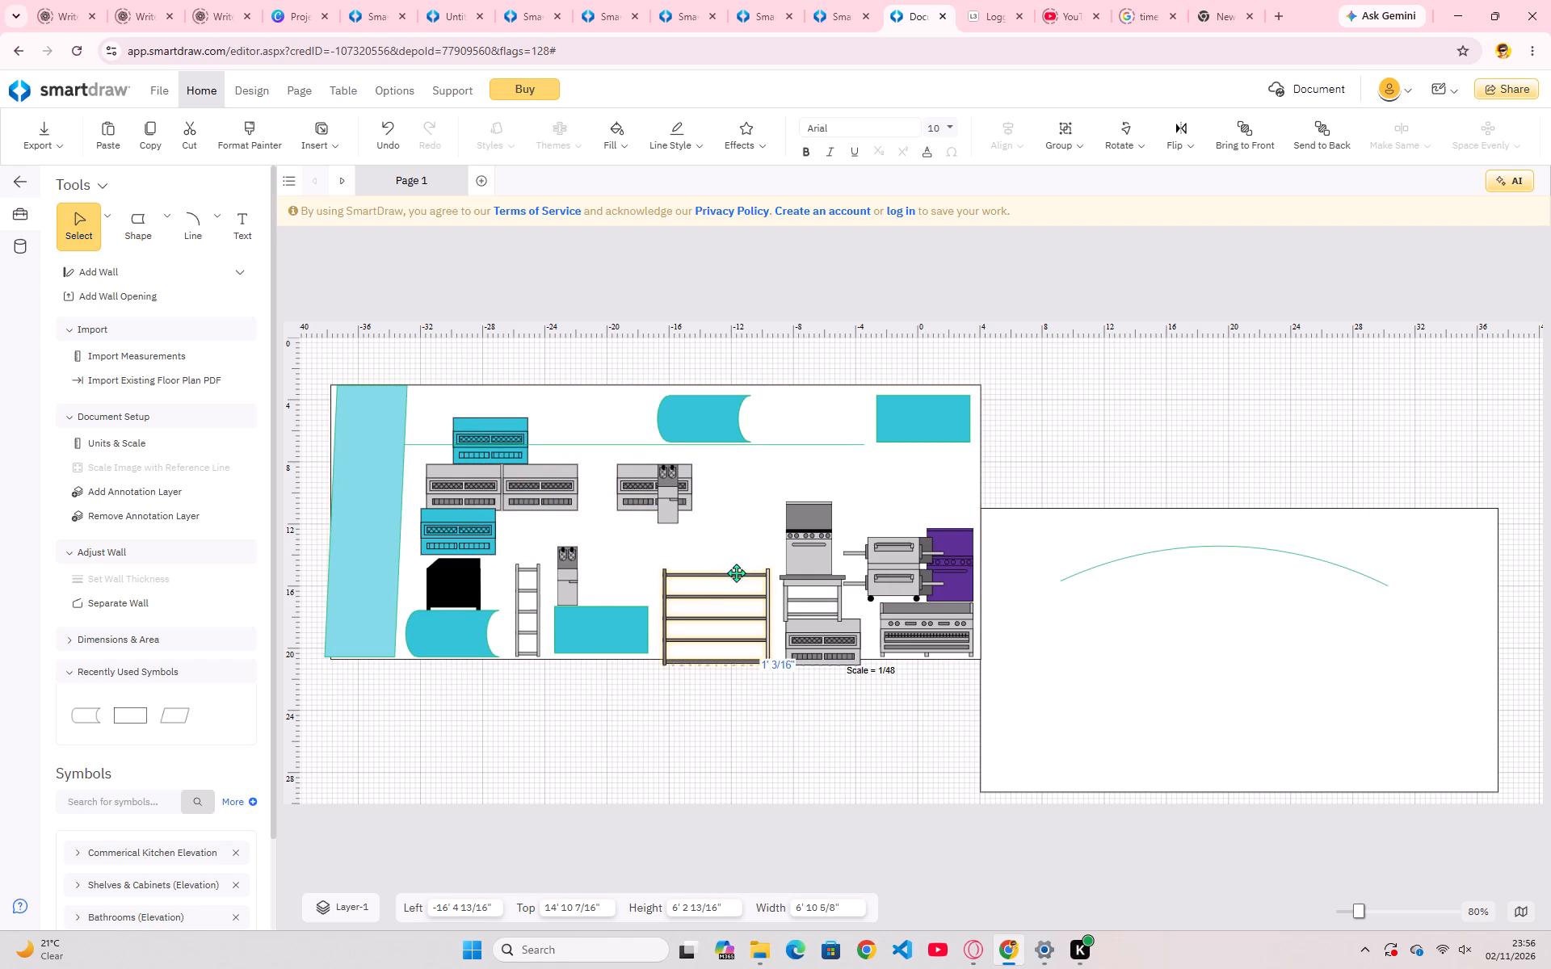
pyautogui.moveTo(736, 573); pyautogui.dragTo(600, 473)
pyautogui.moveTo(804, 576); pyautogui.dragTo(806, 572)
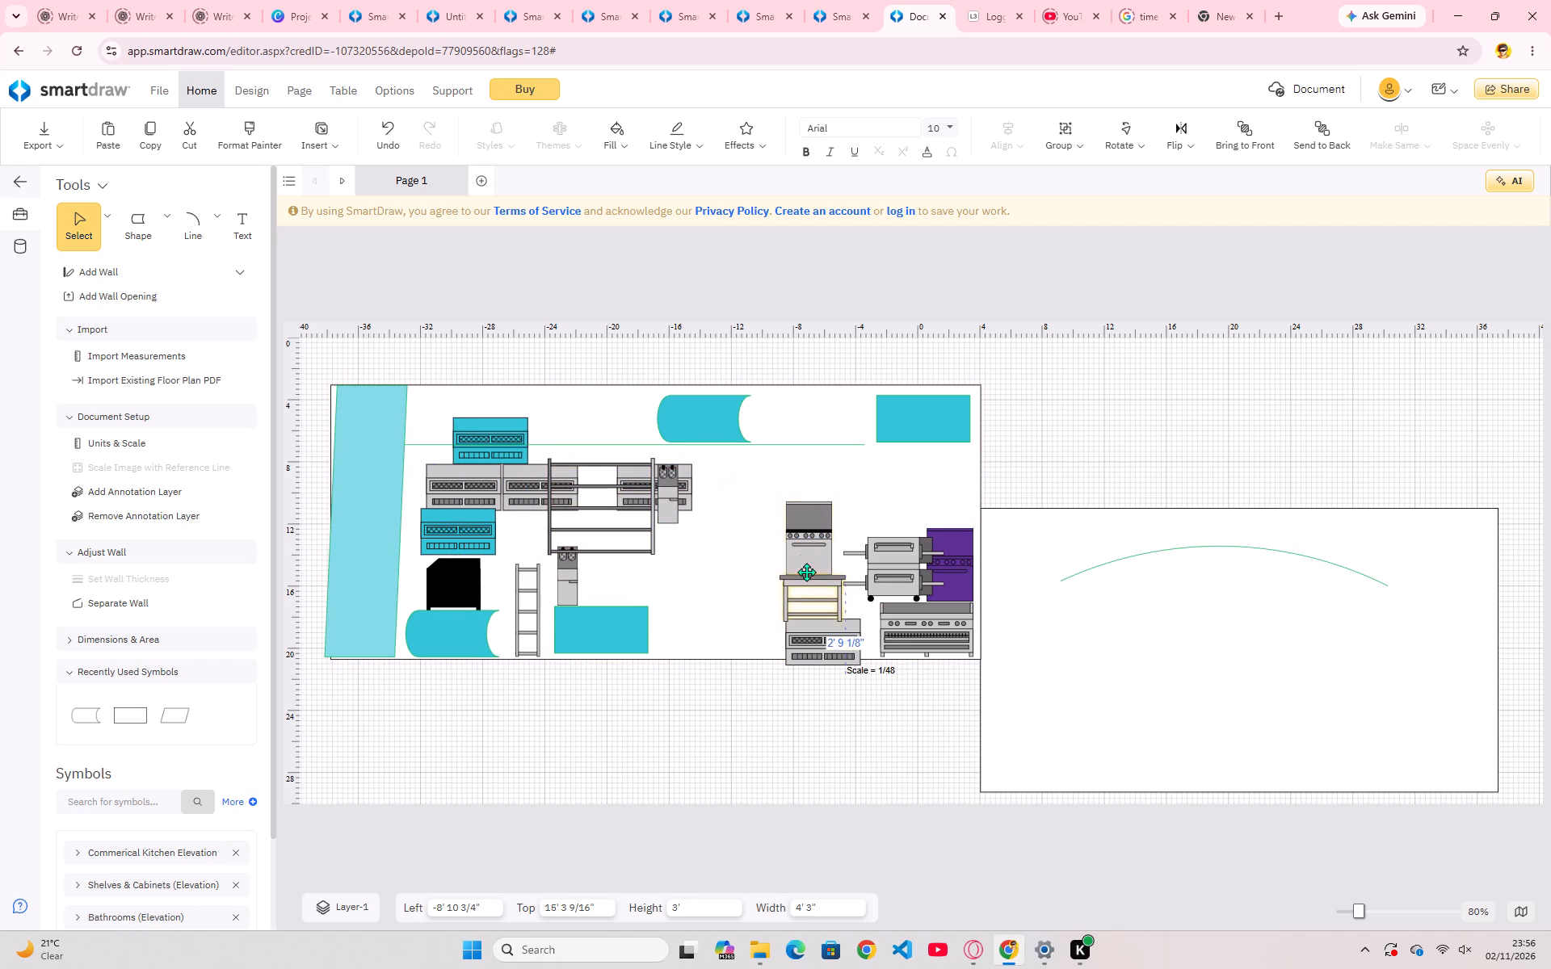
pyautogui.moveTo(806, 572); pyautogui.dragTo(812, 476)
# Raise the double-deck oven to just below the blue rectangle, and move the purple unit beneath it to about 9' 3" top.
pyautogui.moveTo(904, 574); pyautogui.dragTo(910, 511)
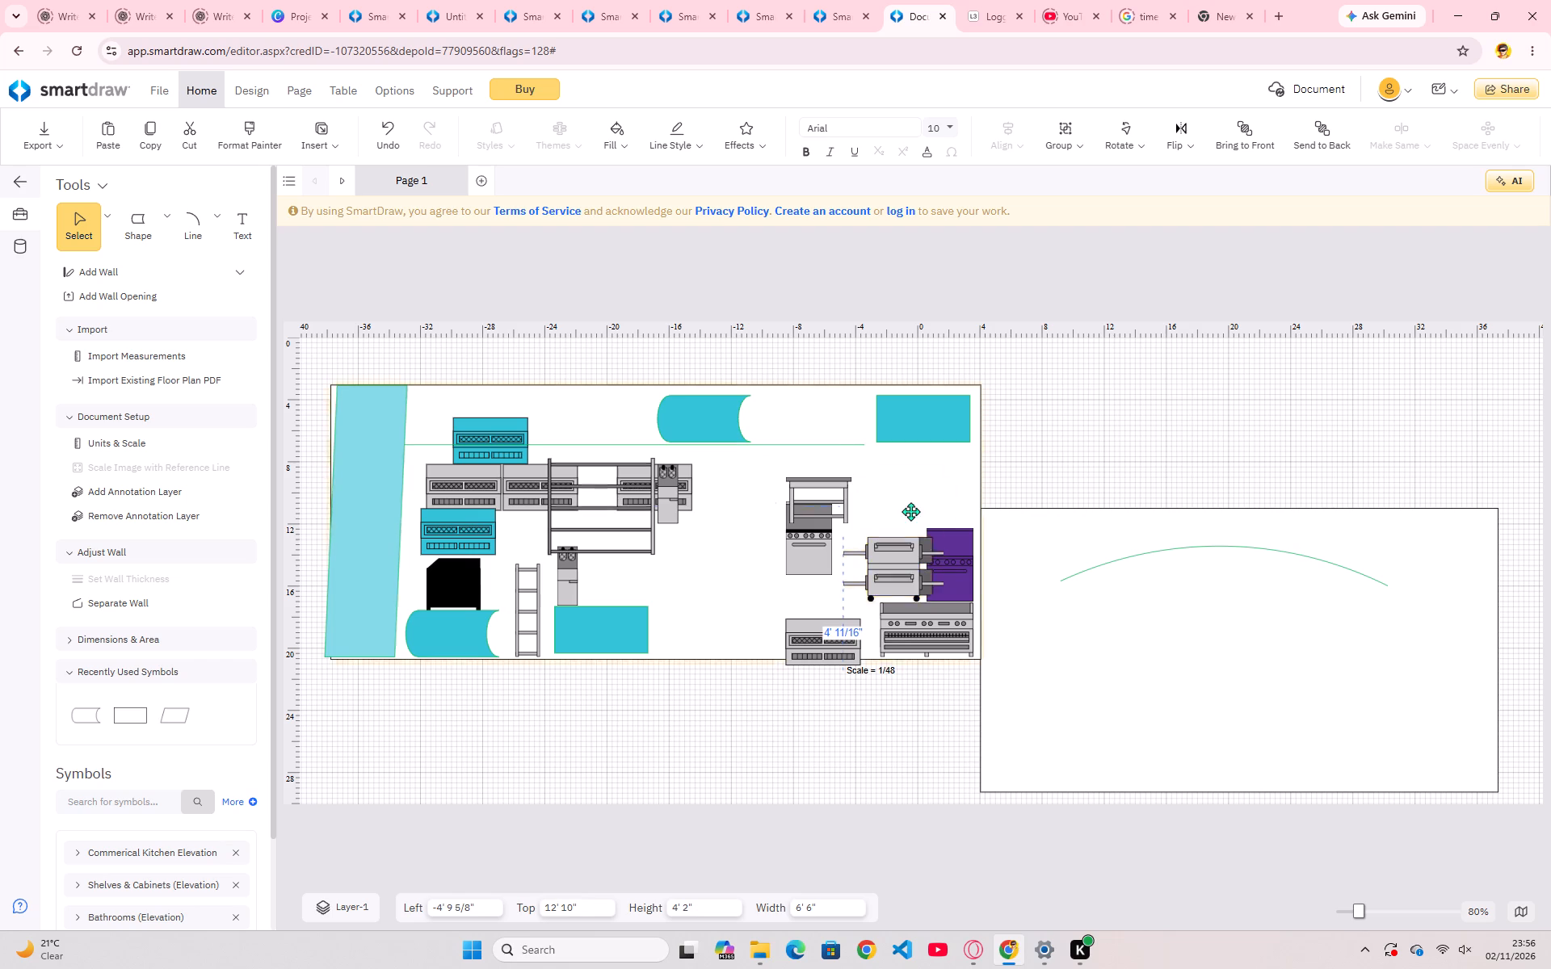
pyautogui.moveTo(910, 511); pyautogui.dragTo(910, 487)
pyautogui.moveTo(939, 552); pyautogui.dragTo(923, 505)
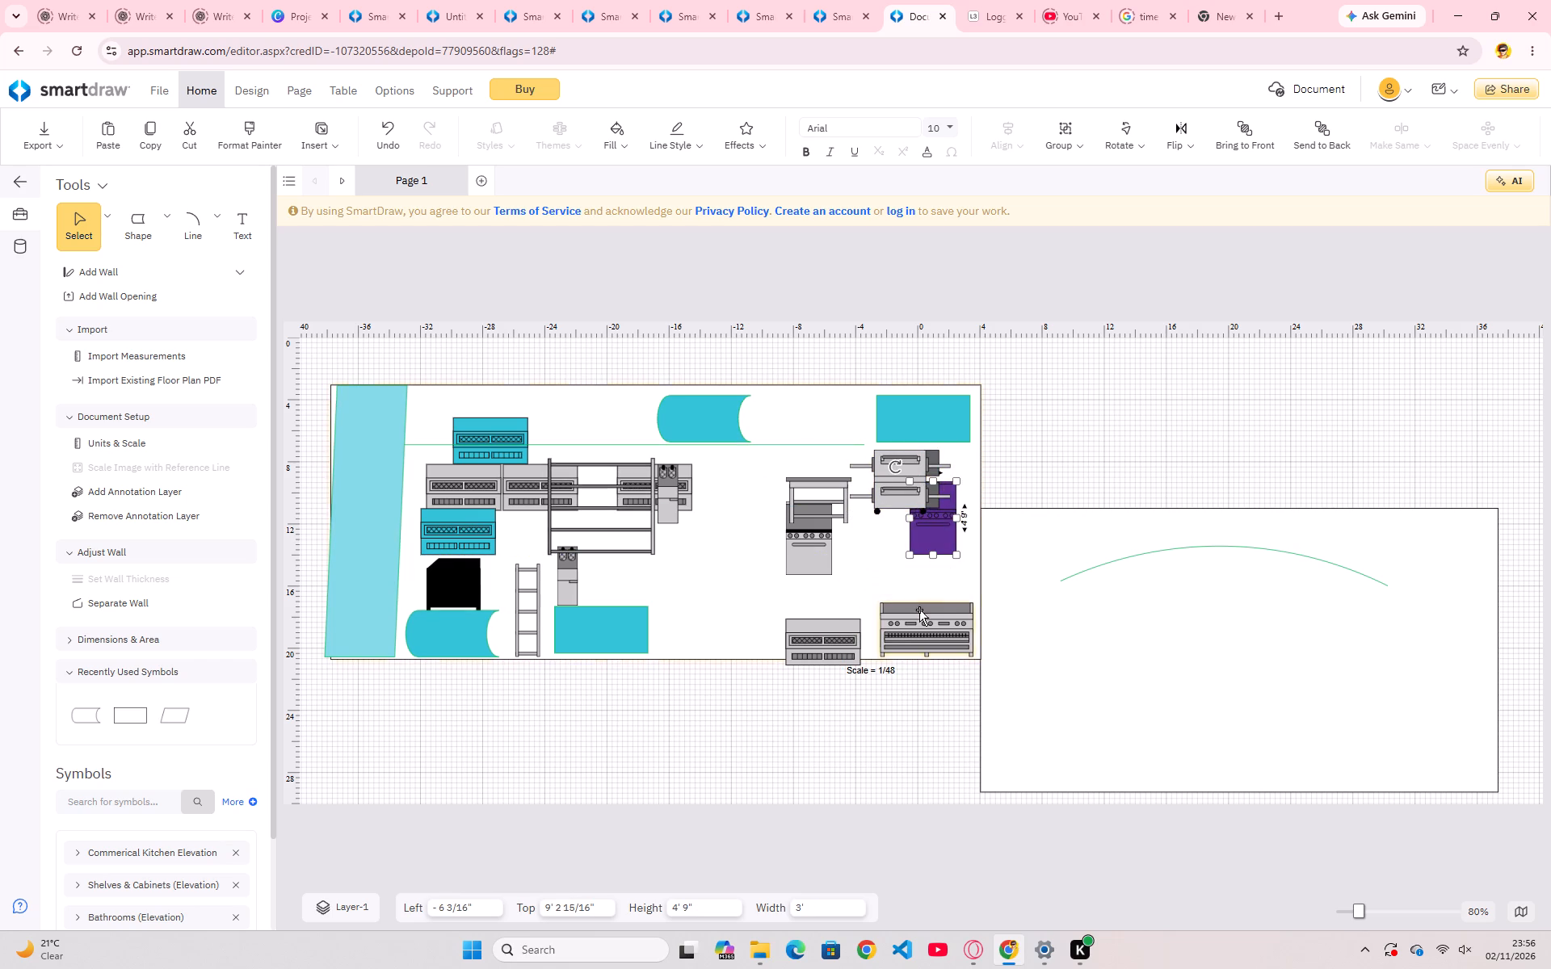
# Move the wide range to about -12' 8" left, 9' 2" top, and the bottom grey unit beside the purple unit, about -4' 4" left, 11' top.
pyautogui.moveTo(915, 621); pyautogui.dragTo(756, 497)
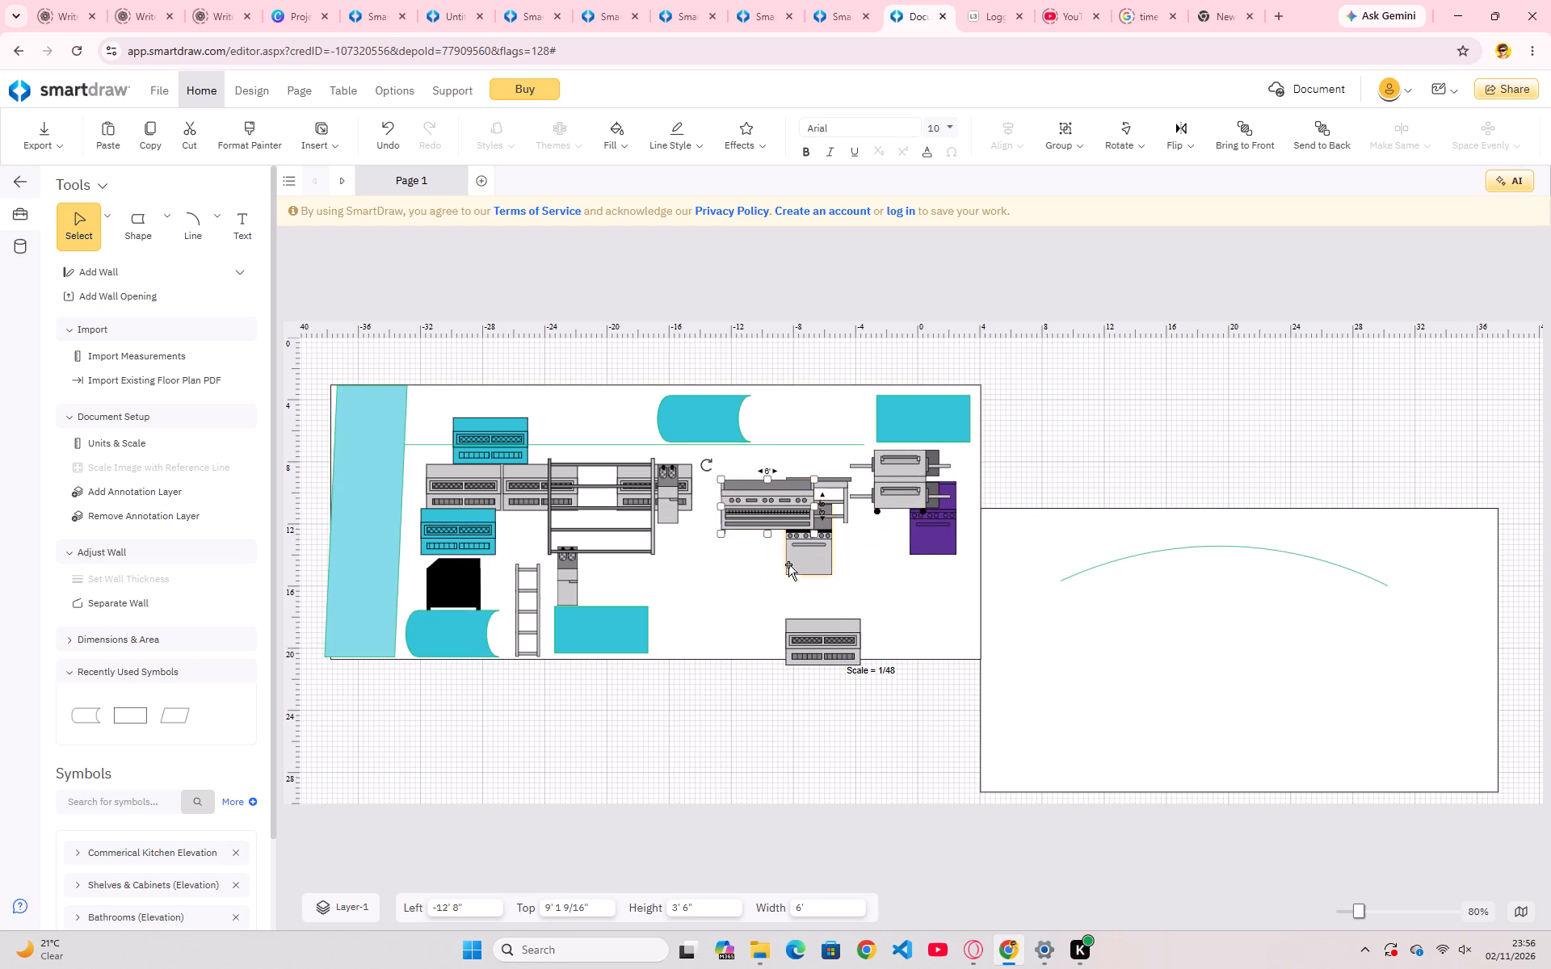
pyautogui.moveTo(819, 624); pyautogui.dragTo(884, 514)
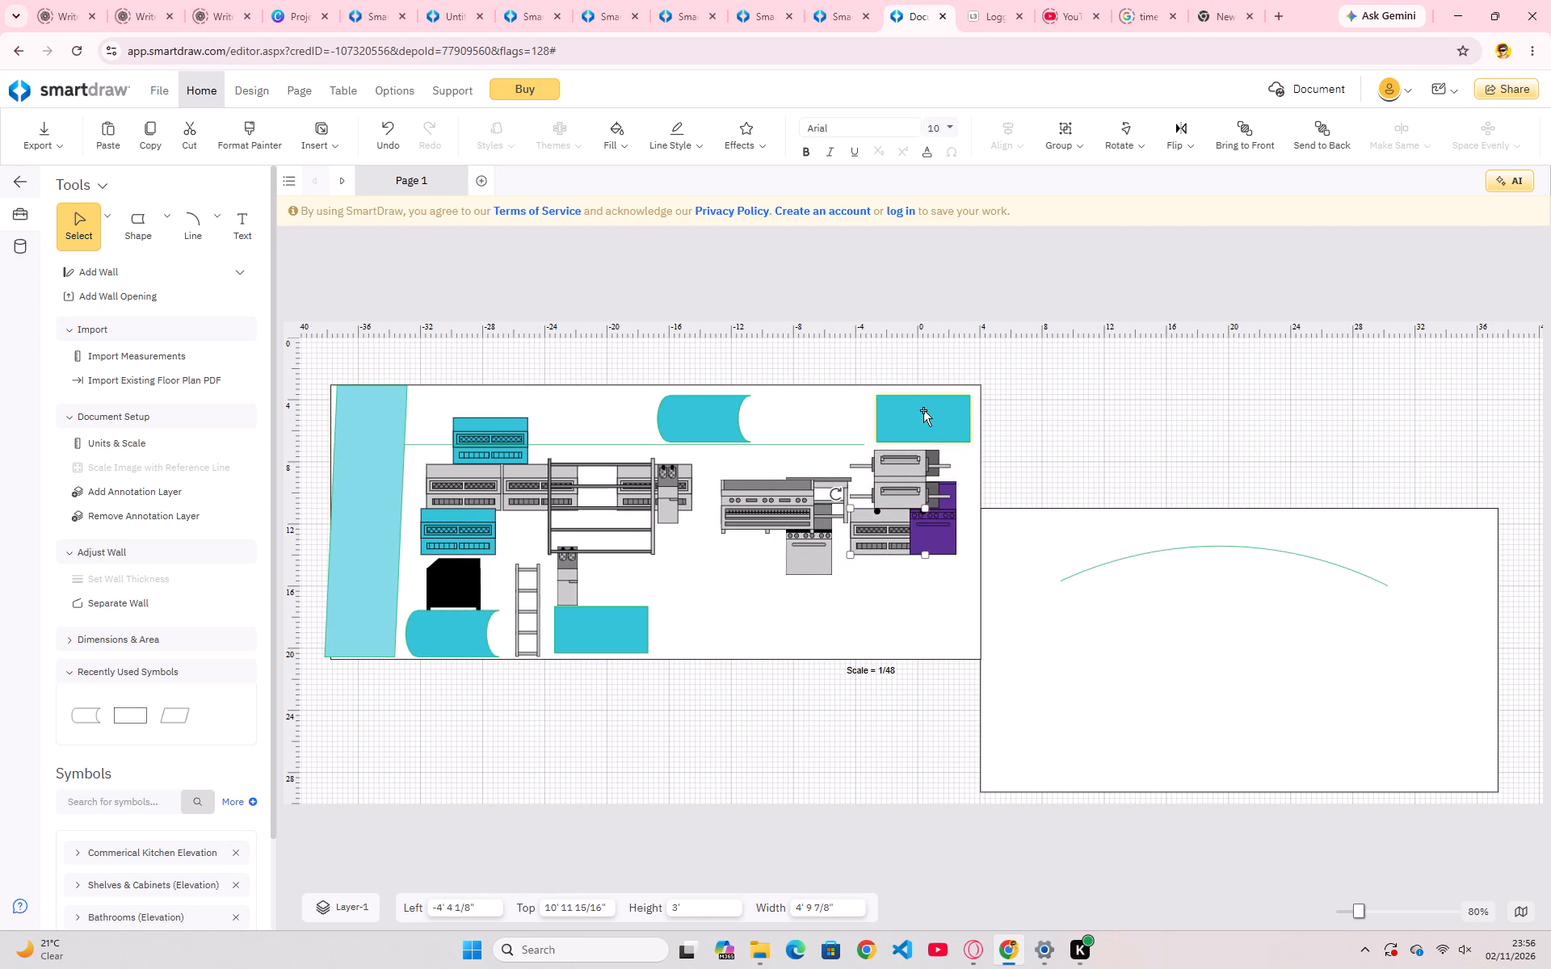
# Move the remaining blue rectangle and curved shape to the bottom edge at 17' 7" top, with the curved shape about -3' left.
pyautogui.moveTo(923, 410); pyautogui.dragTo(818, 626)
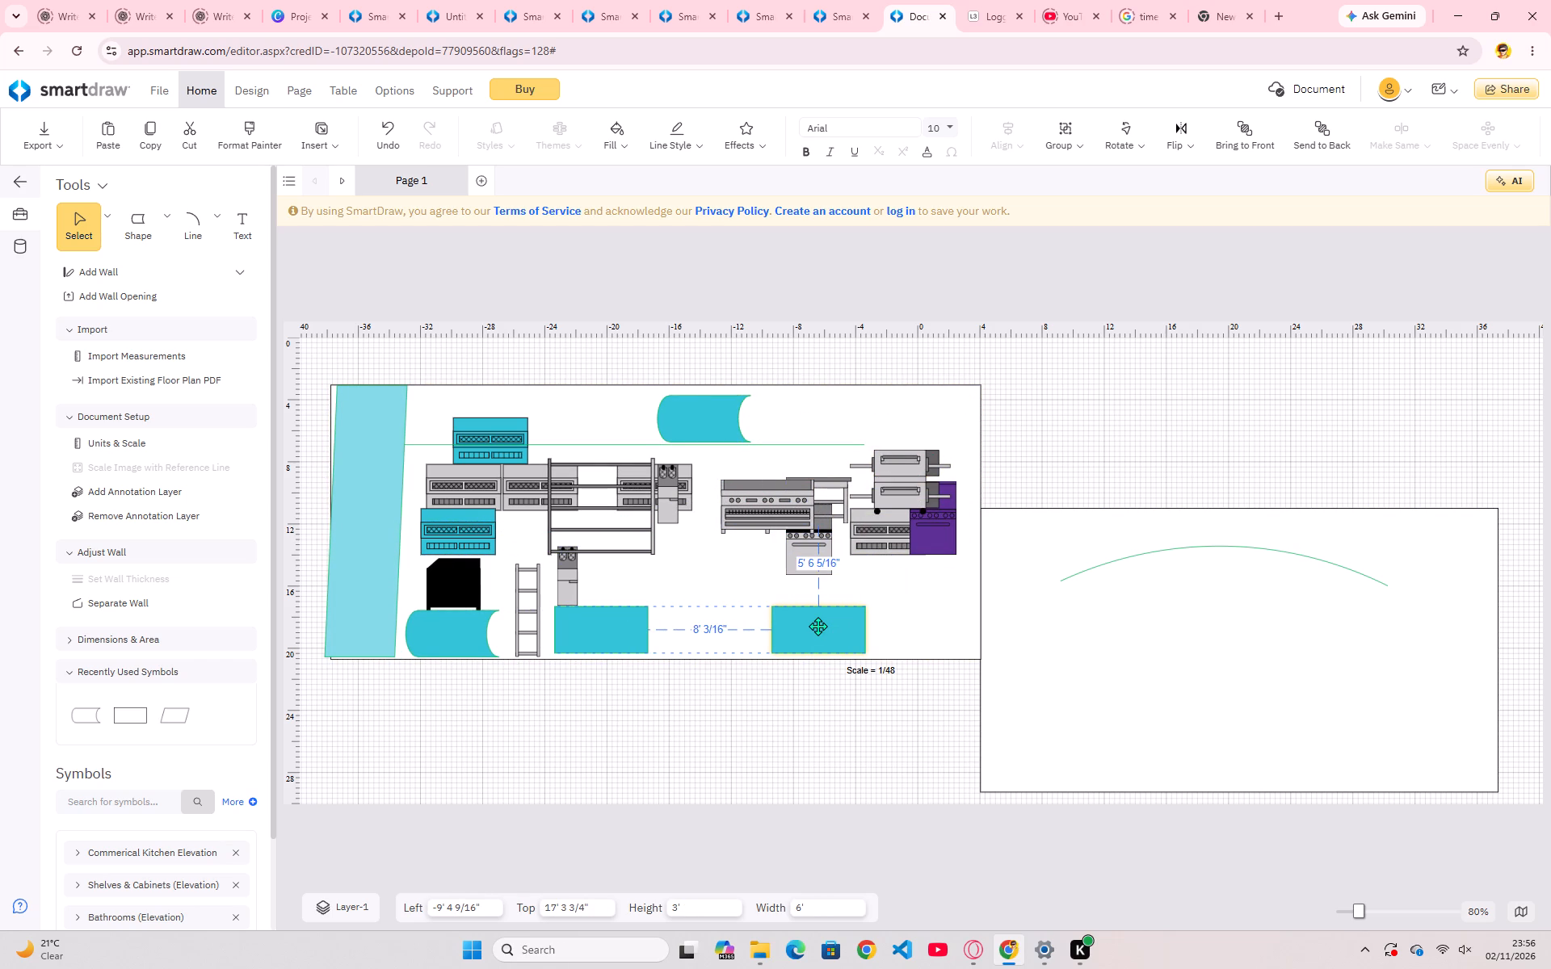
pyautogui.moveTo(818, 626); pyautogui.dragTo(799, 626)
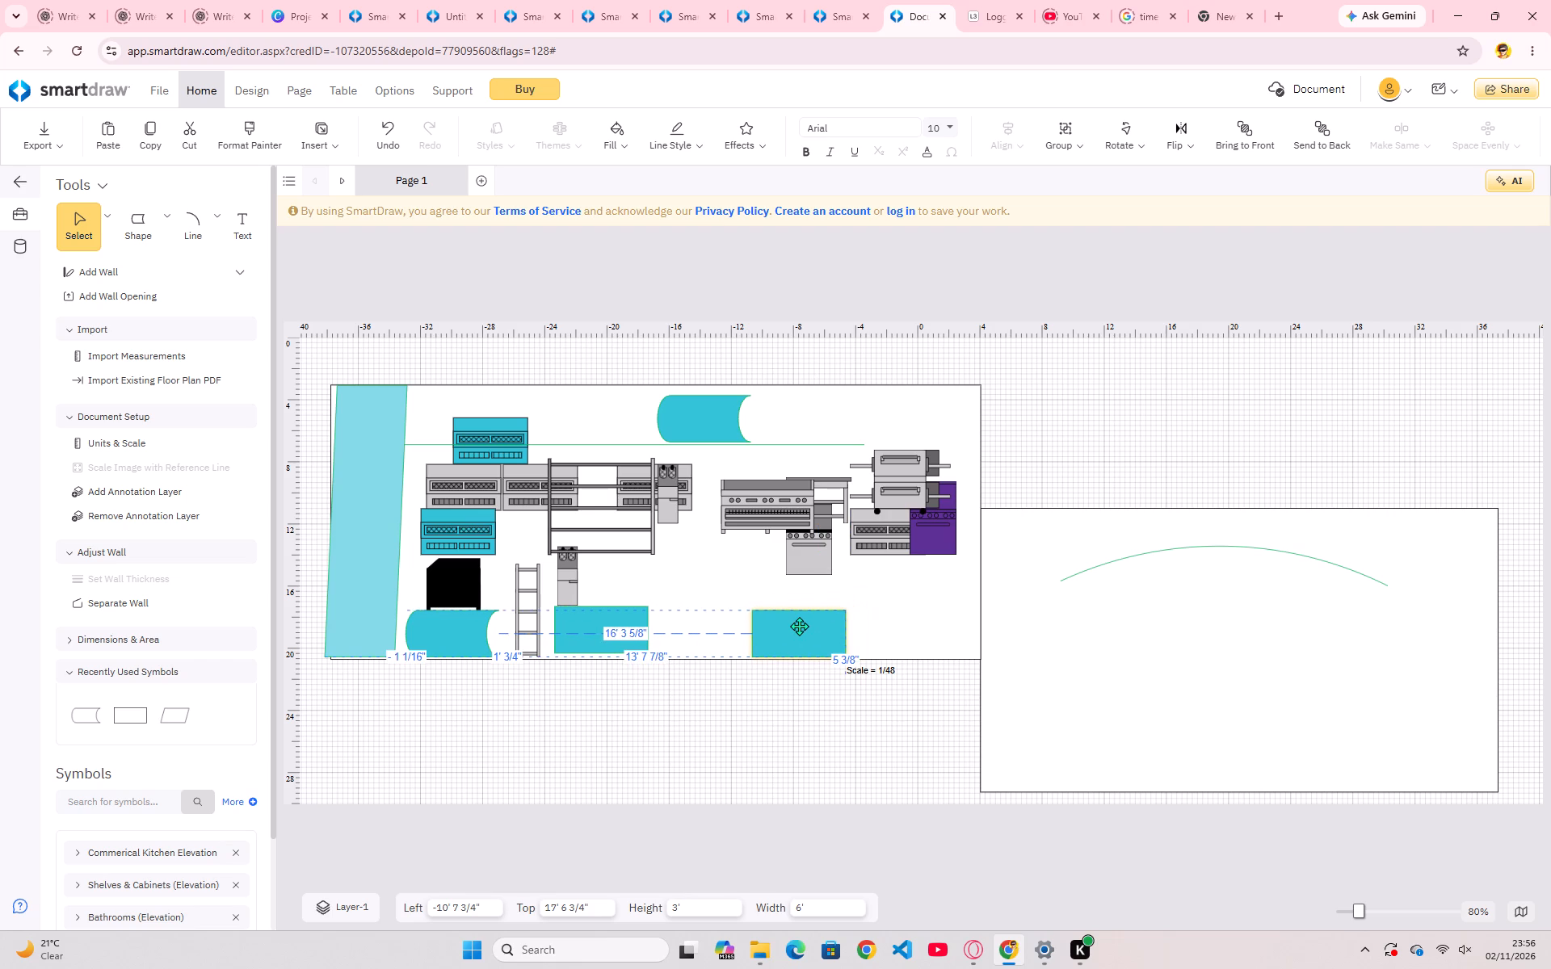
pyautogui.moveTo(799, 626); pyautogui.dragTo(793, 626)
pyautogui.moveTo(701, 409); pyautogui.dragTo(911, 615)
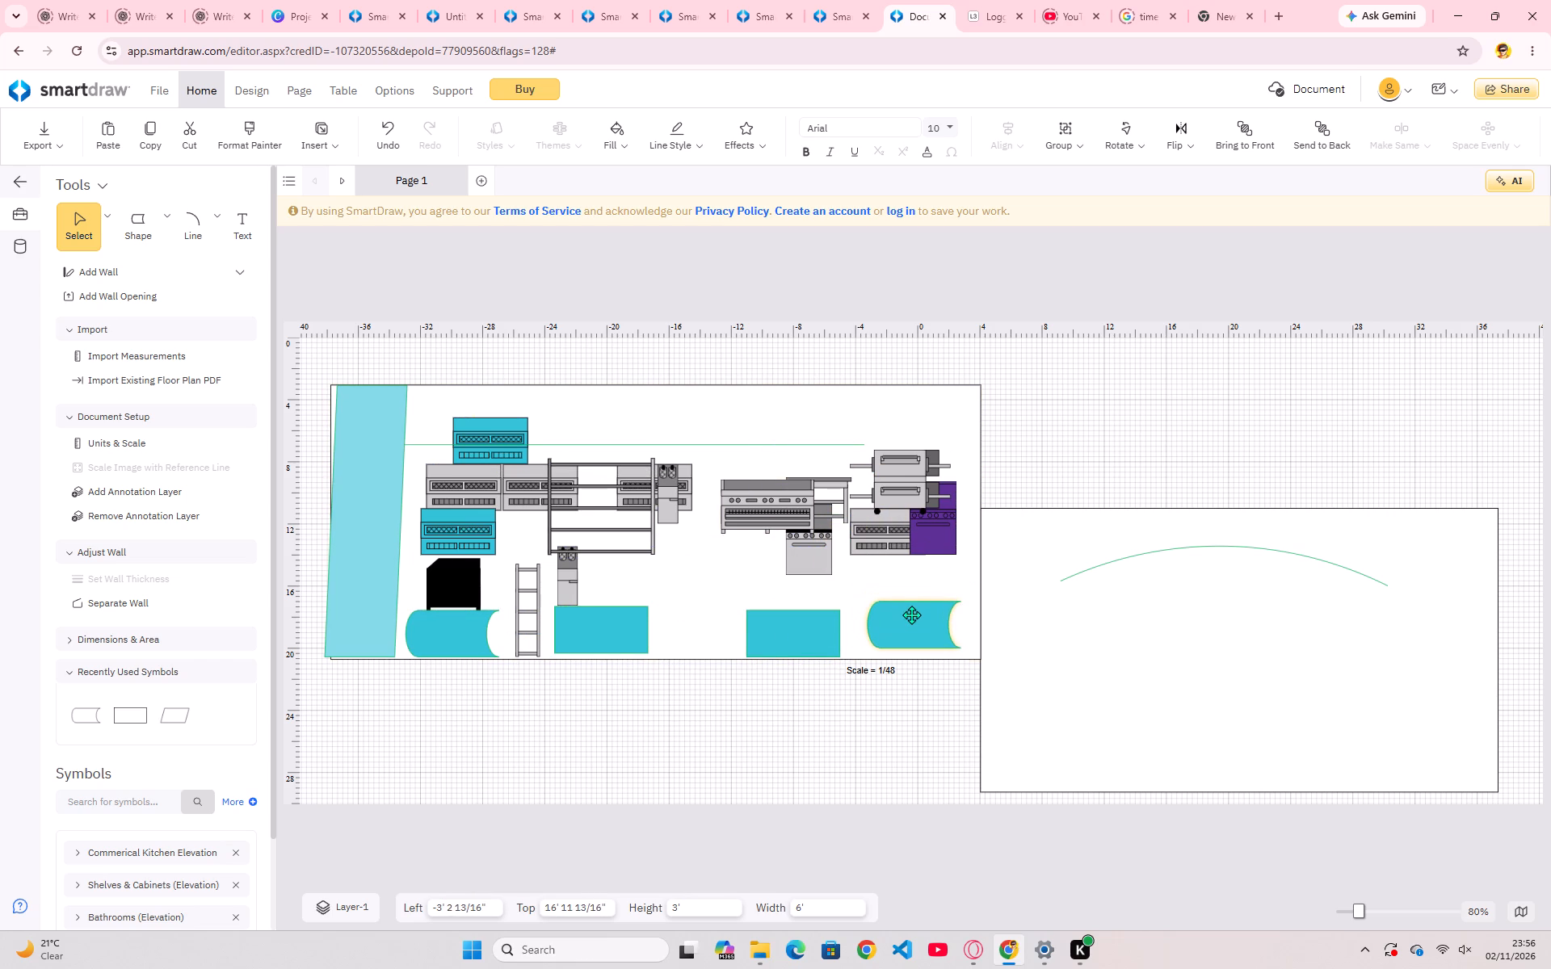
pyautogui.moveTo(911, 615); pyautogui.dragTo(914, 621)
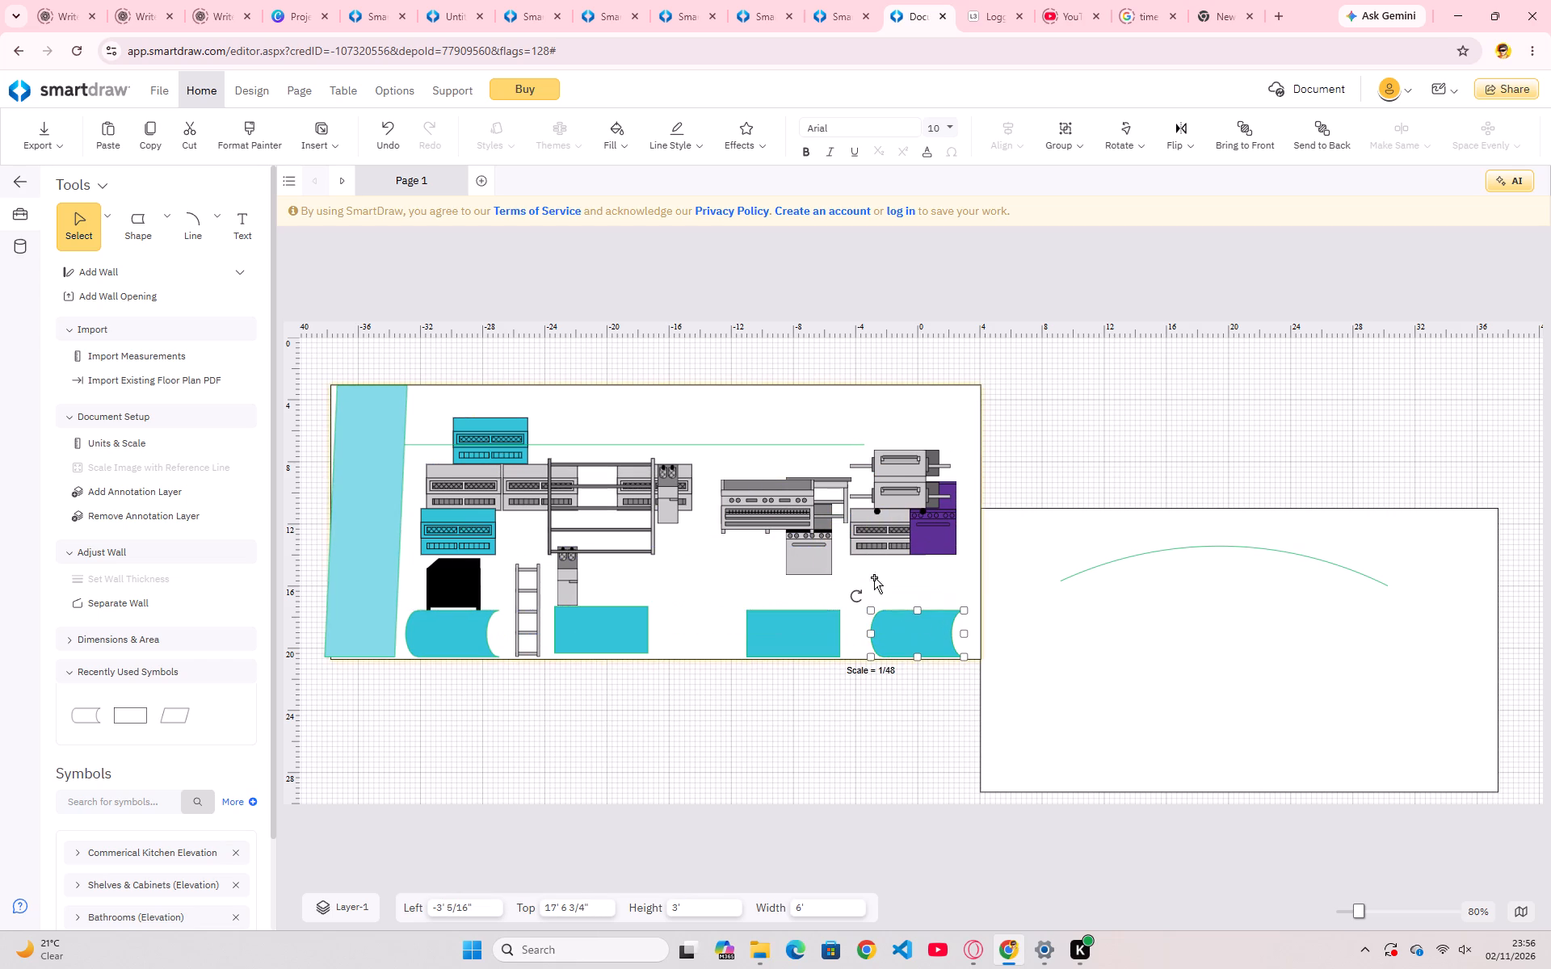
# Move the long horizontal line down to just above the bottom blue shapes, at about -28' 8" left and 17' 3" top.
pyautogui.click(703, 446)
pyautogui.moveTo(703, 446); pyautogui.dragTo(781, 599)
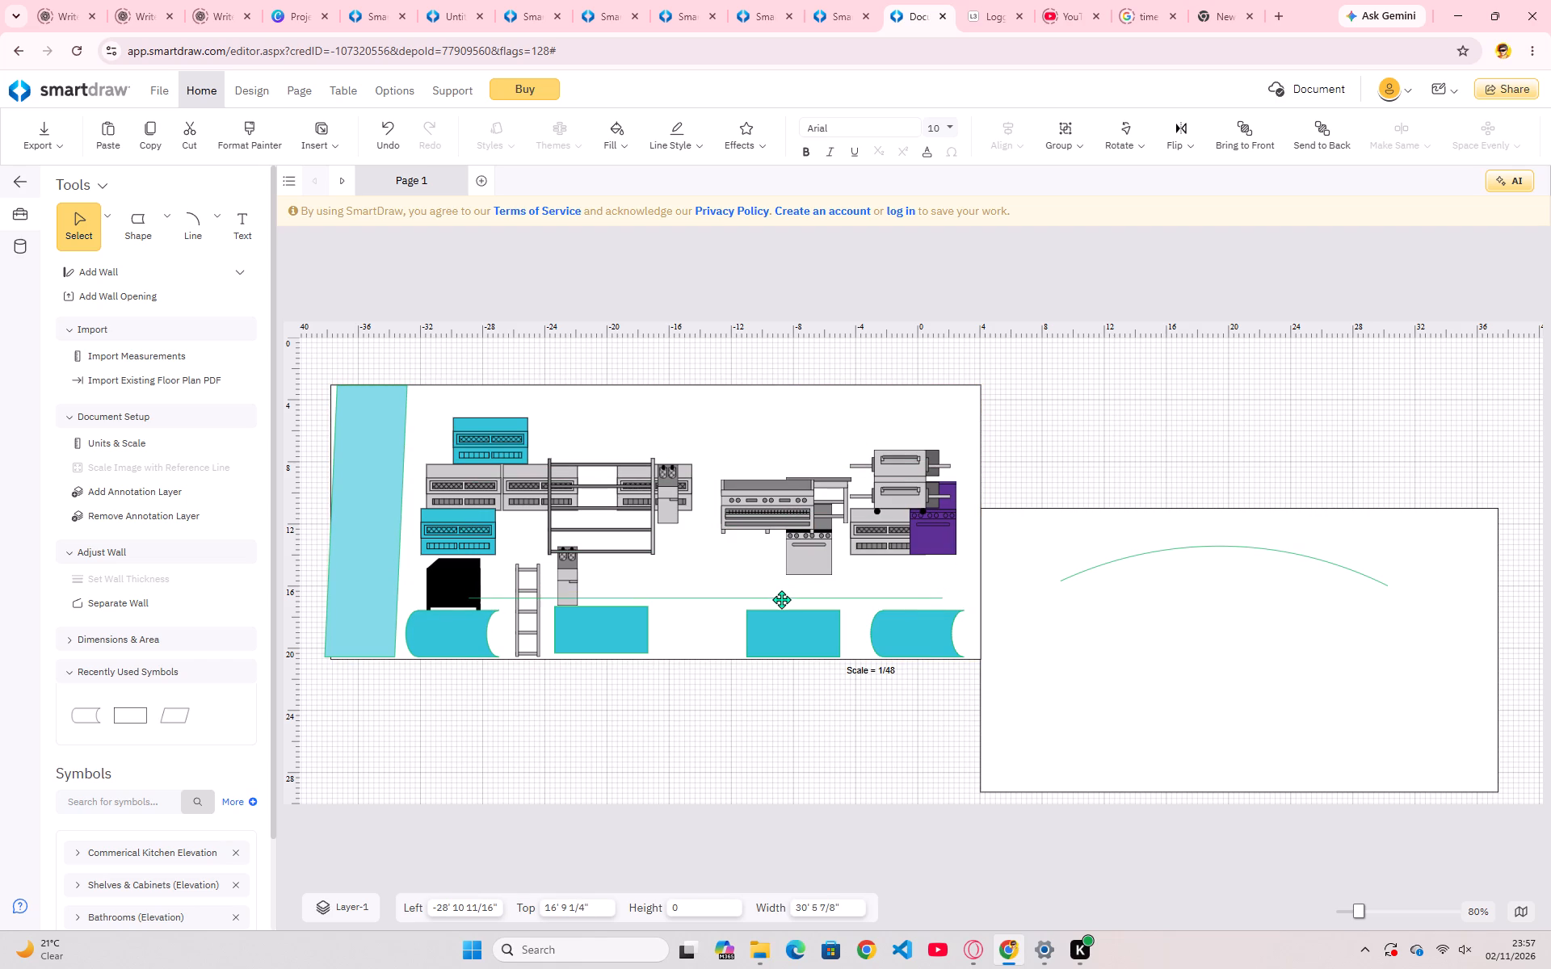
pyautogui.moveTo(781, 599); pyautogui.dragTo(784, 606)
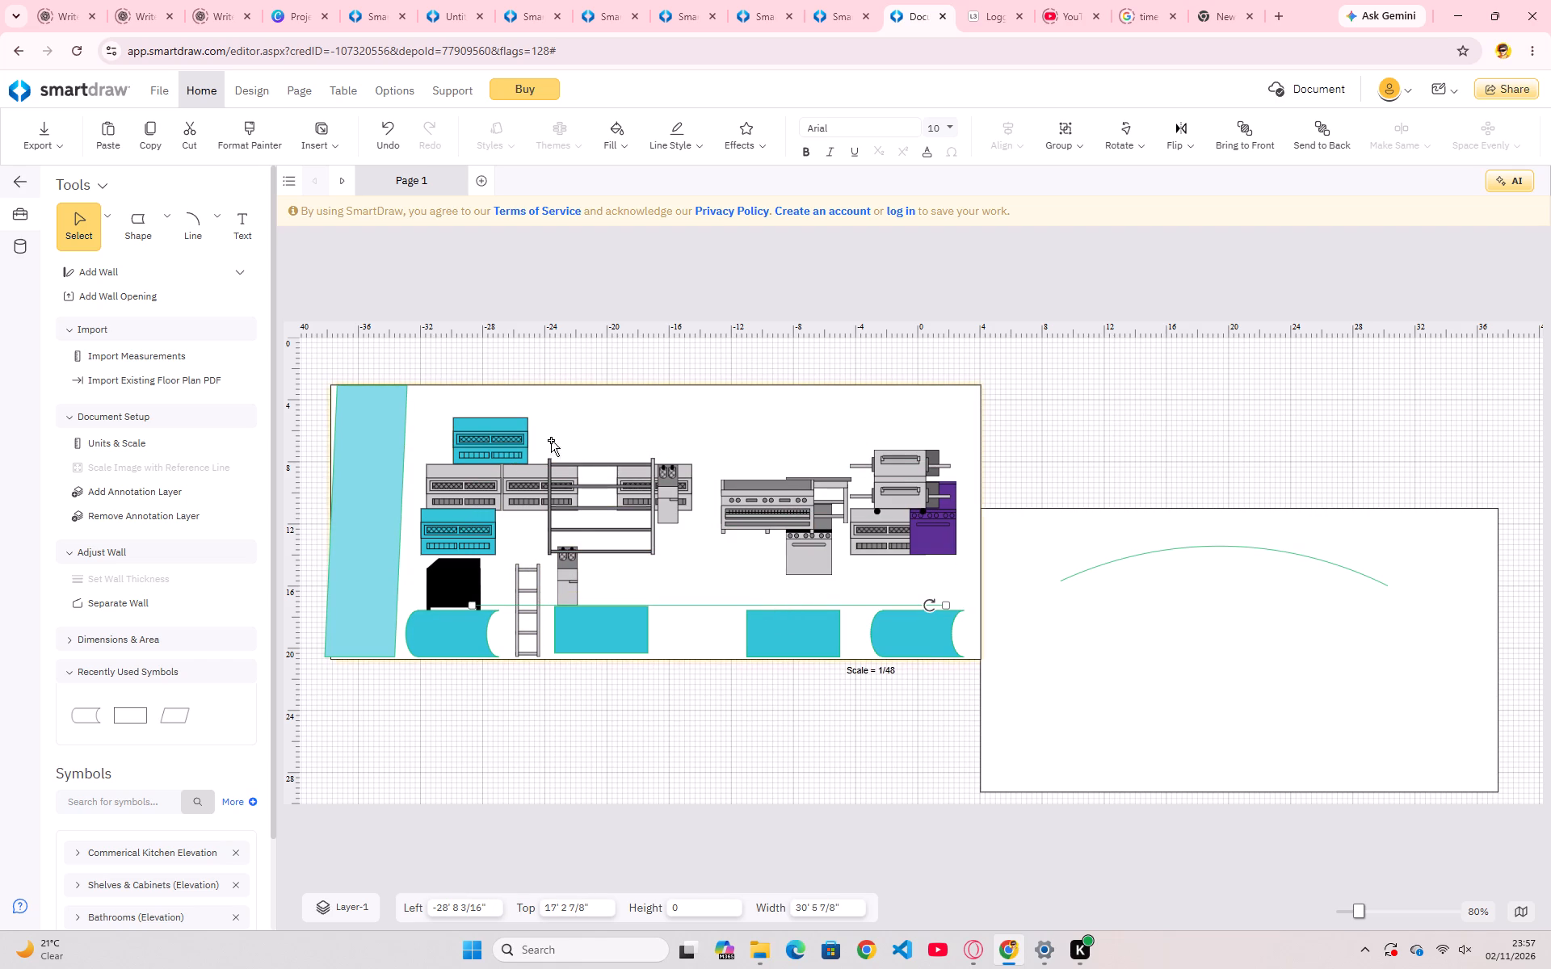
# Stand the ladder on the horizontal line beside the black unit, and the shelving on the line just past the middle of the rectangle.
pyautogui.moveTo(526, 584); pyautogui.dragTo(526, 526)
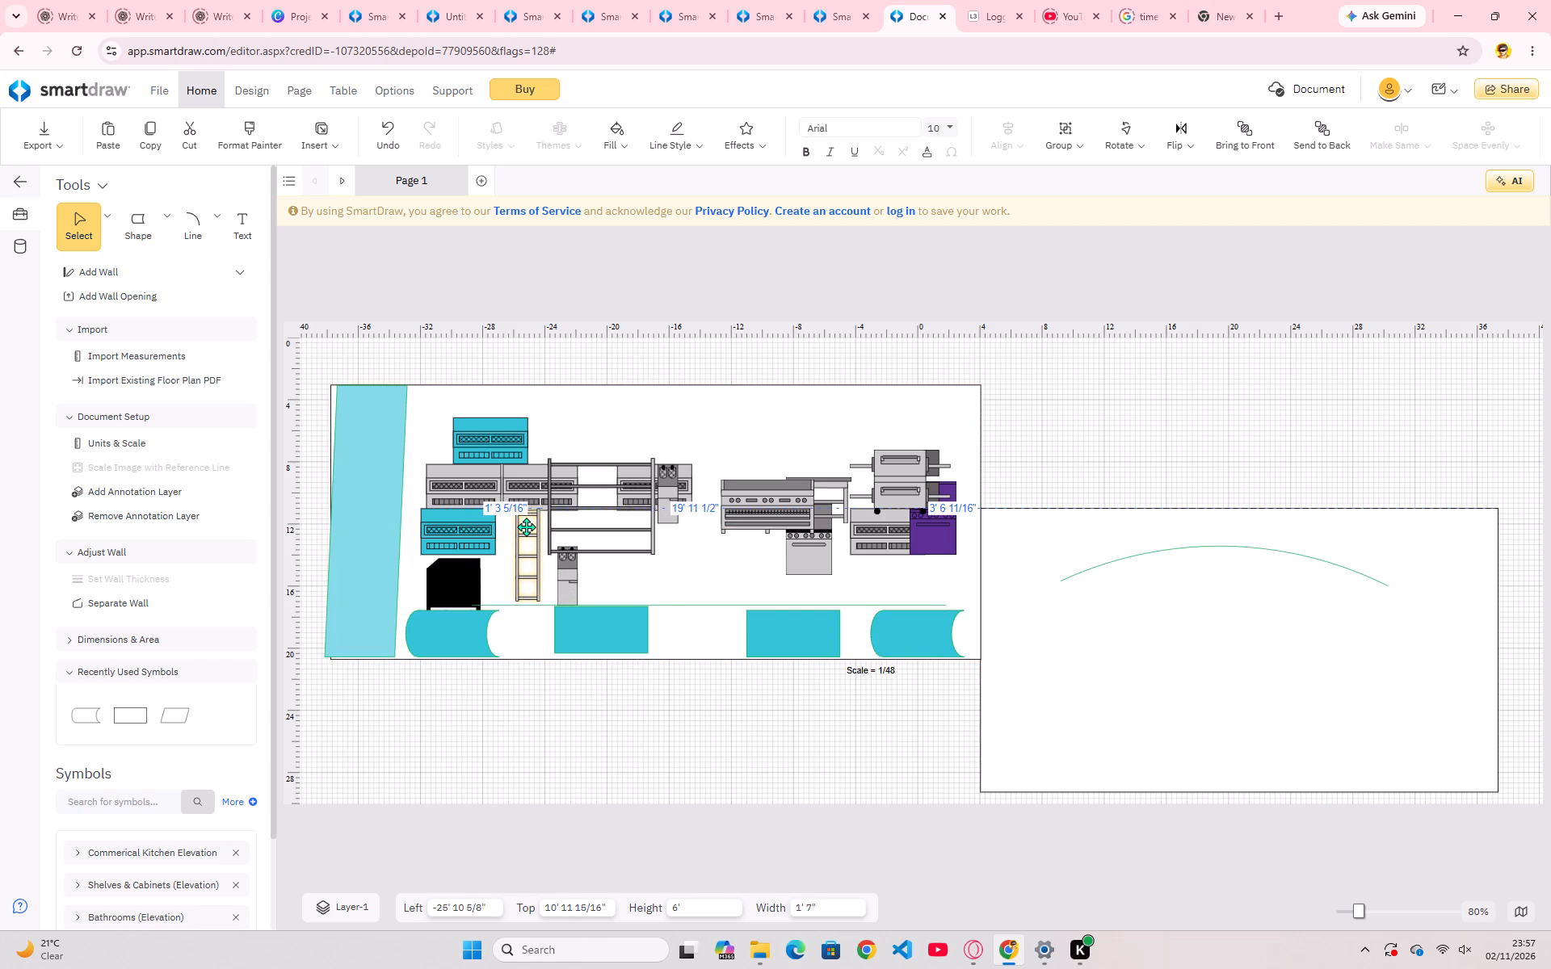
pyautogui.moveTo(526, 526); pyautogui.dragTo(518, 531)
pyautogui.moveTo(591, 510); pyautogui.dragTo(655, 537)
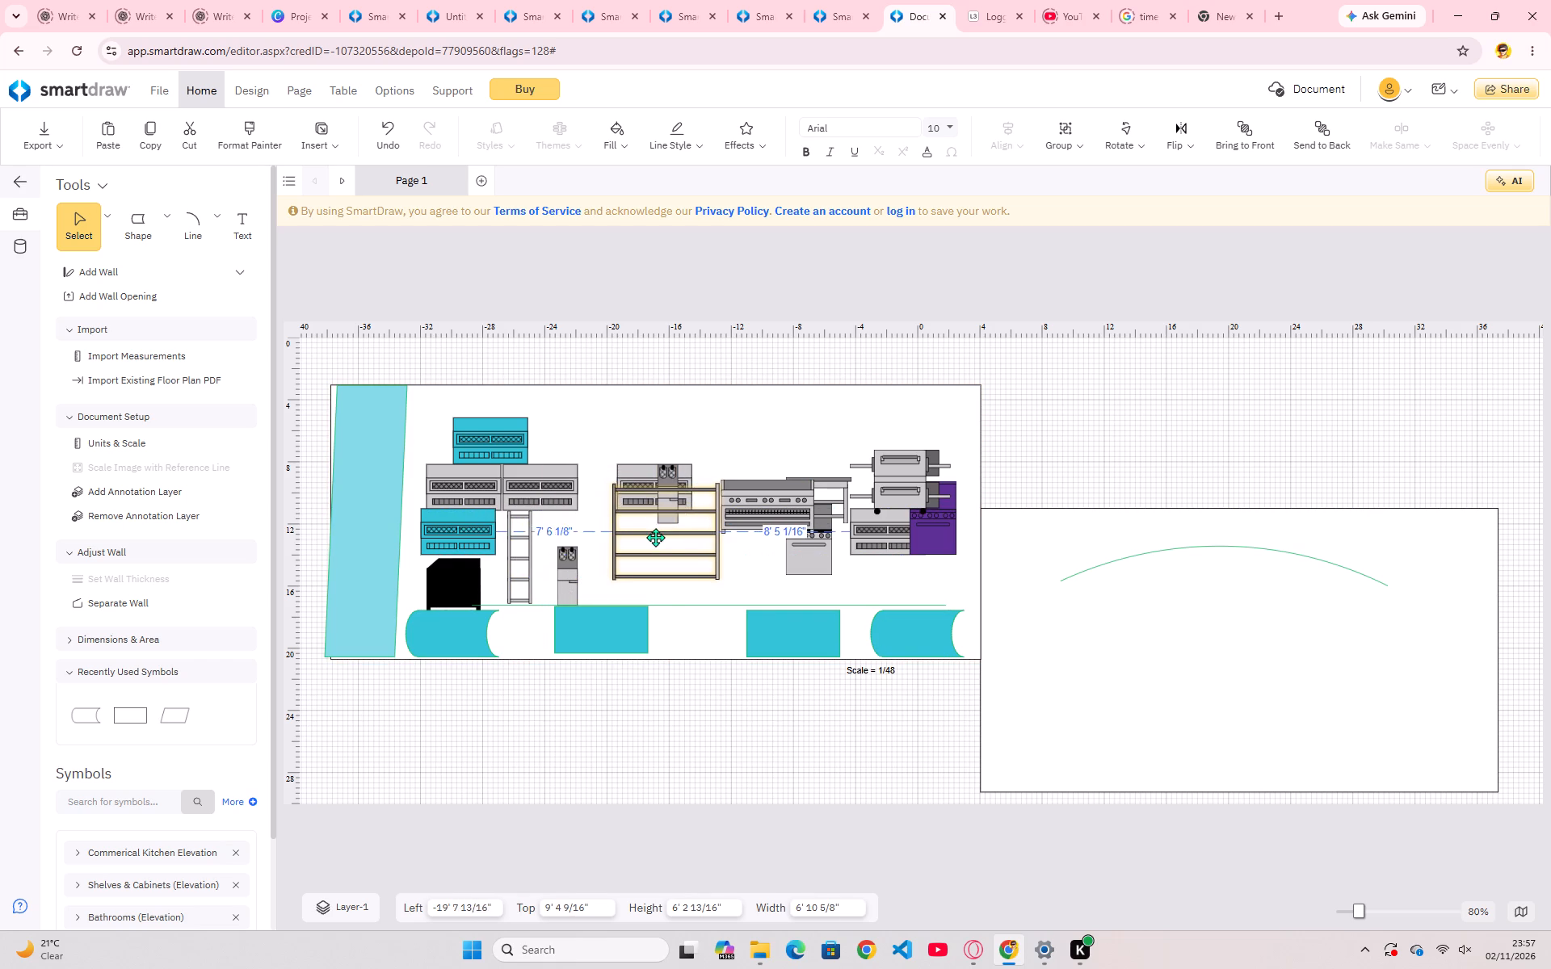
pyautogui.moveTo(655, 537); pyautogui.dragTo(689, 556)
# Line up the upper blue unit and two grey units along the rectangle's top edge, and place another grey unit beneath the blue one.
pyautogui.moveTo(512, 454); pyautogui.dragTo(507, 437)
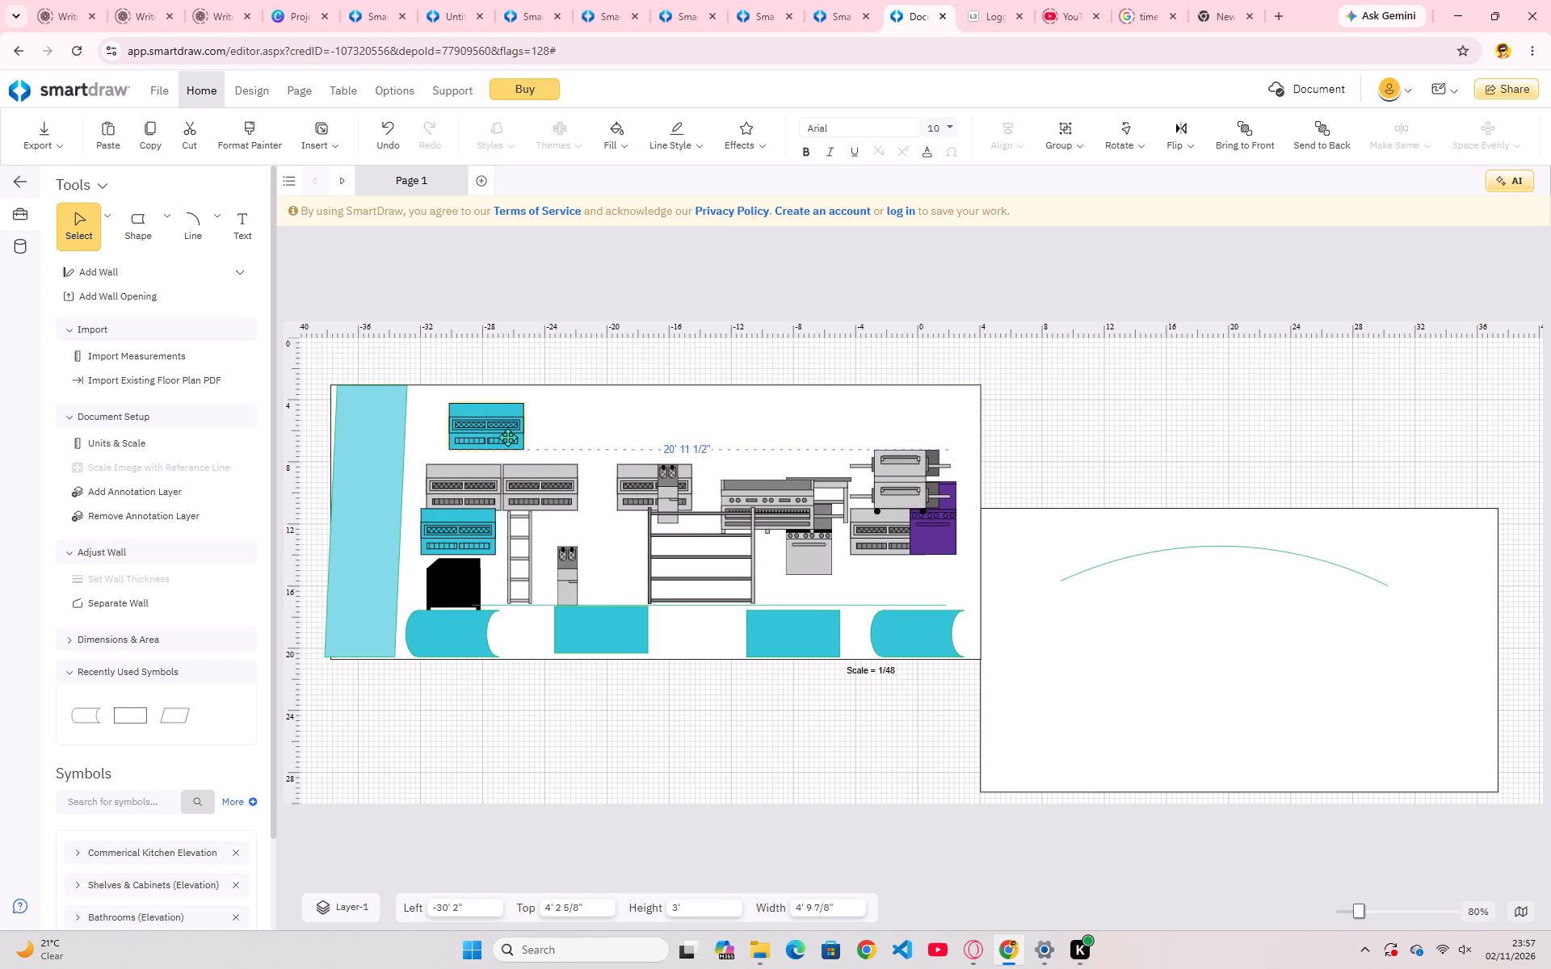
pyautogui.moveTo(507, 437); pyautogui.dragTo(479, 427)
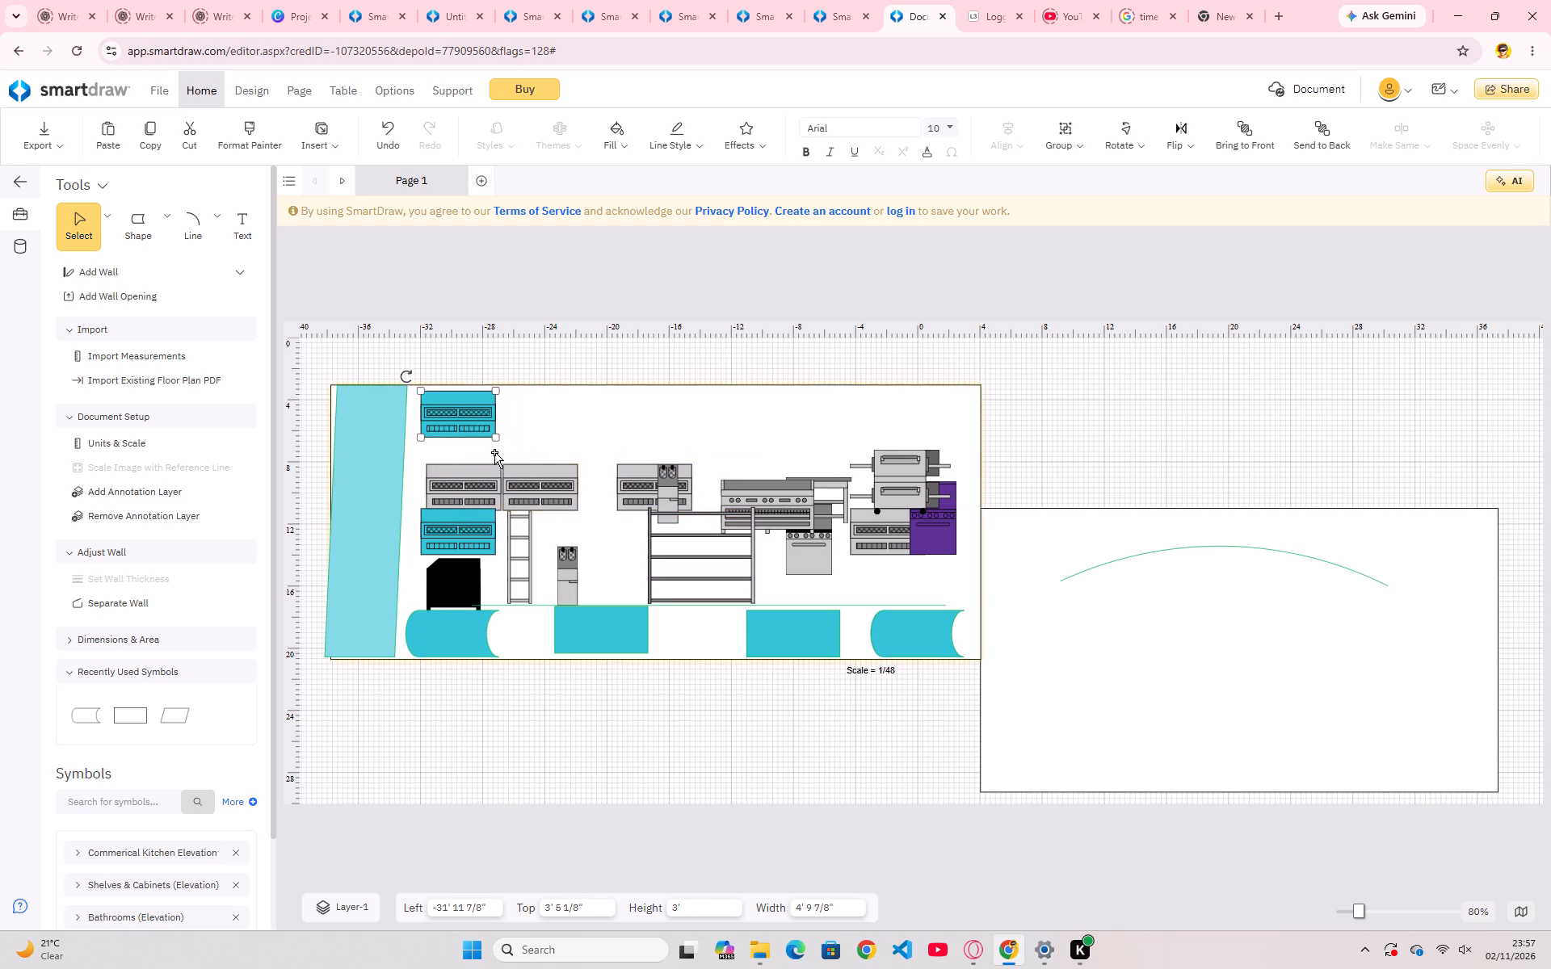
pyautogui.moveTo(526, 478); pyautogui.dragTo(529, 409)
pyautogui.moveTo(464, 473); pyautogui.dragTo(452, 463)
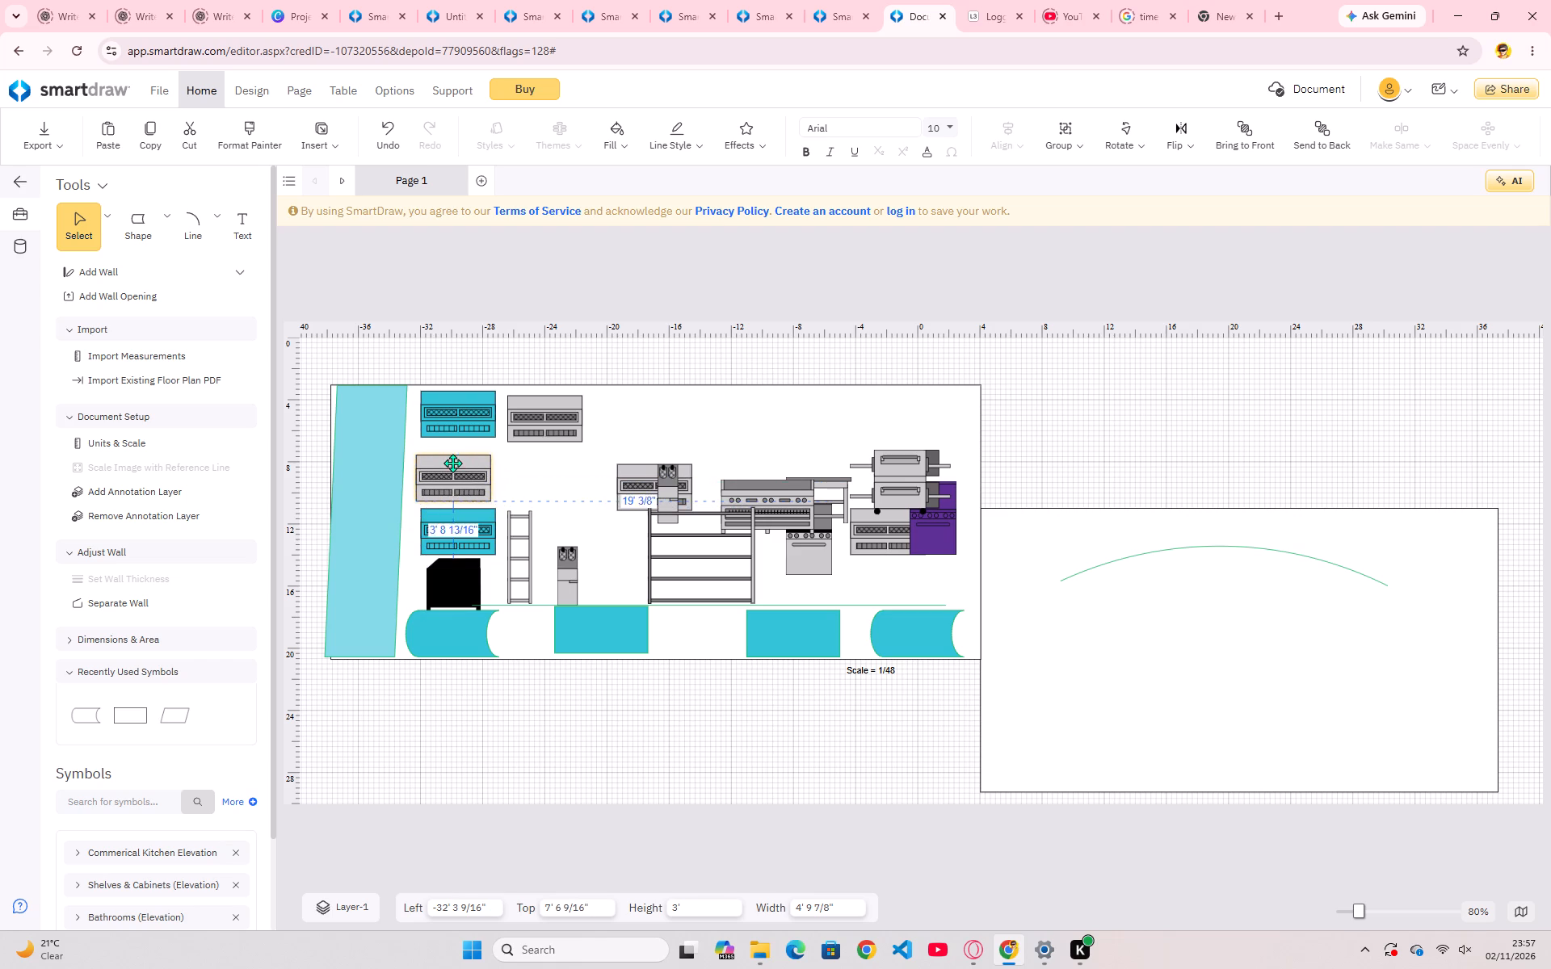
pyautogui.moveTo(452, 463); pyautogui.dragTo(452, 456)
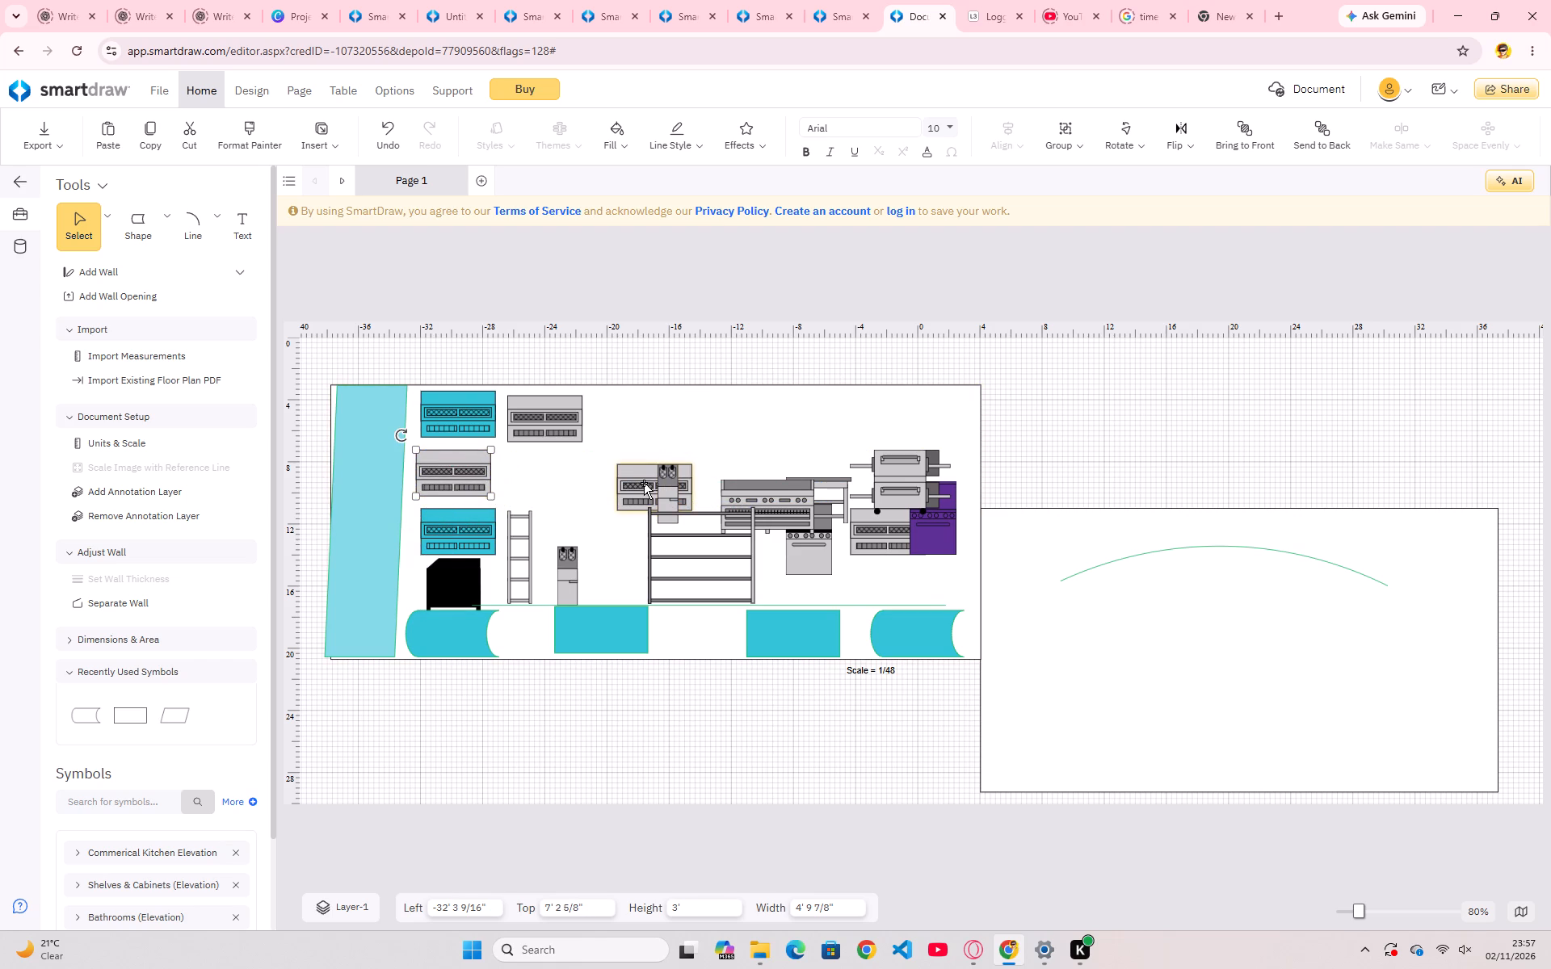
pyautogui.moveTo(644, 483); pyautogui.dragTo(625, 415)
# Move the upper narrow two-burner unit down onto the horizontal line, between the other narrow unit and the shelving.
pyautogui.moveTo(669, 484); pyautogui.dragTo(629, 468)
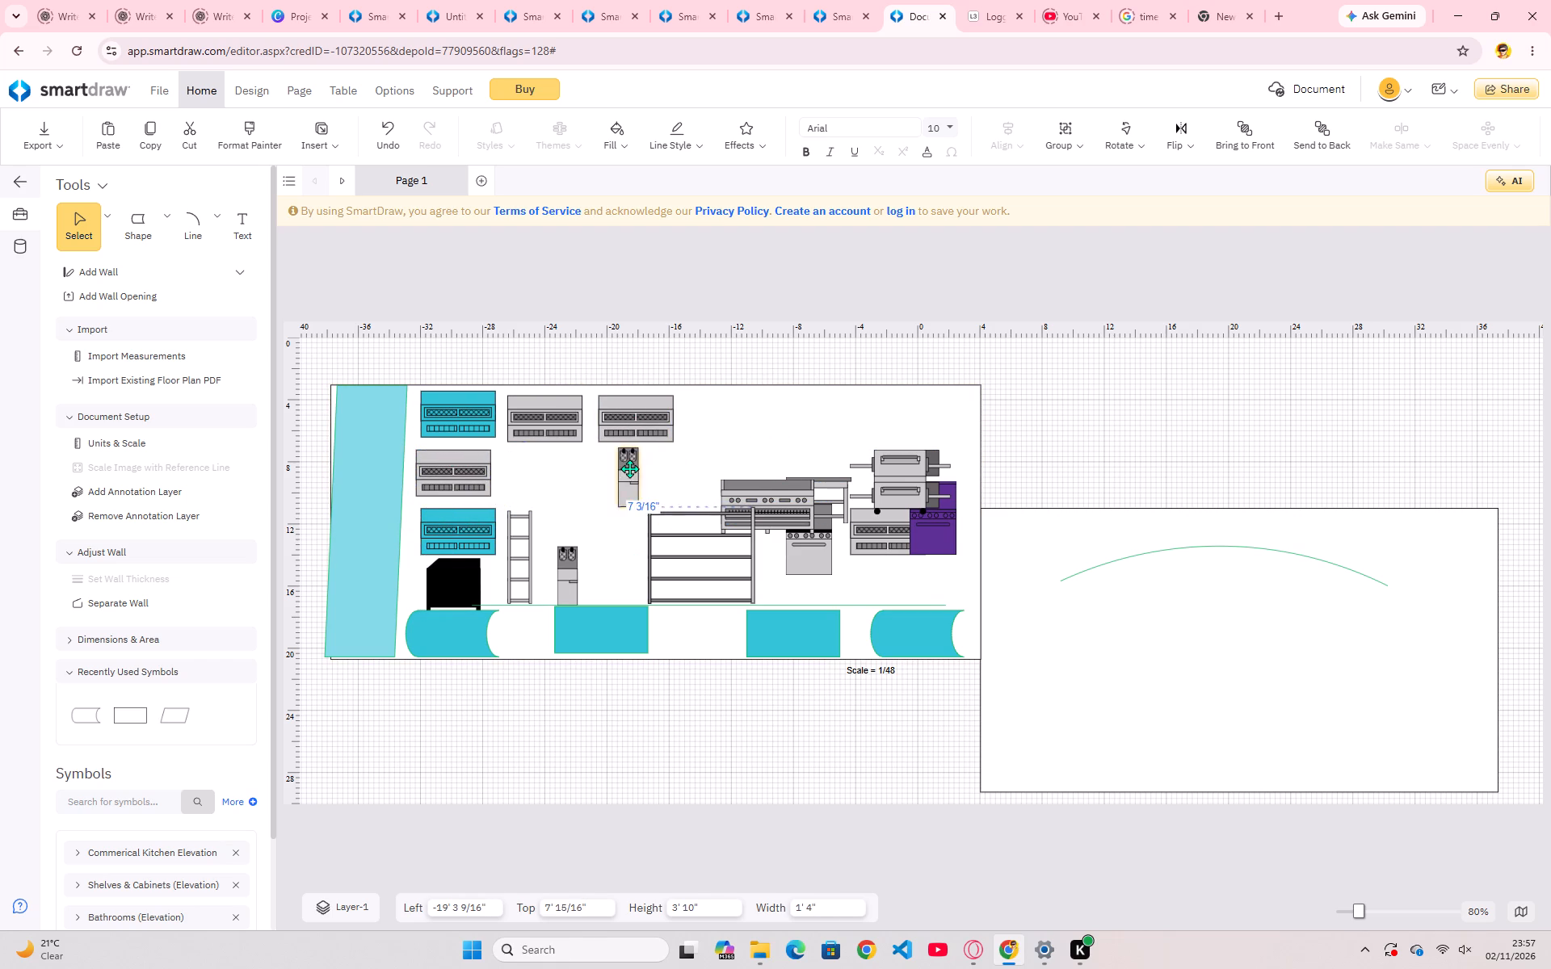
pyautogui.moveTo(629, 468); pyautogui.dragTo(624, 562)
# Move the wide range and double-deck oven into the top row at about 3' 9" top, at about -14' 6" and -7' 3" left.
pyautogui.moveTo(781, 486); pyautogui.dragTo(757, 405)
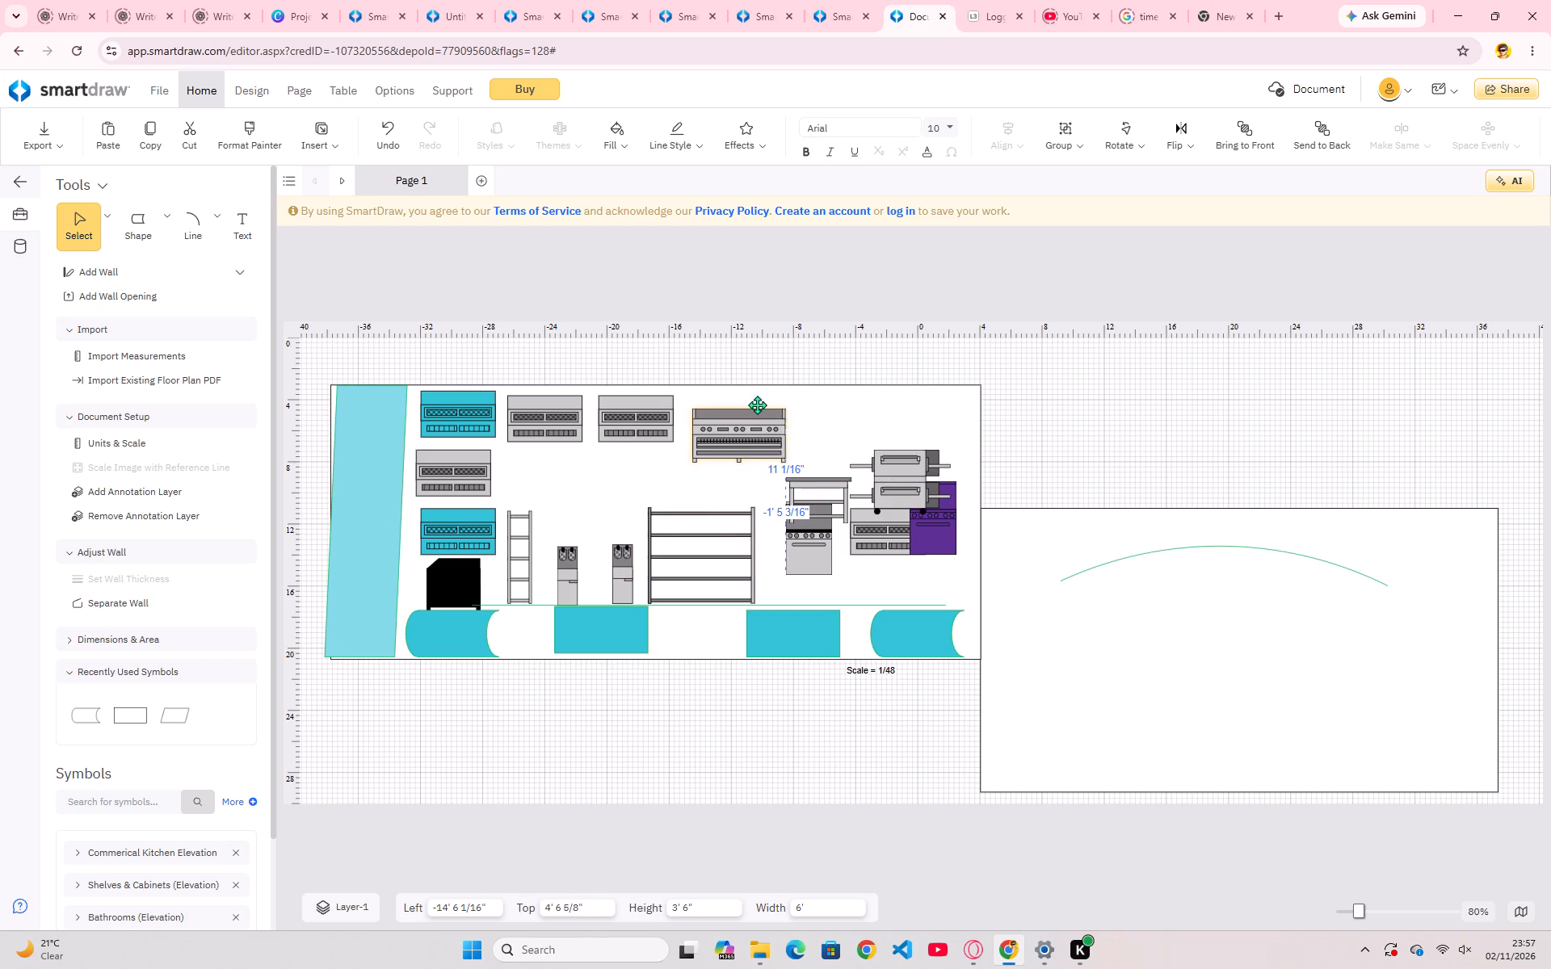
pyautogui.moveTo(757, 405); pyautogui.dragTo(750, 403)
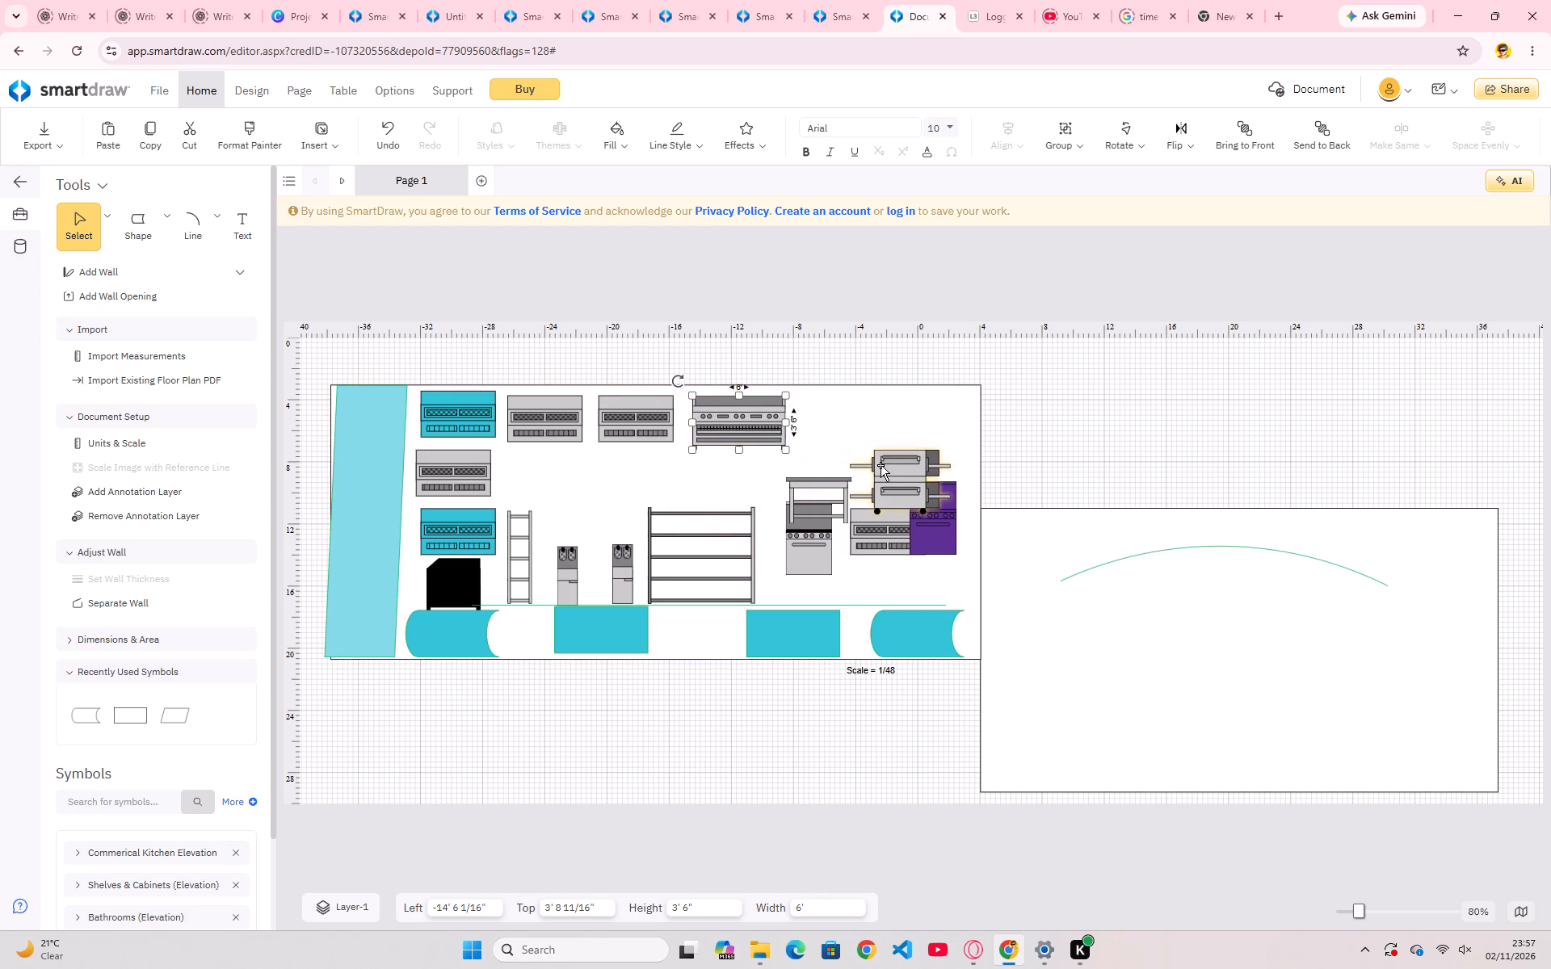
pyautogui.moveTo(889, 468); pyautogui.dragTo(849, 410)
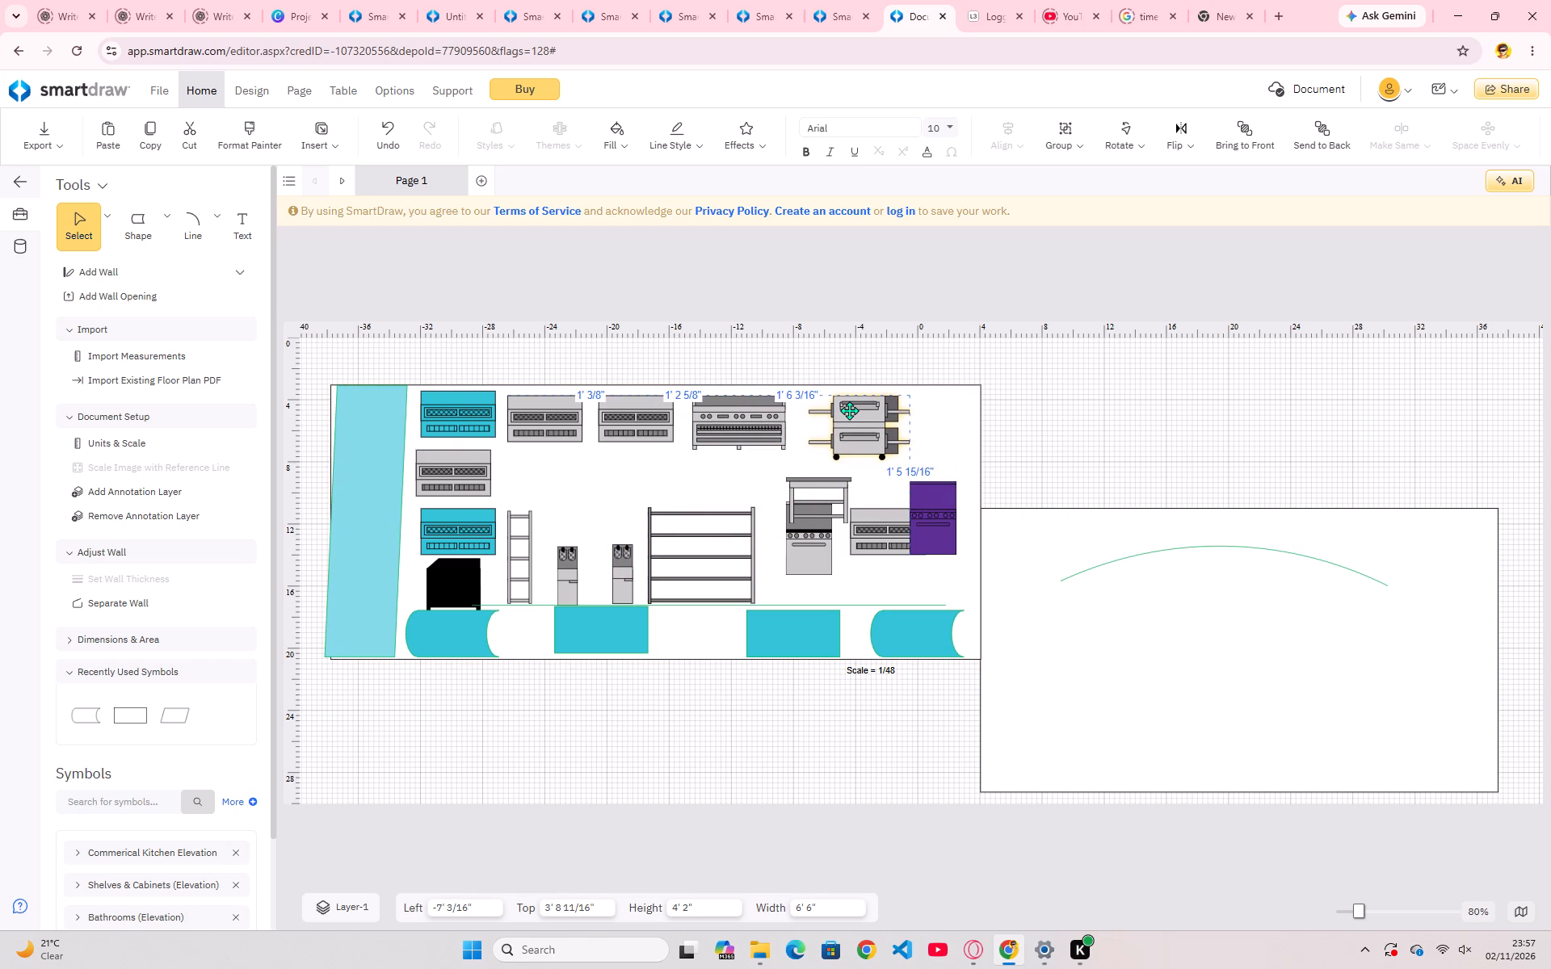
pyautogui.moveTo(849, 410); pyautogui.dragTo(843, 409)
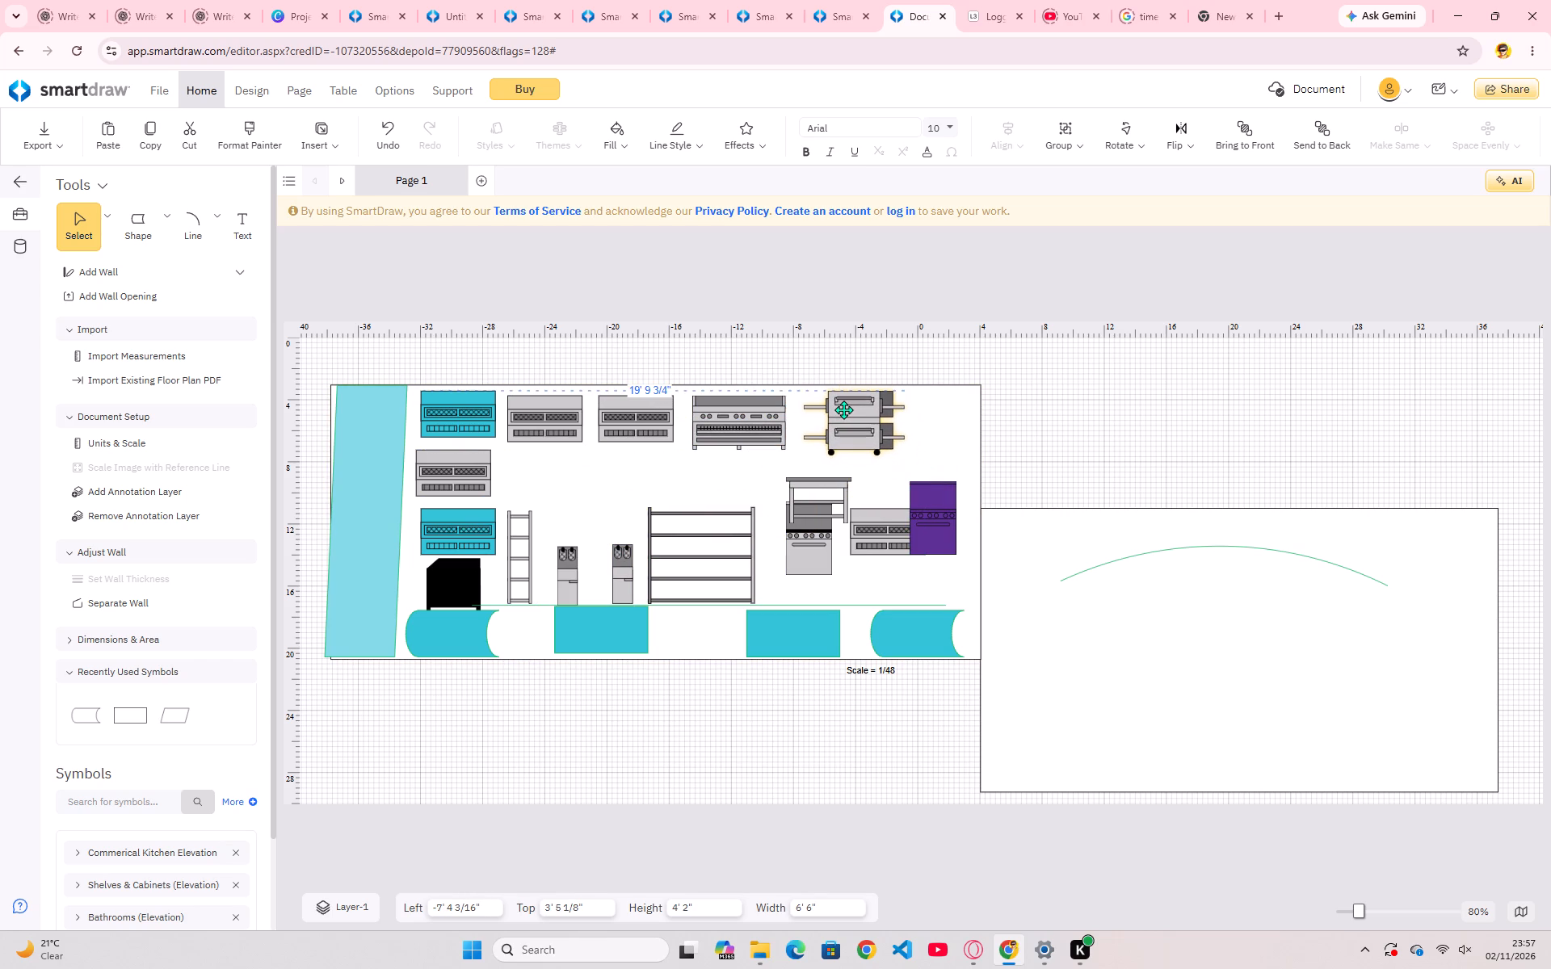
pyautogui.moveTo(843, 409); pyautogui.dragTo(845, 413)
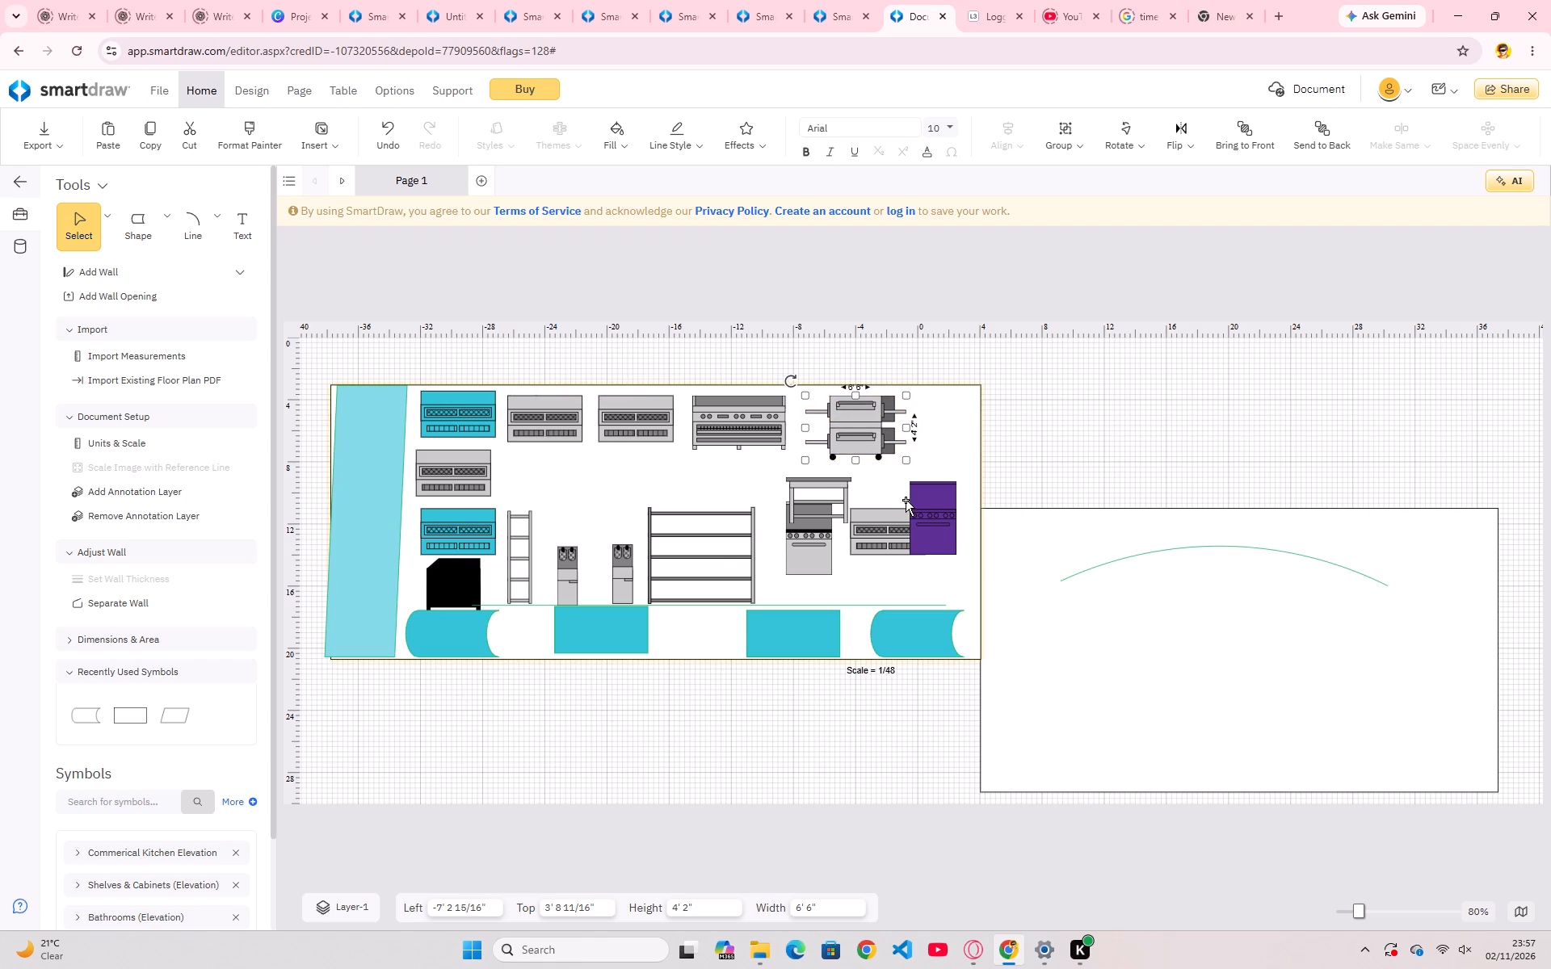
# Move the purple unit down to just above the horizontal line near the rectangle's far edge, and place the adjacent grey unit above it.
pyautogui.moveTo(938, 509); pyautogui.dragTo(958, 437)
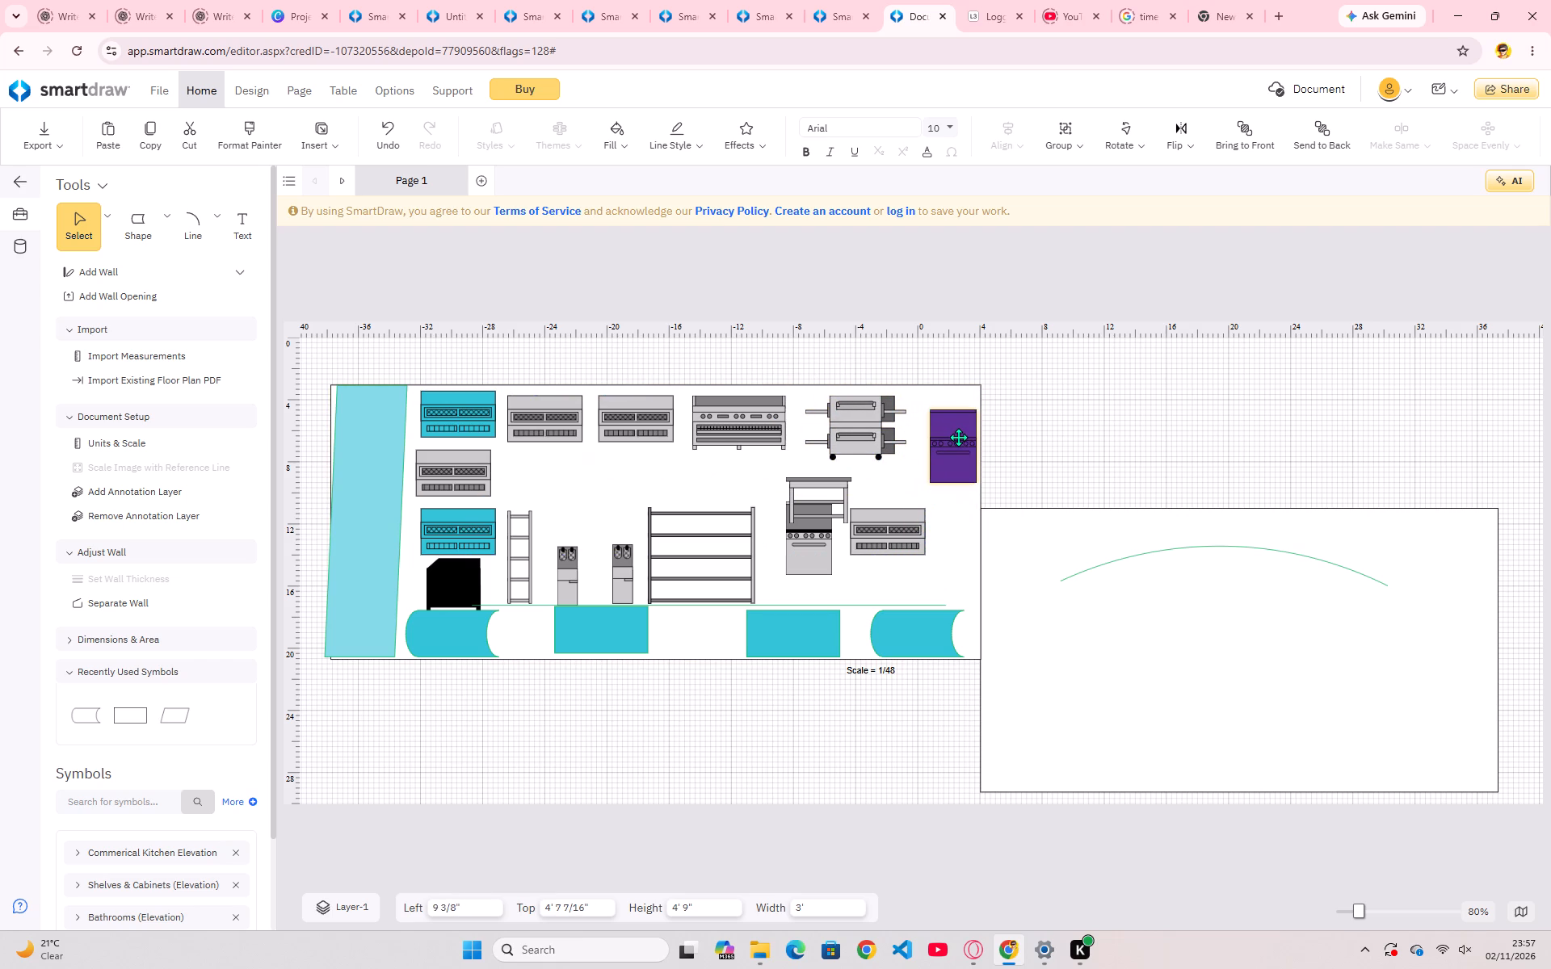
pyautogui.moveTo(958, 437); pyautogui.dragTo(956, 545)
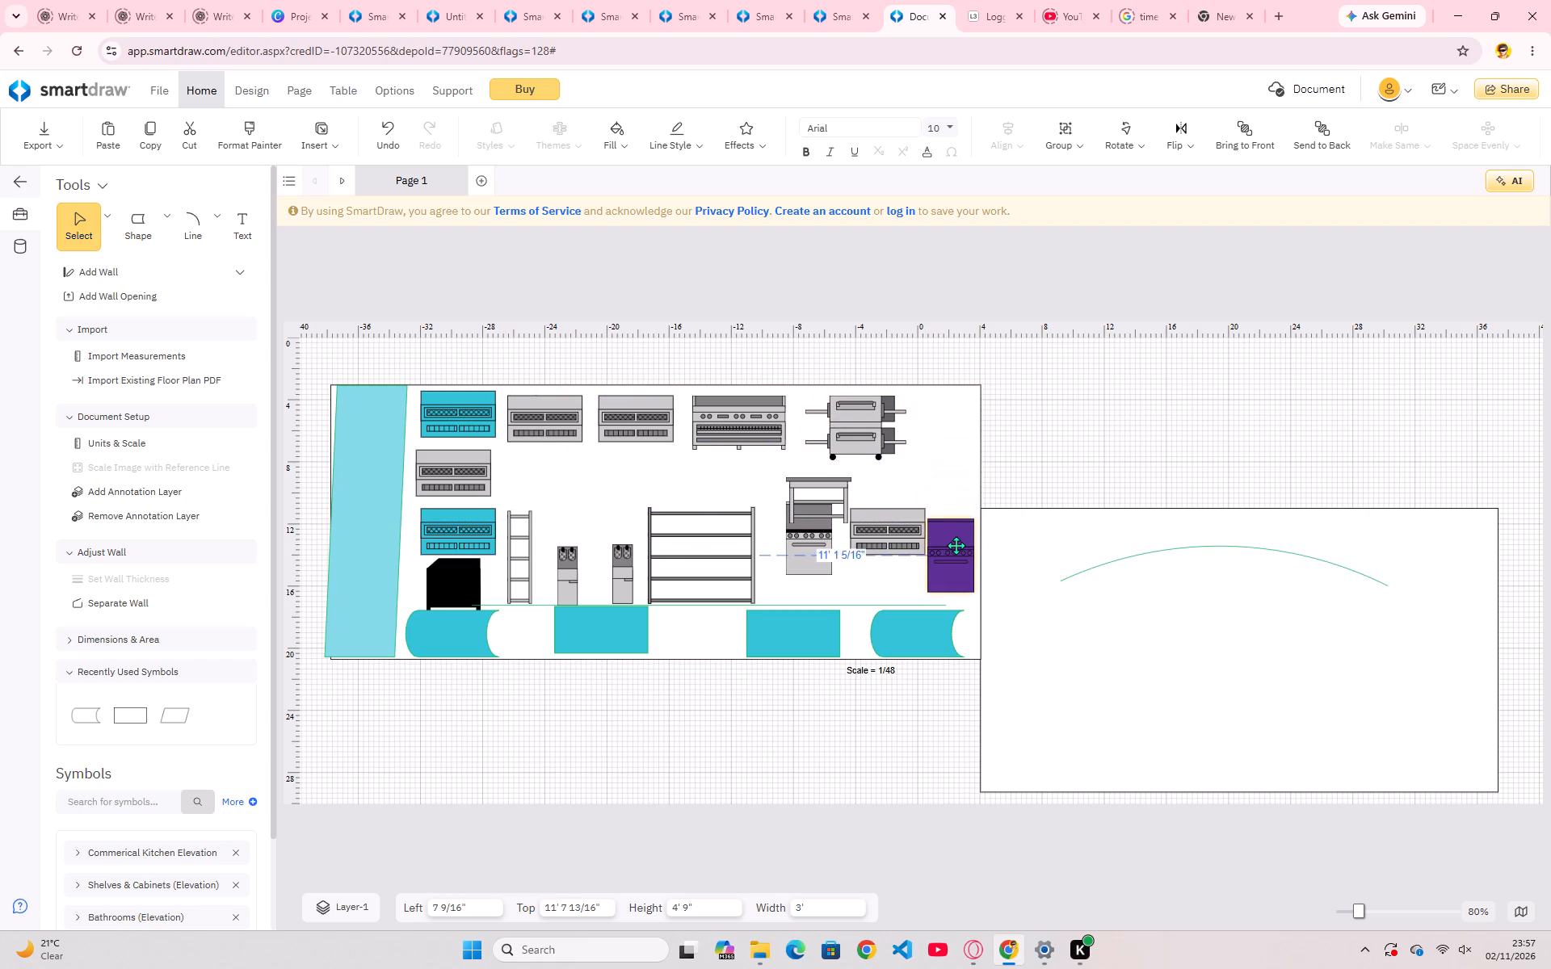
pyautogui.moveTo(956, 545); pyautogui.dragTo(956, 552)
pyautogui.moveTo(869, 536); pyautogui.dragTo(923, 447)
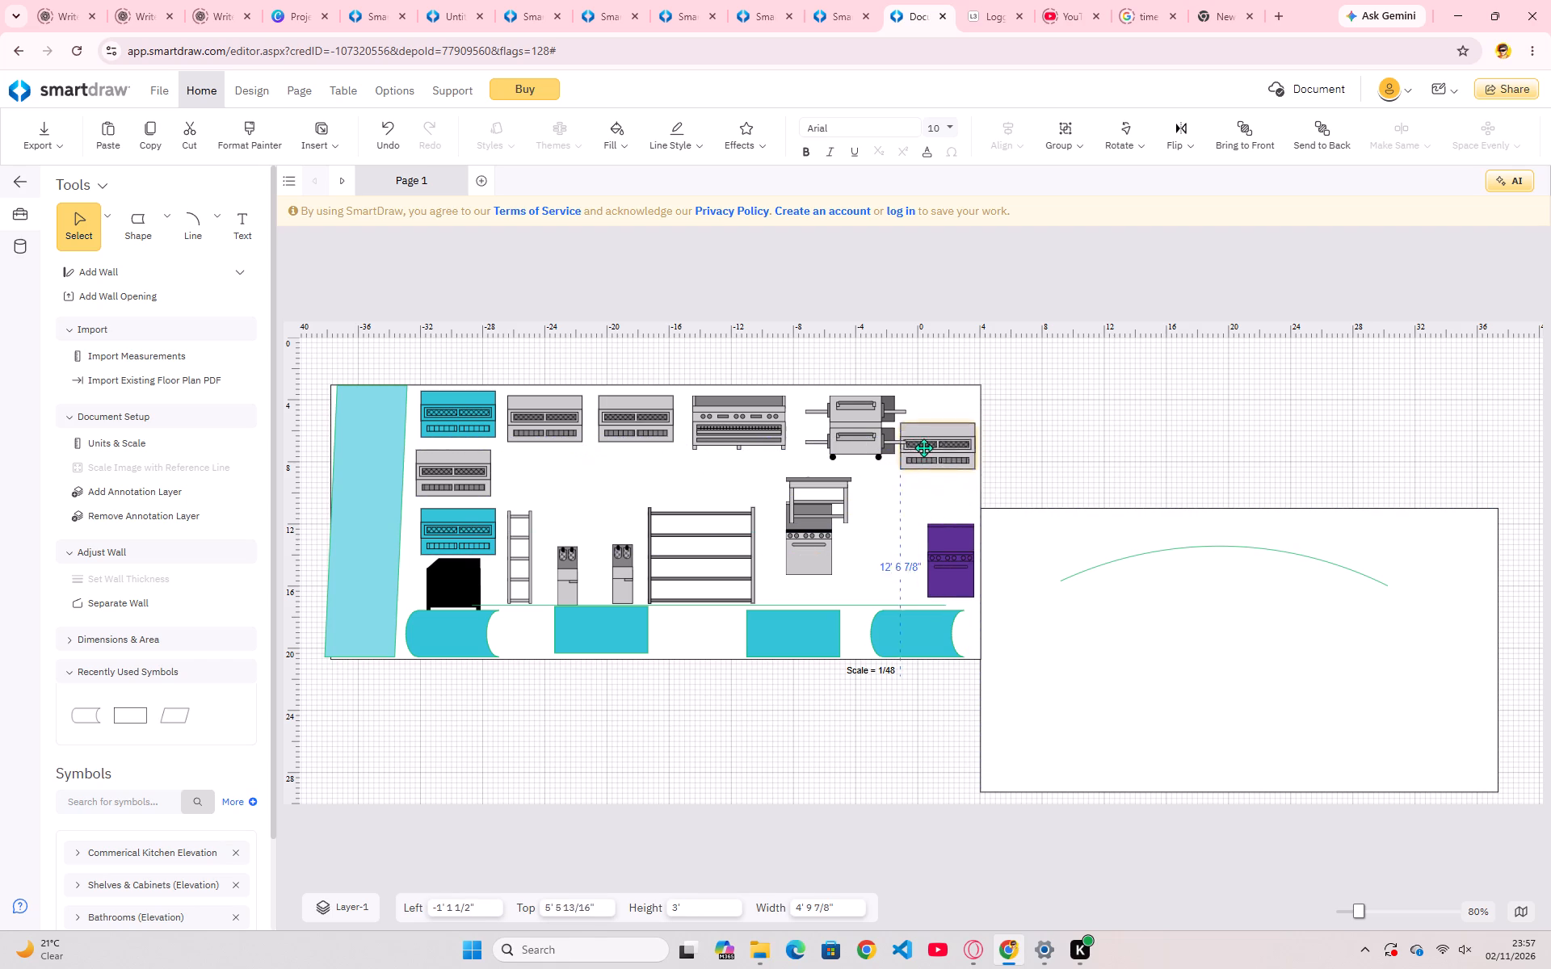
pyautogui.moveTo(923, 447); pyautogui.dragTo(919, 493)
# Set the table just above the horizontal line beside the purple unit, and lower the grey stove next to it at about 12' top.
pyautogui.moveTo(827, 486); pyautogui.dragTo(853, 482)
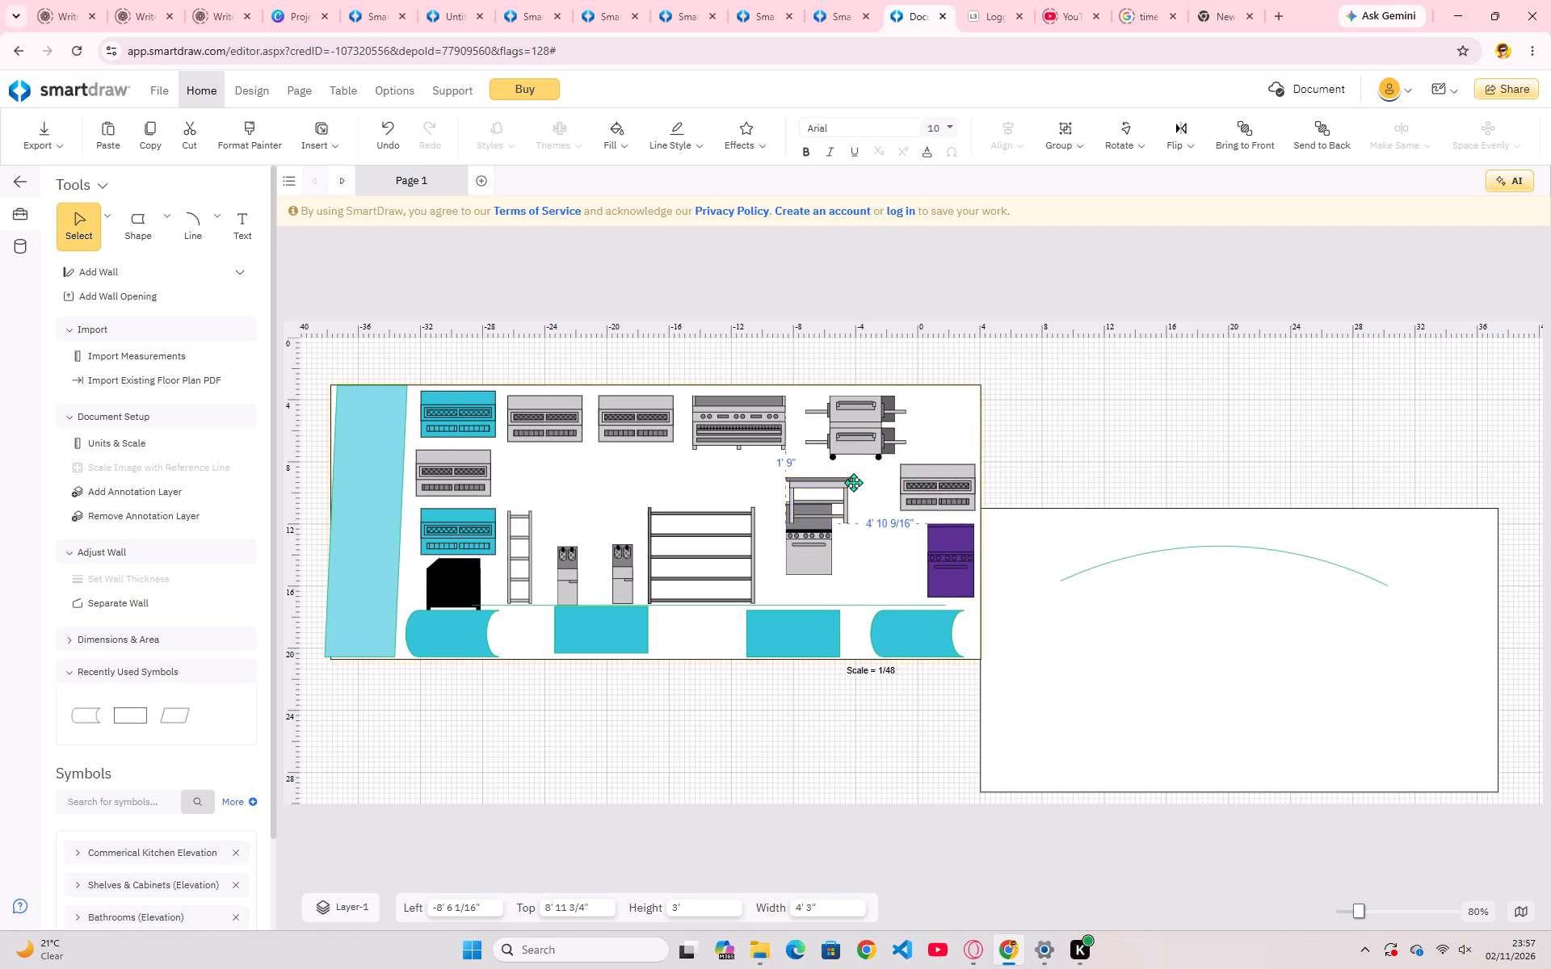
pyautogui.moveTo(853, 482); pyautogui.dragTo(892, 569)
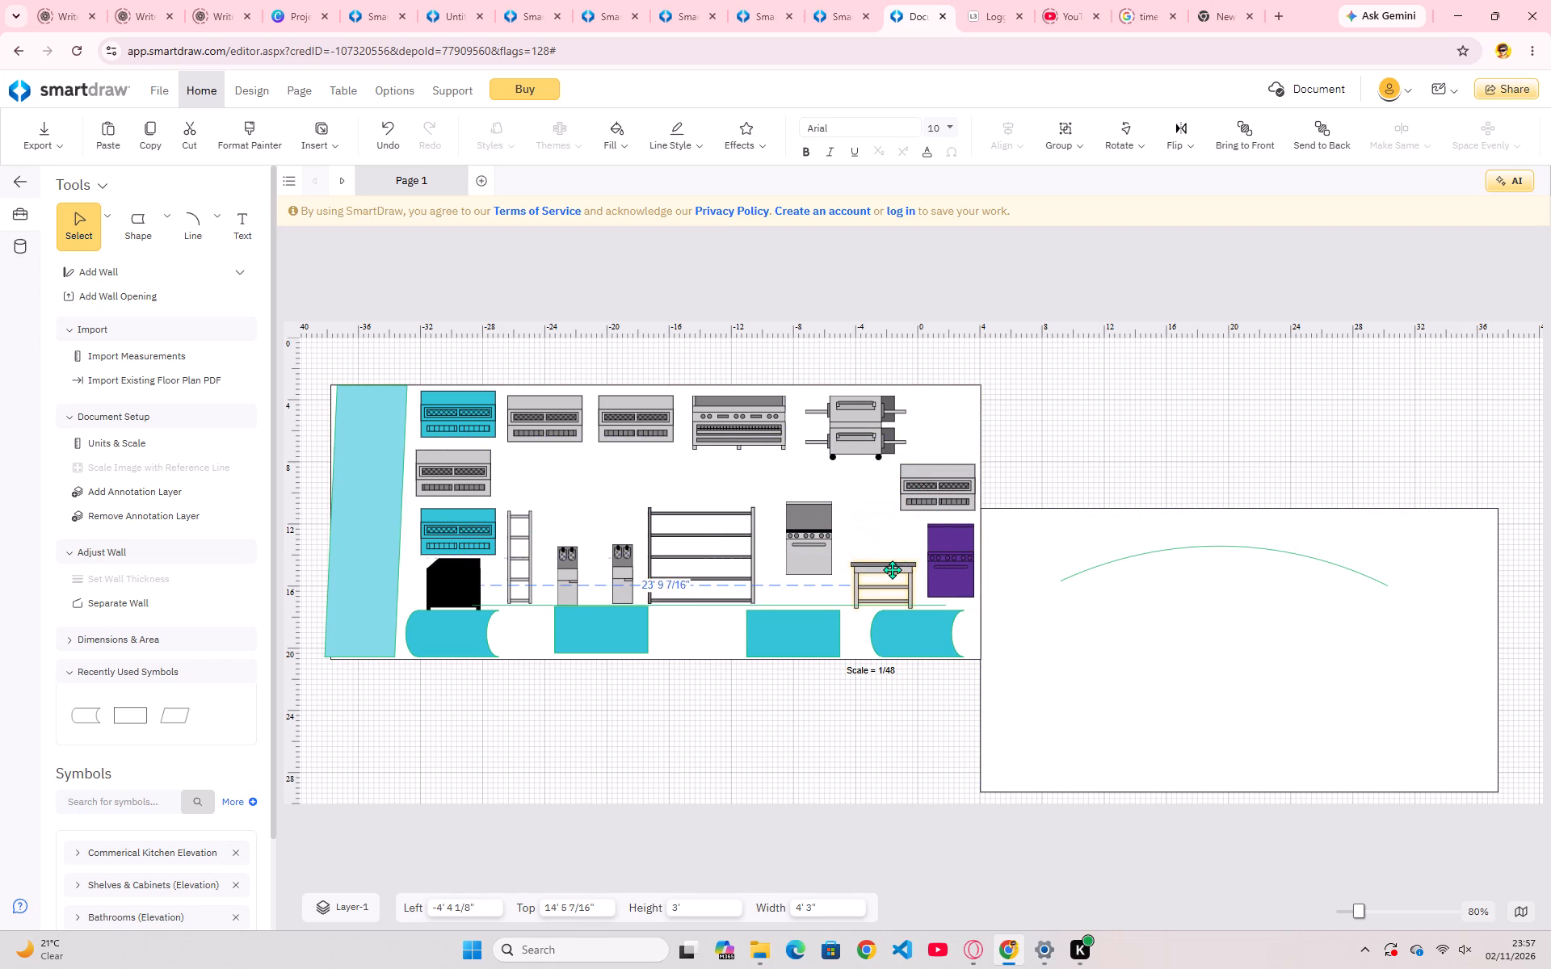
pyautogui.moveTo(892, 569); pyautogui.dragTo(892, 564)
pyautogui.moveTo(812, 545); pyautogui.dragTo(814, 551)
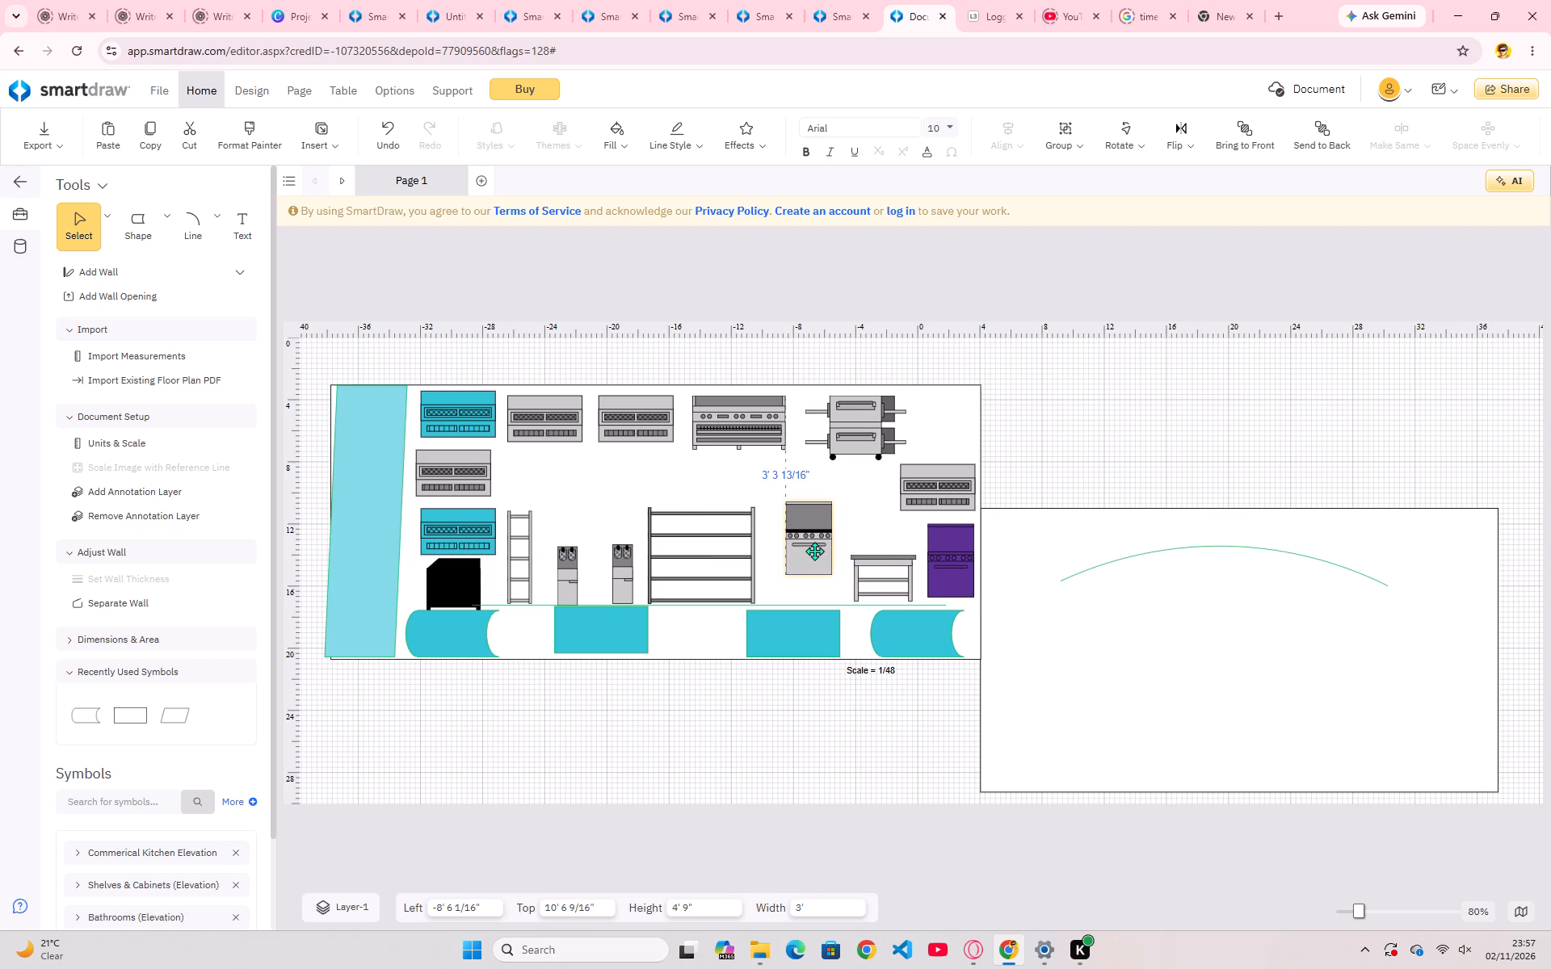
pyautogui.moveTo(814, 551); pyautogui.dragTo(815, 568)
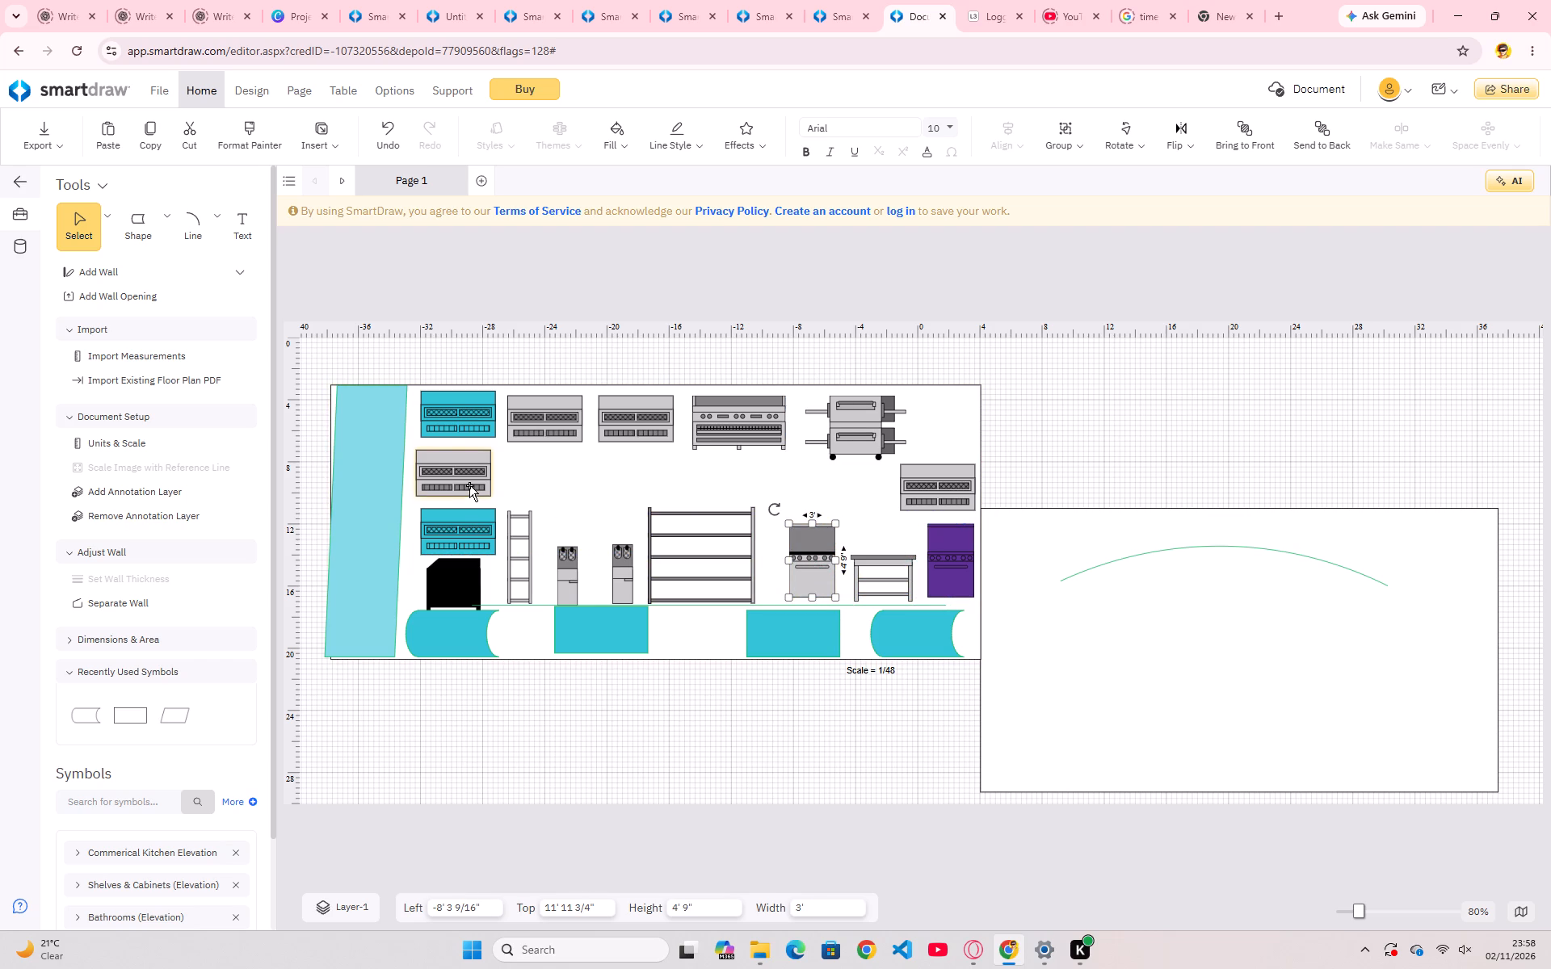
# Move the grey unit from beneath the top blue unit onto the two narrow burner units, at about 10' 4" top.
pyautogui.moveTo(469, 482); pyautogui.dragTo(742, 484)
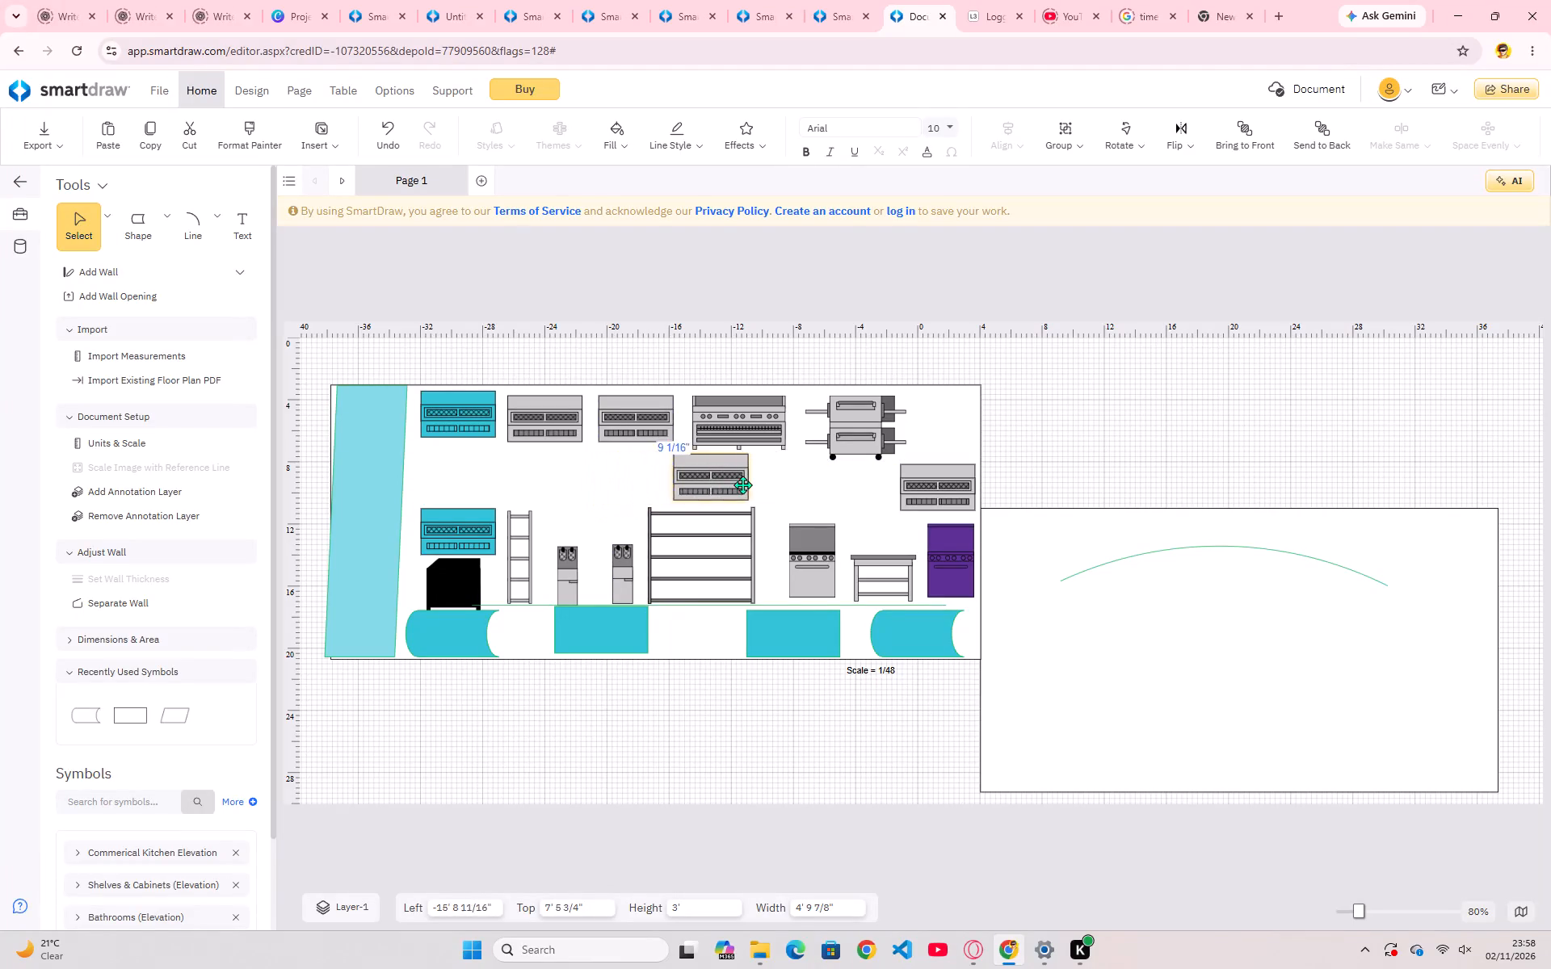
pyautogui.moveTo(742, 484); pyautogui.dragTo(620, 515)
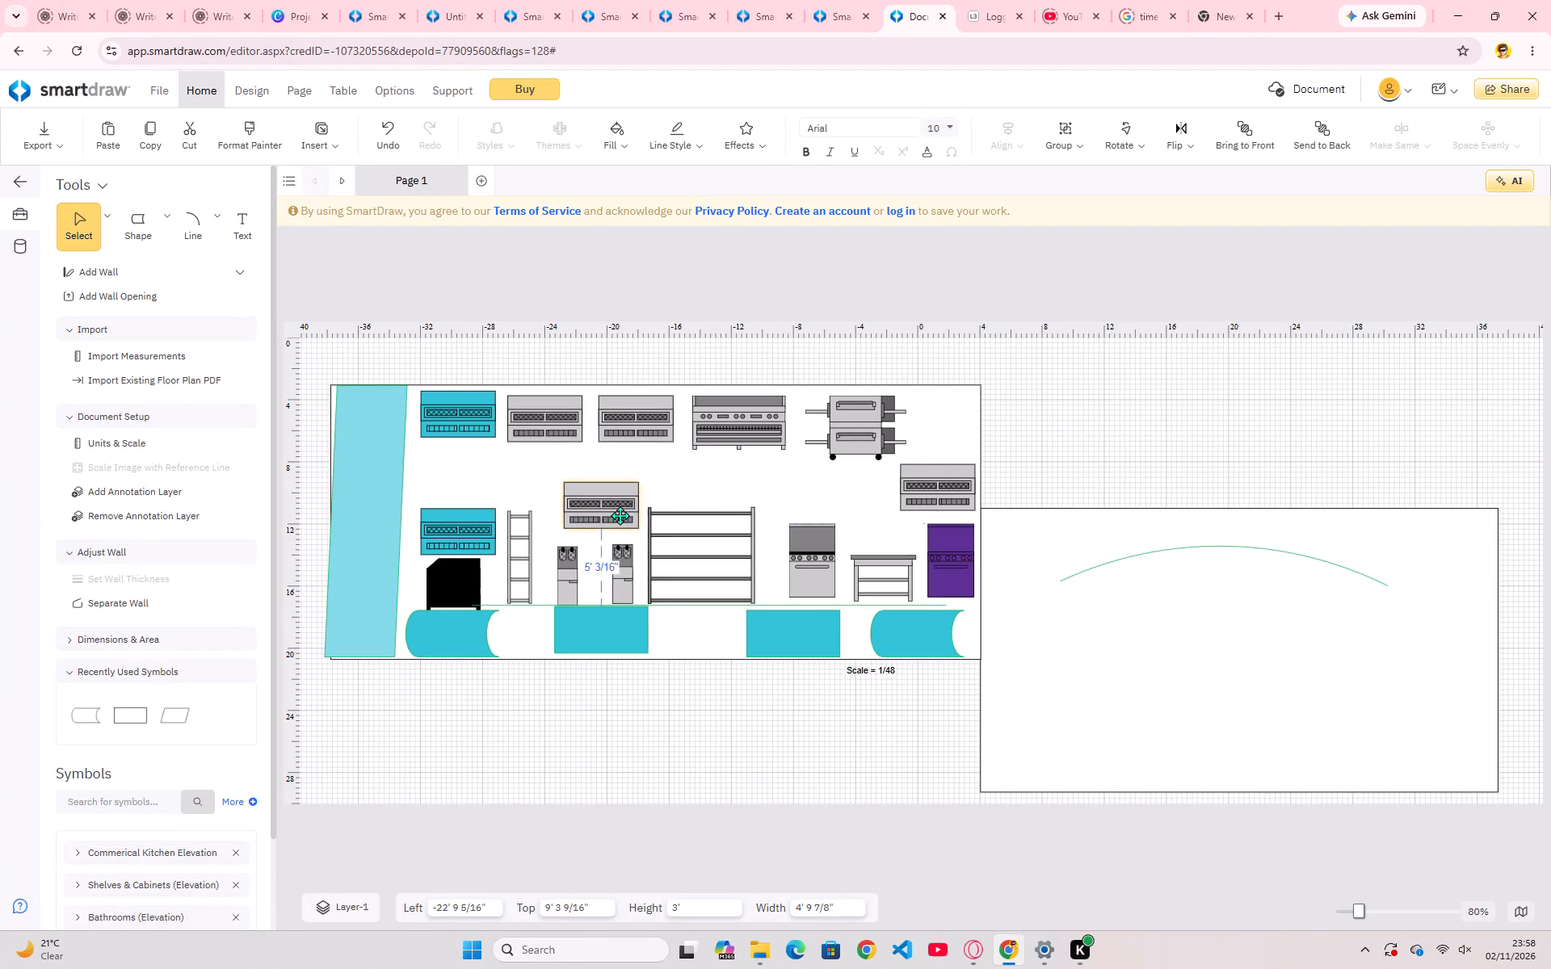
pyautogui.moveTo(620, 515); pyautogui.dragTo(607, 526)
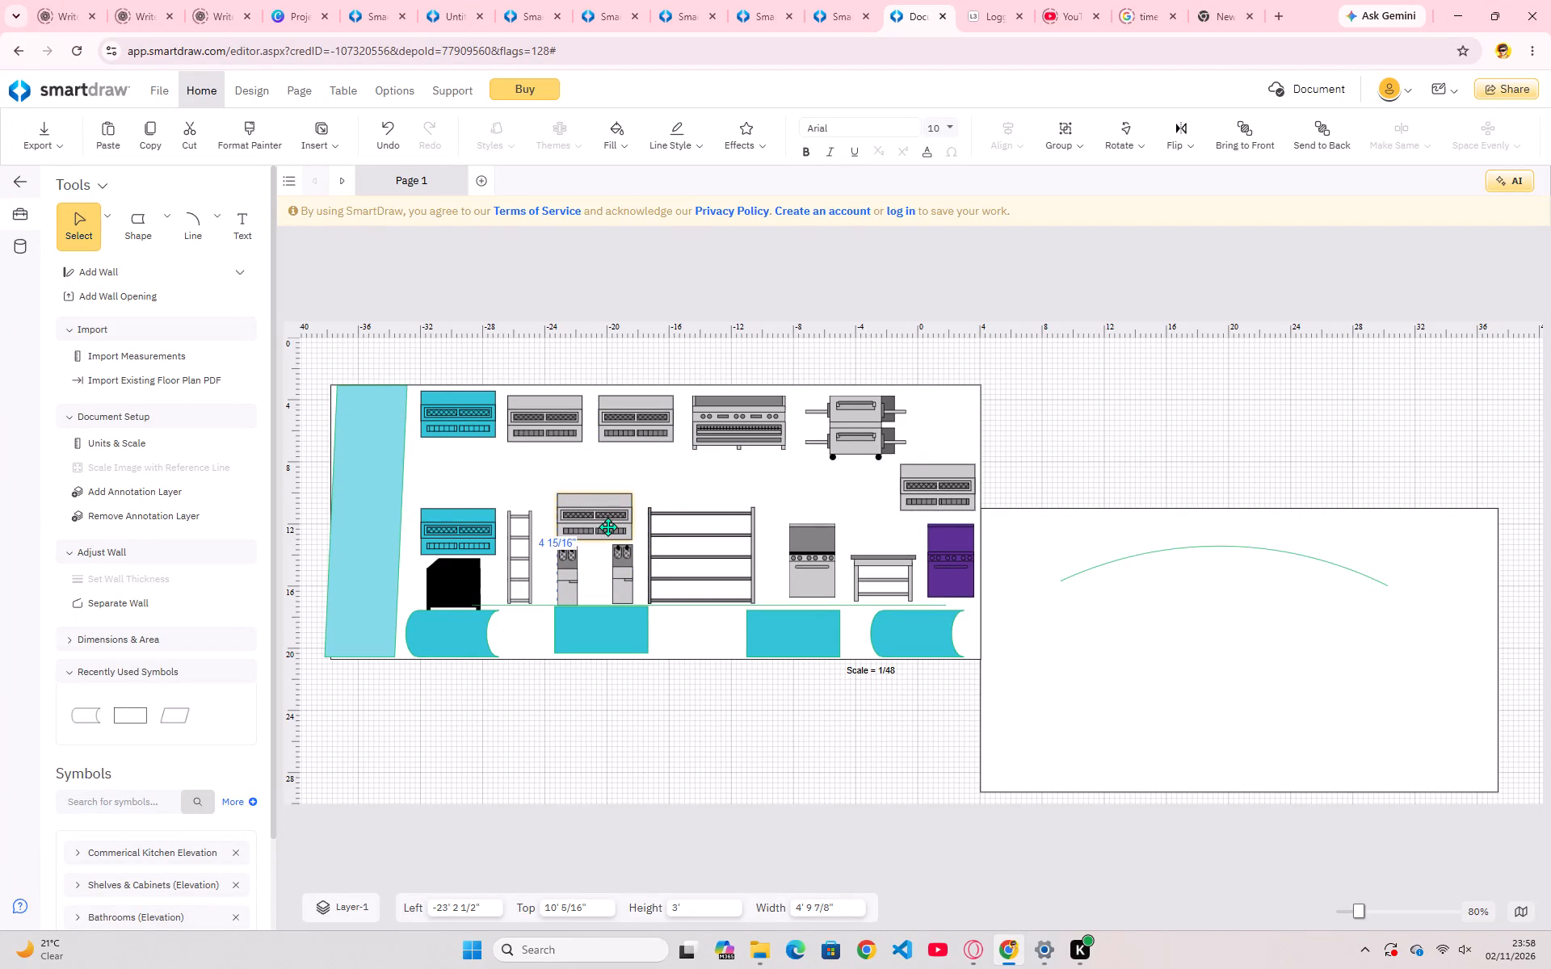
pyautogui.moveTo(607, 526); pyautogui.dragTo(607, 531)
pyautogui.click(603, 518)
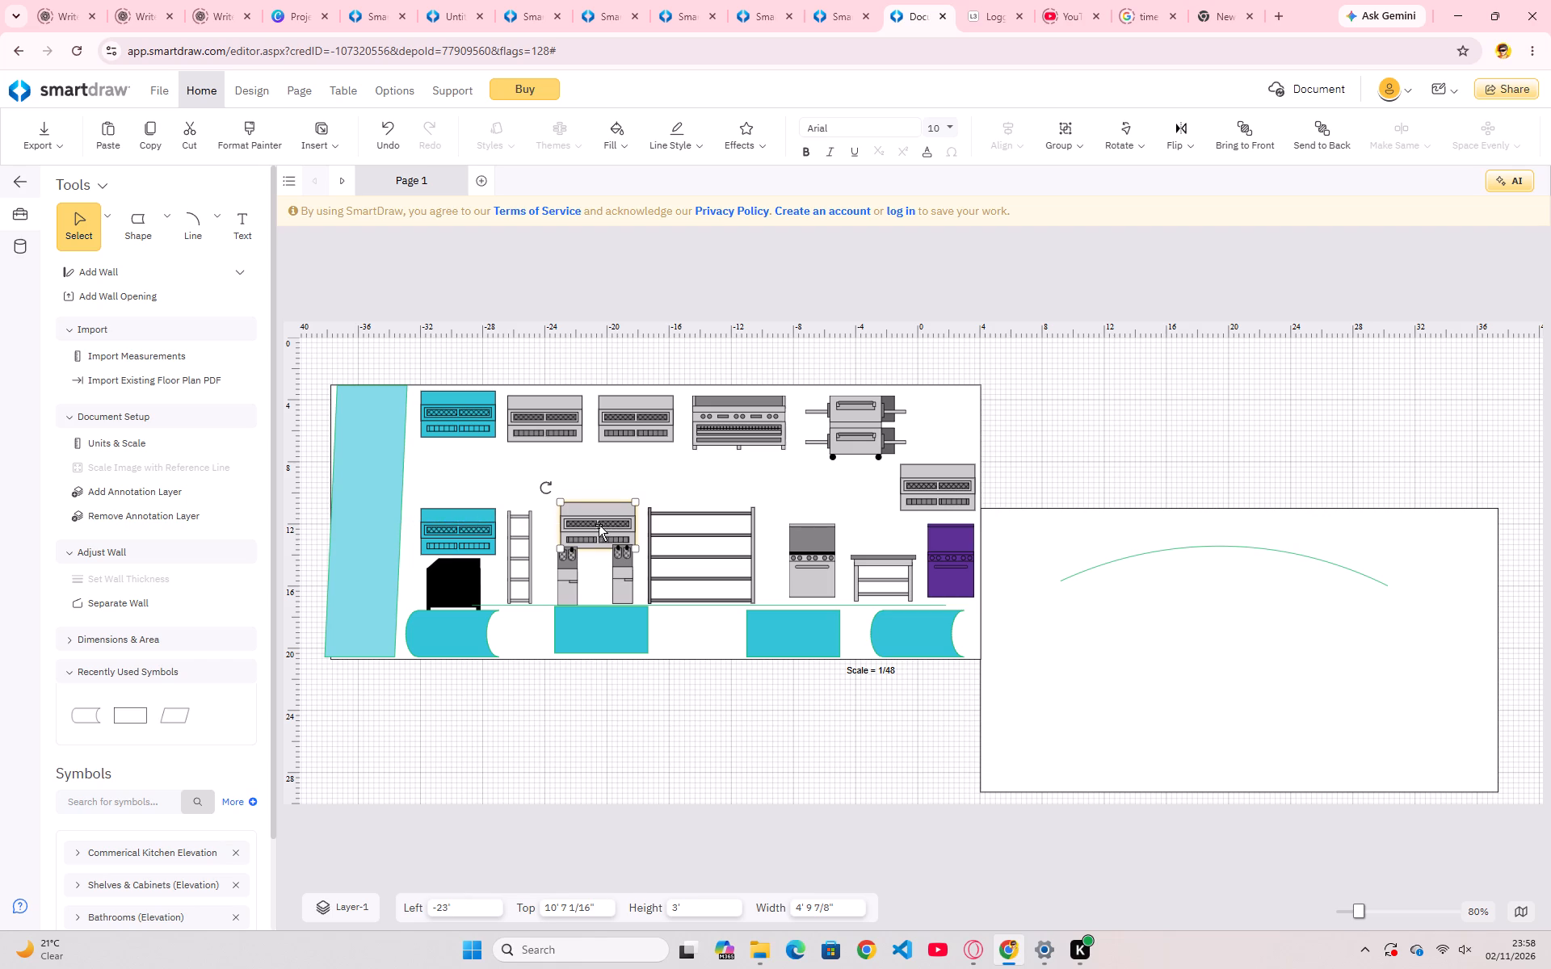
pyautogui.click(616, 526)
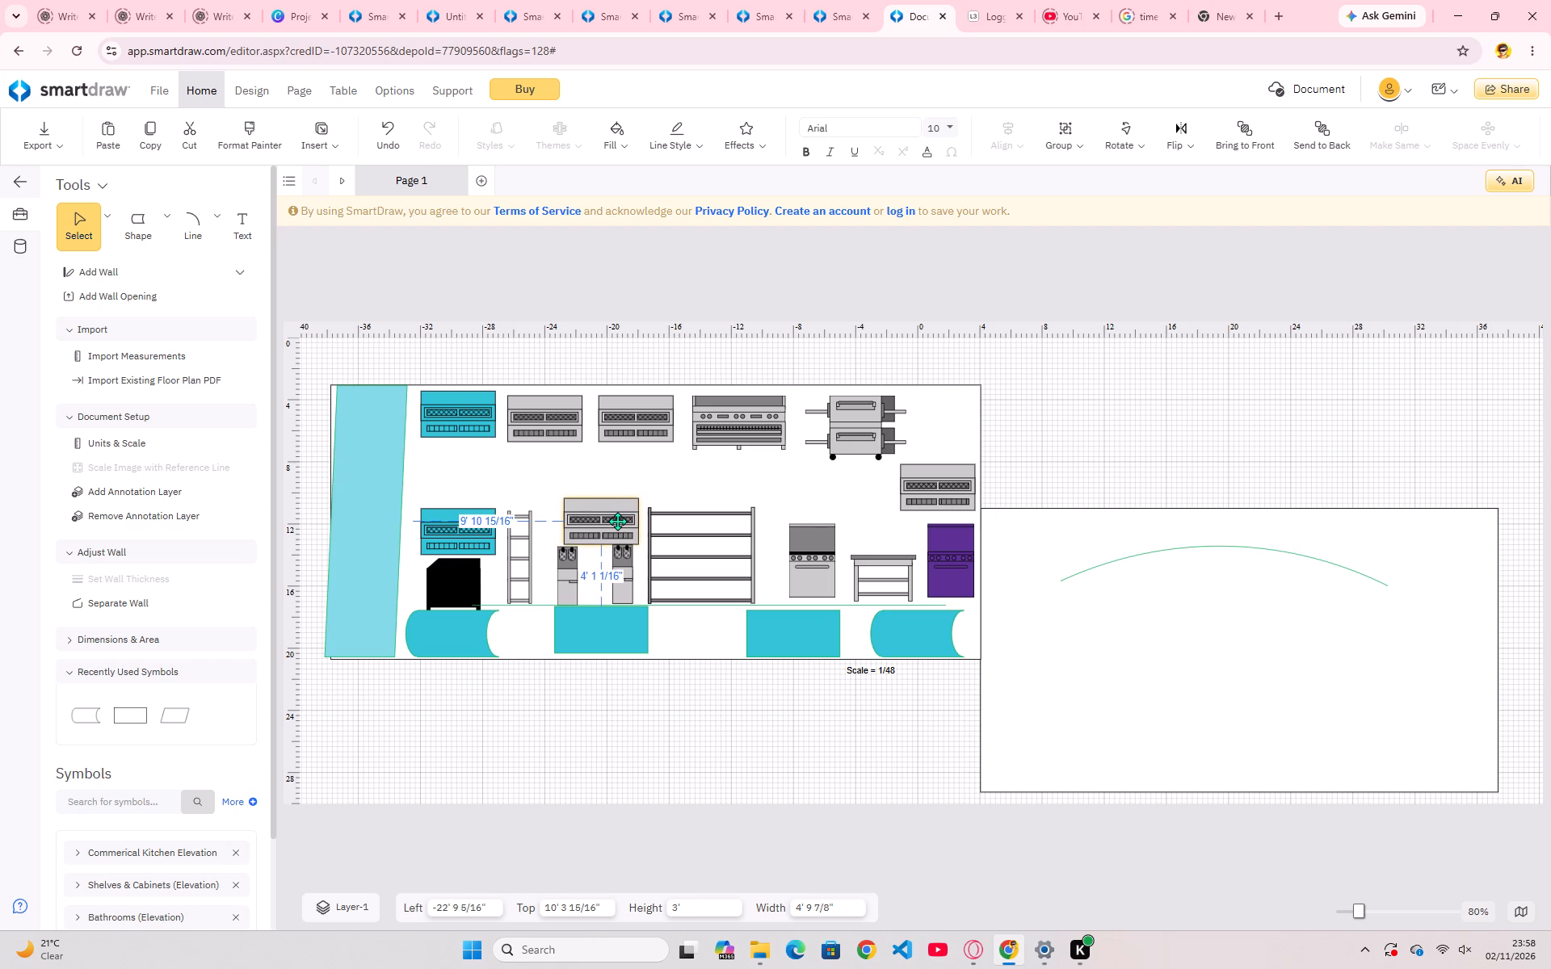
# Move the lower blue unit onto the top of the grey stove, at about -9' 3" left and 9' top.
pyautogui.moveTo(469, 535); pyautogui.dragTo(477, 529)
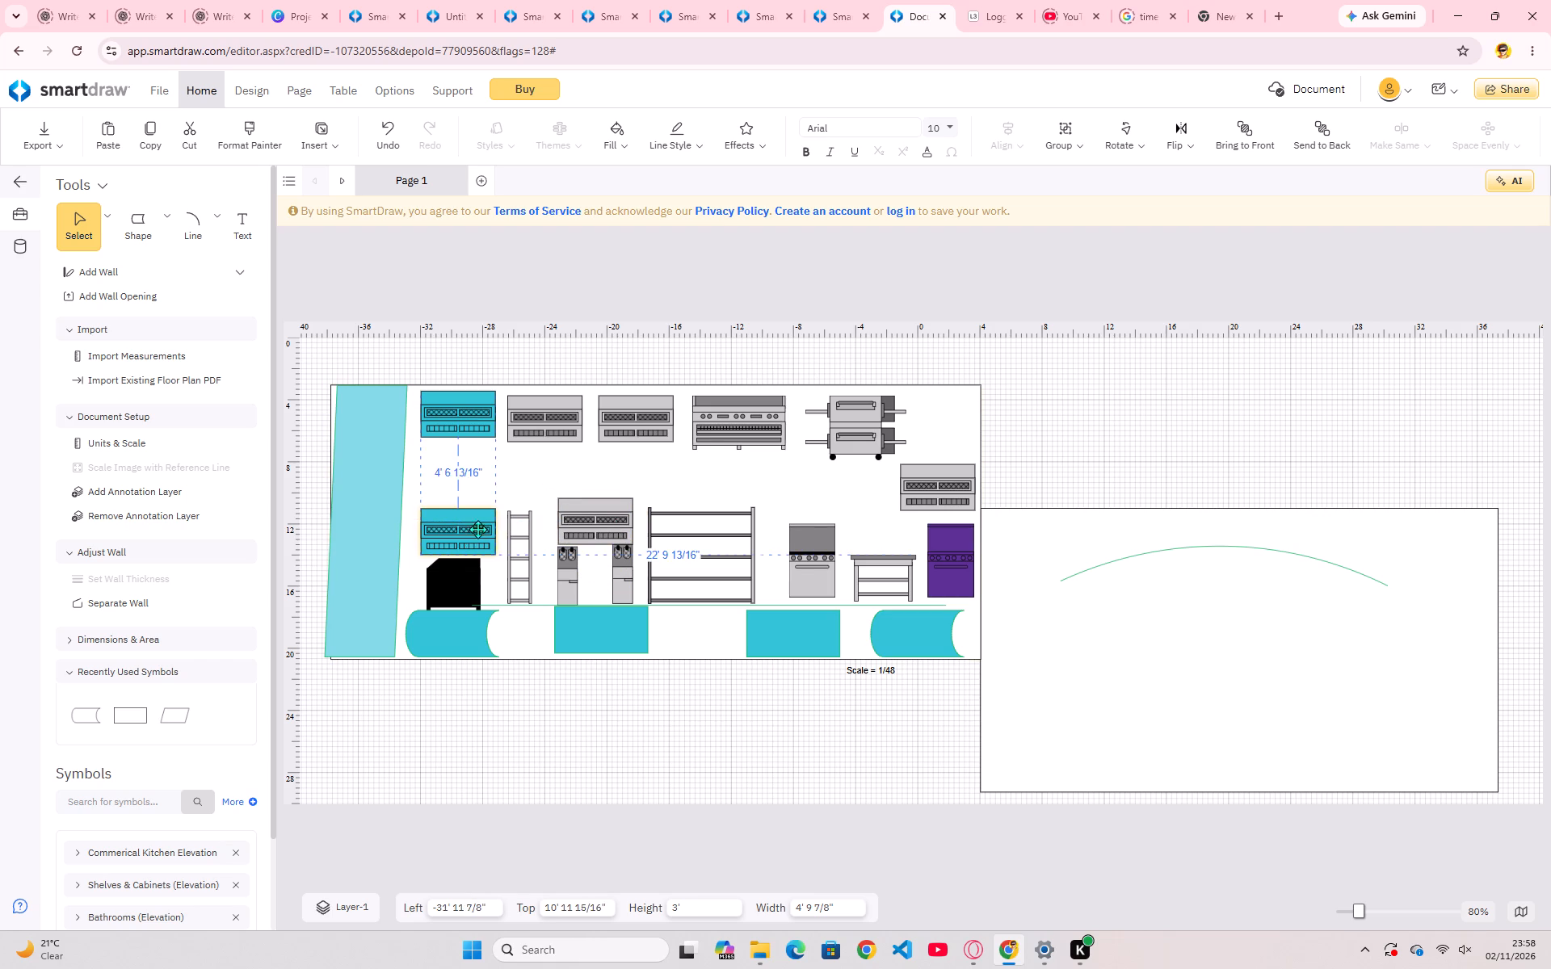
pyautogui.moveTo(477, 529); pyautogui.dragTo(595, 474)
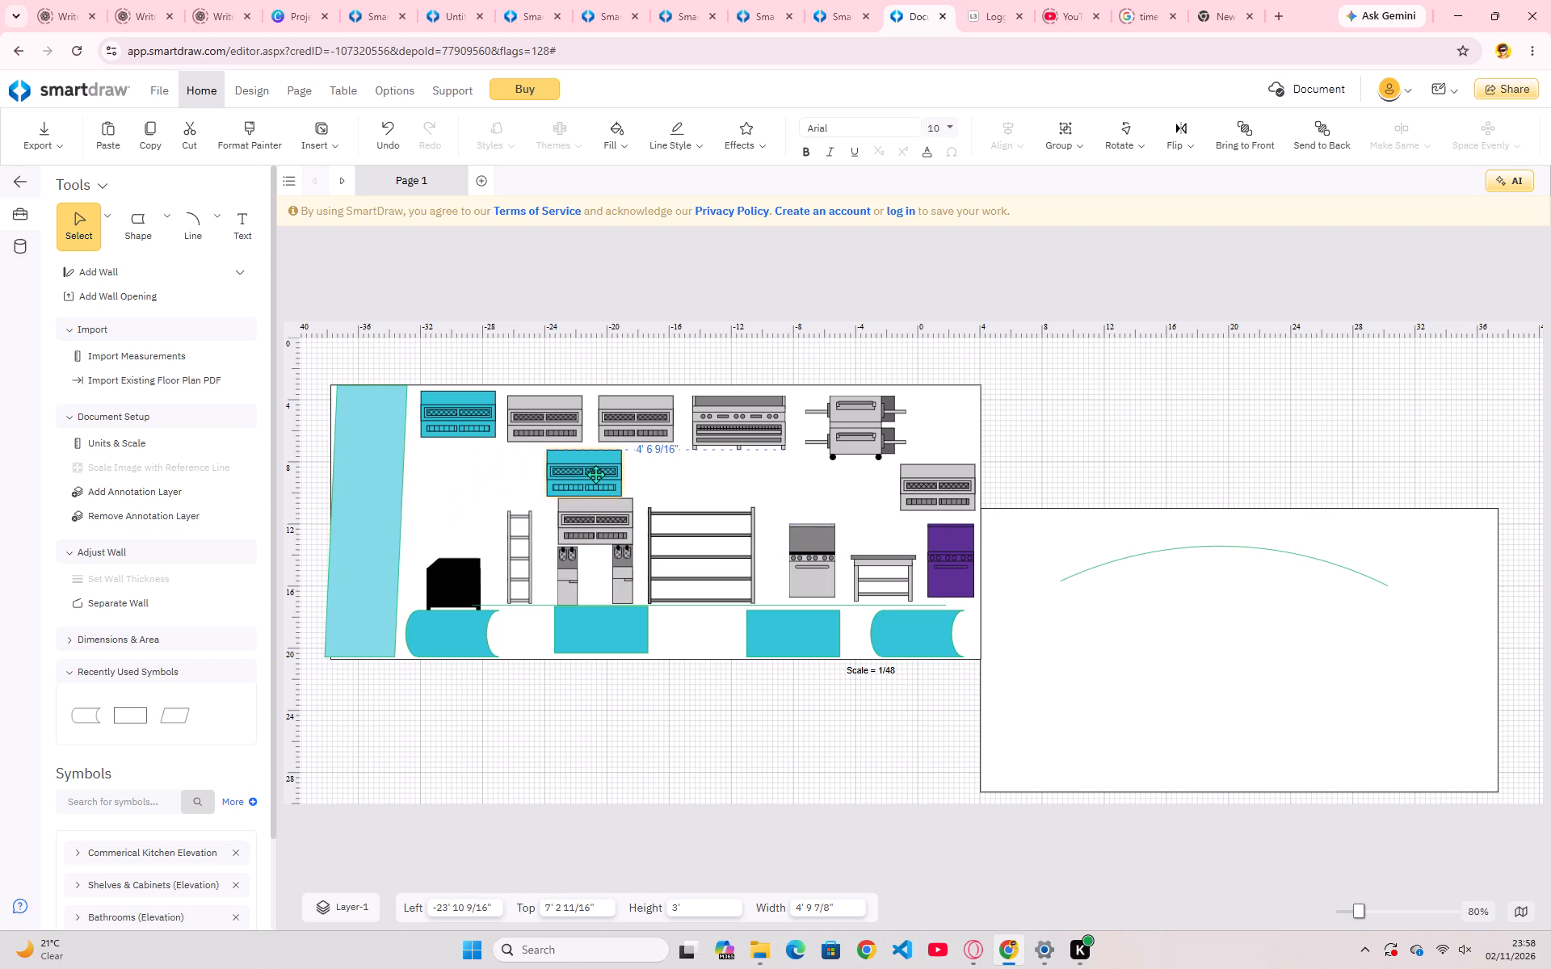
pyautogui.moveTo(595, 474); pyautogui.dragTo(561, 482)
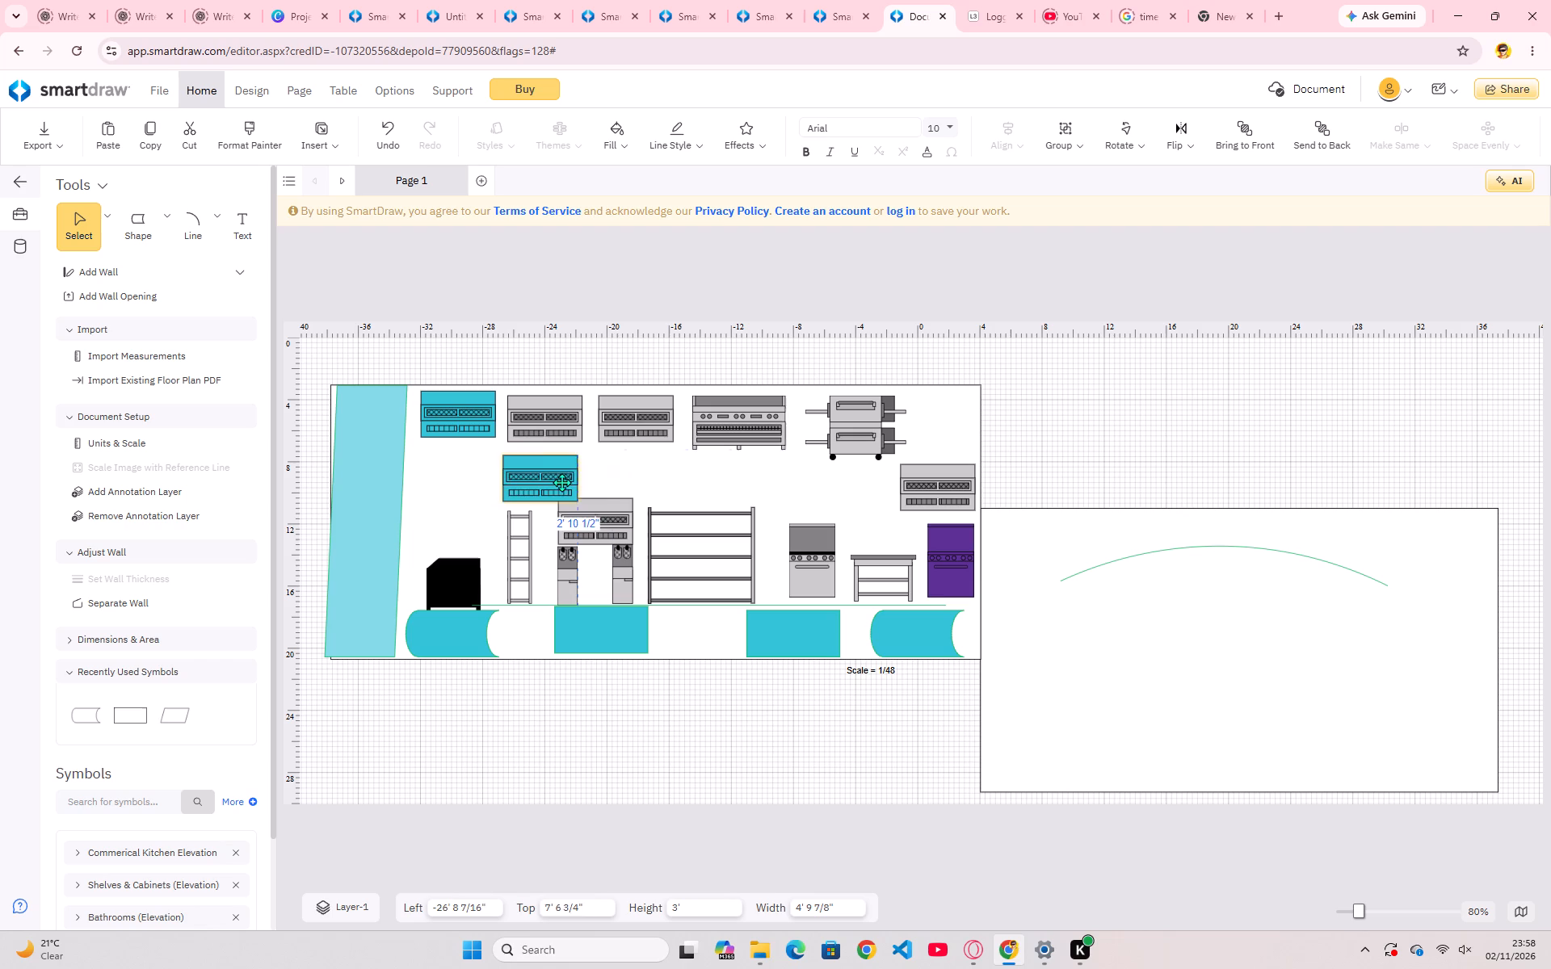
pyautogui.moveTo(561, 482); pyautogui.dragTo(822, 501)
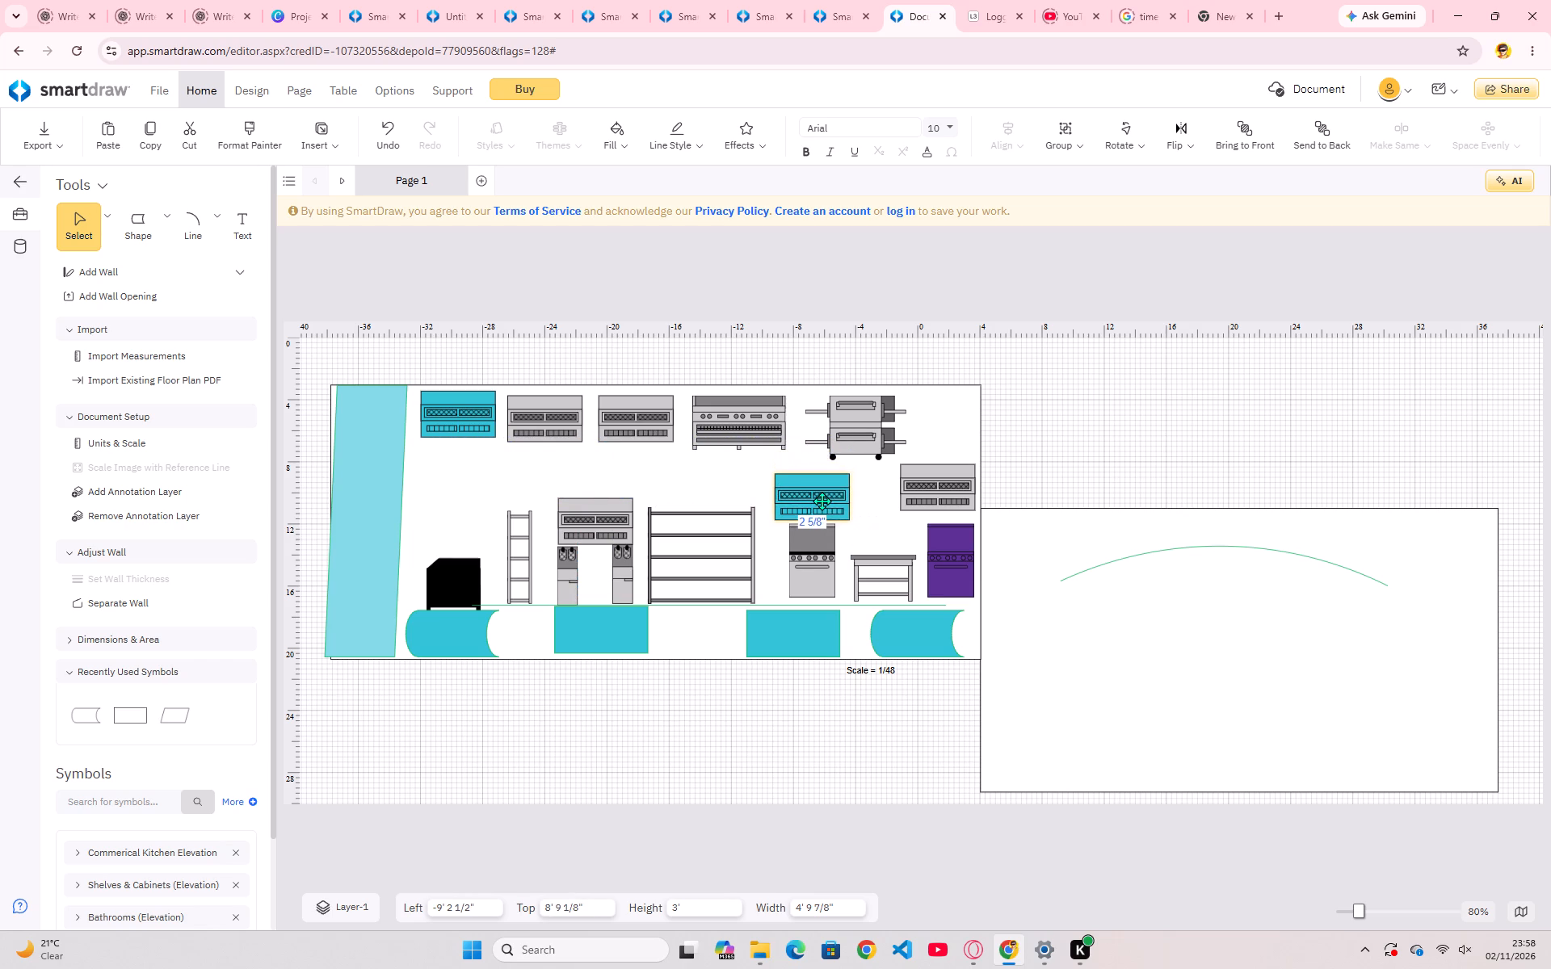
pyautogui.moveTo(822, 501); pyautogui.dragTo(822, 503)
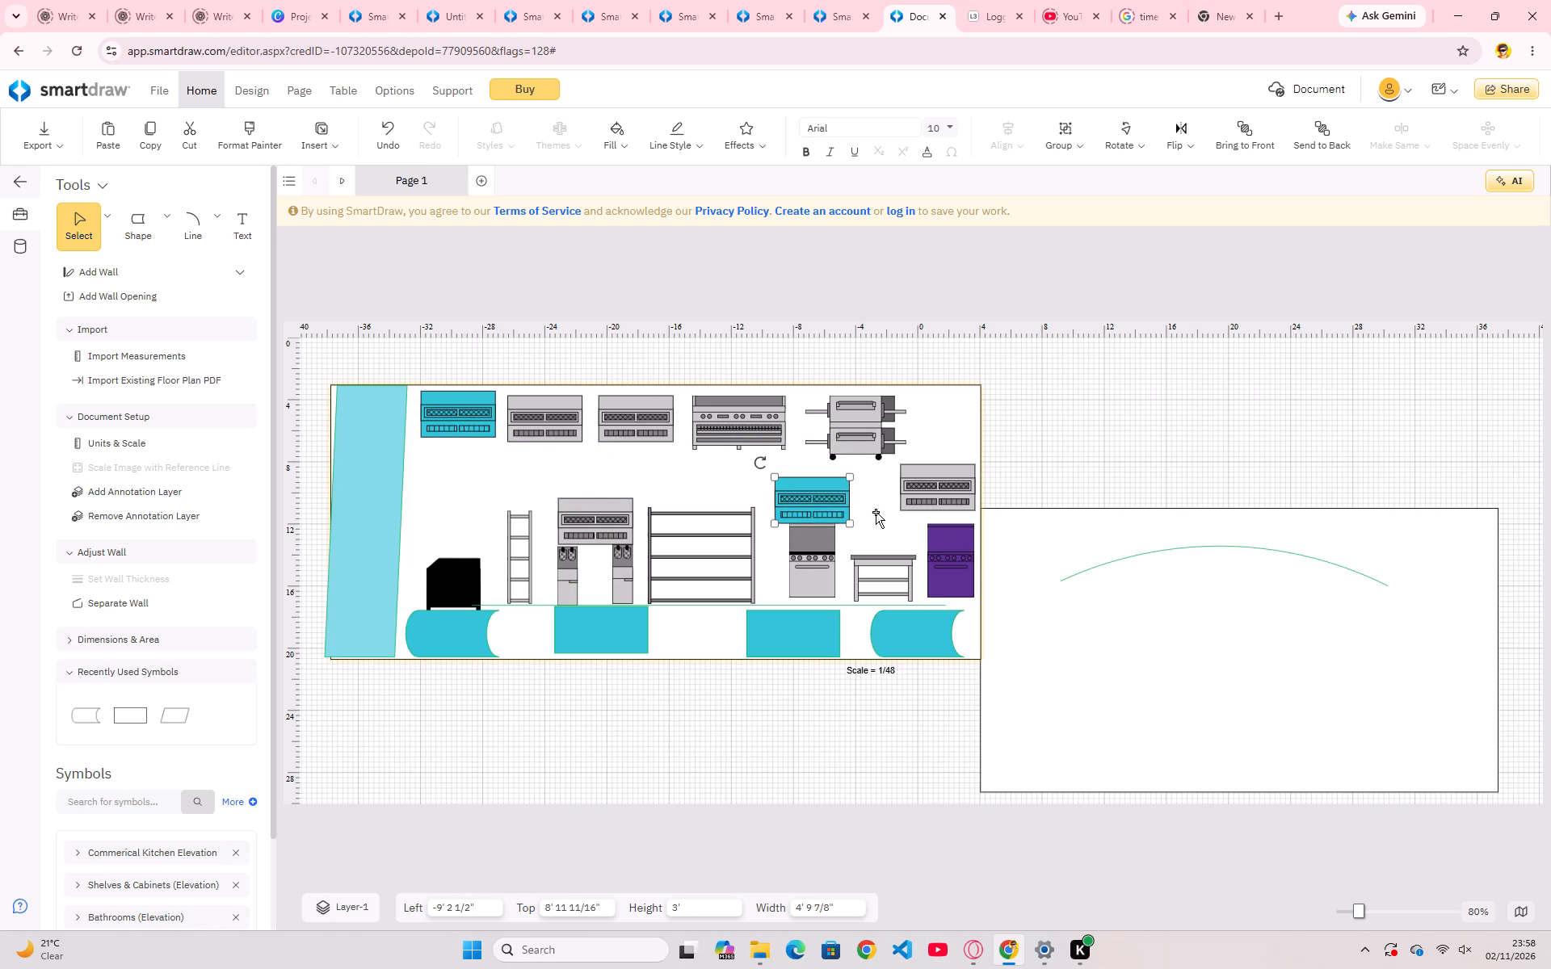
pyautogui.click(876, 512)
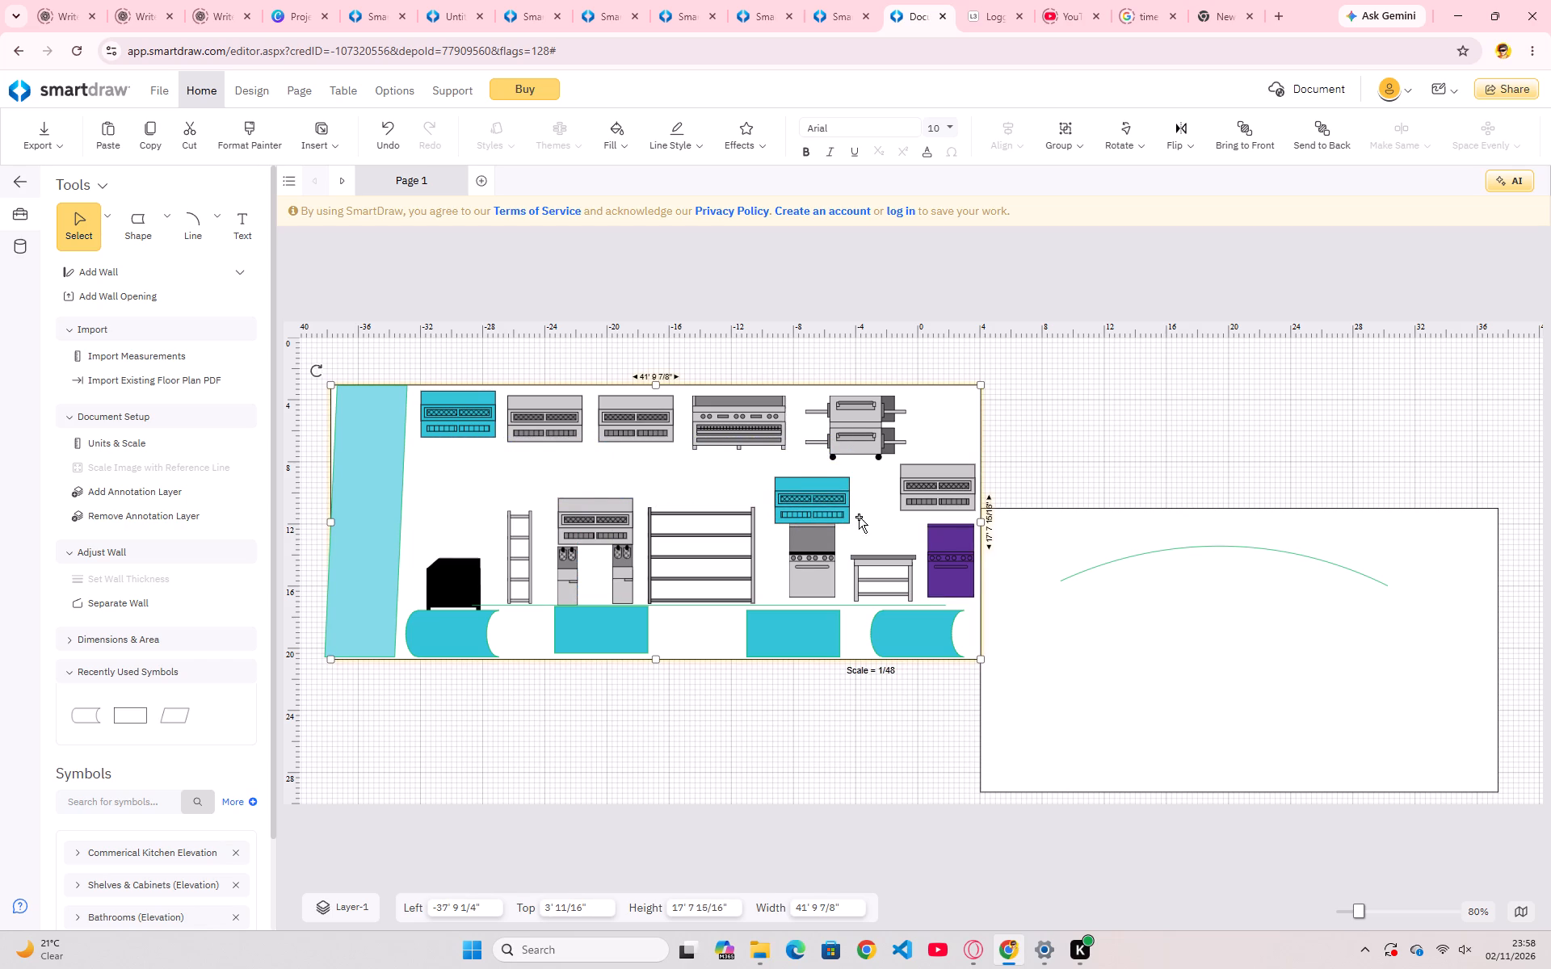
pyautogui.click(859, 517)
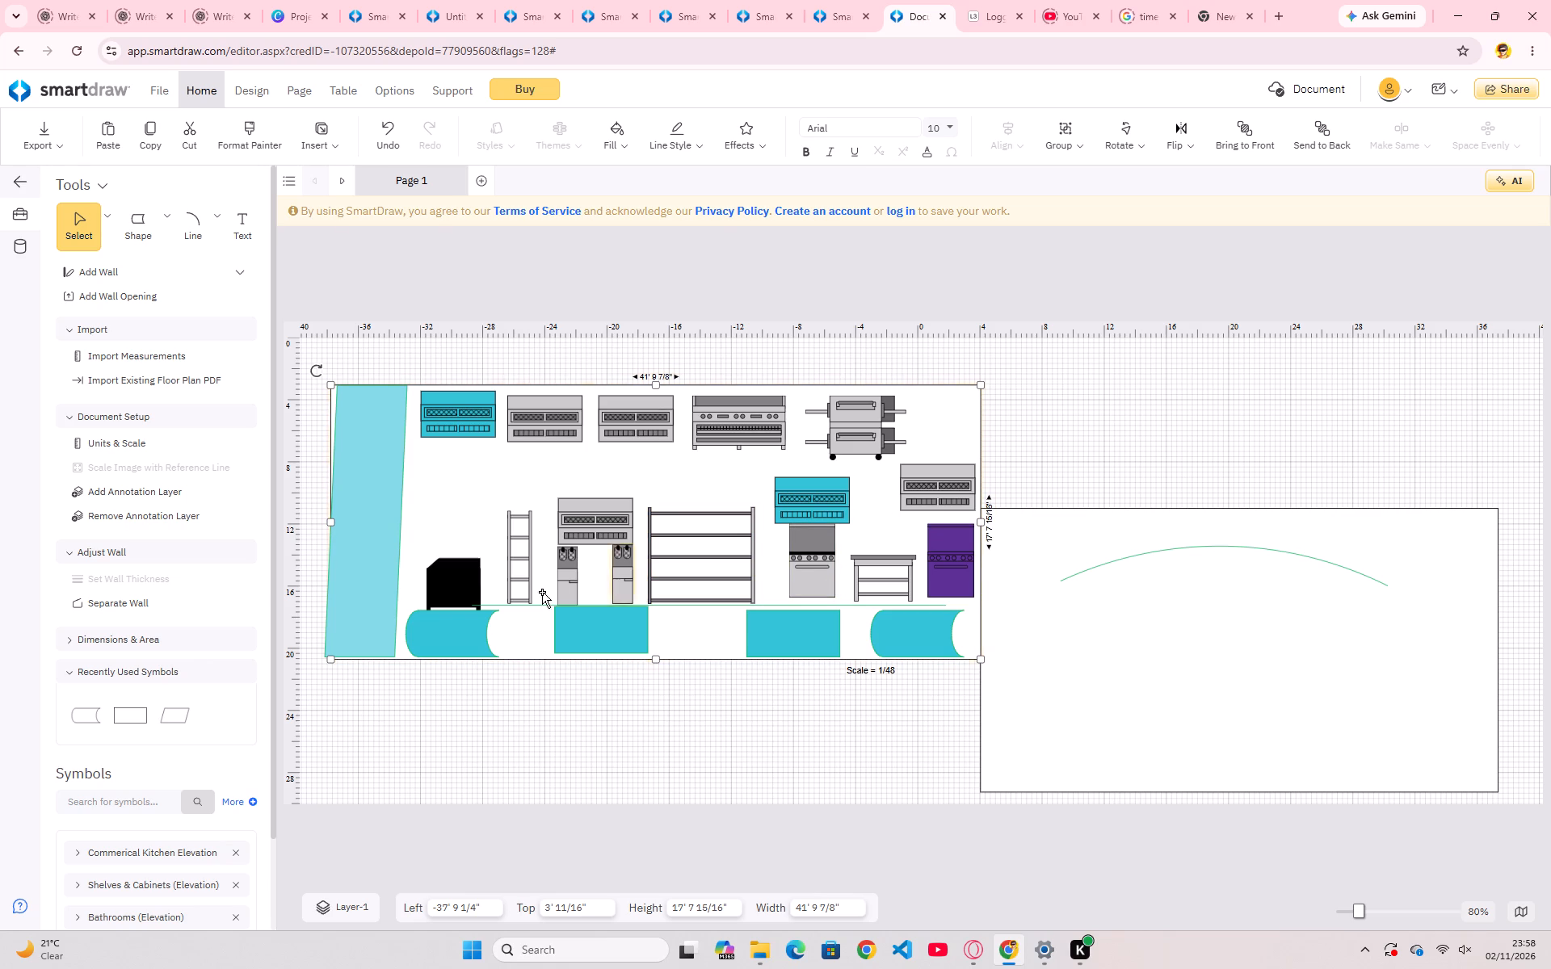
# Move the ladder onto the top of the black unit, at about -30' 8" left and 8' 2" top.
pyautogui.moveTo(521, 568); pyautogui.dragTo(465, 522)
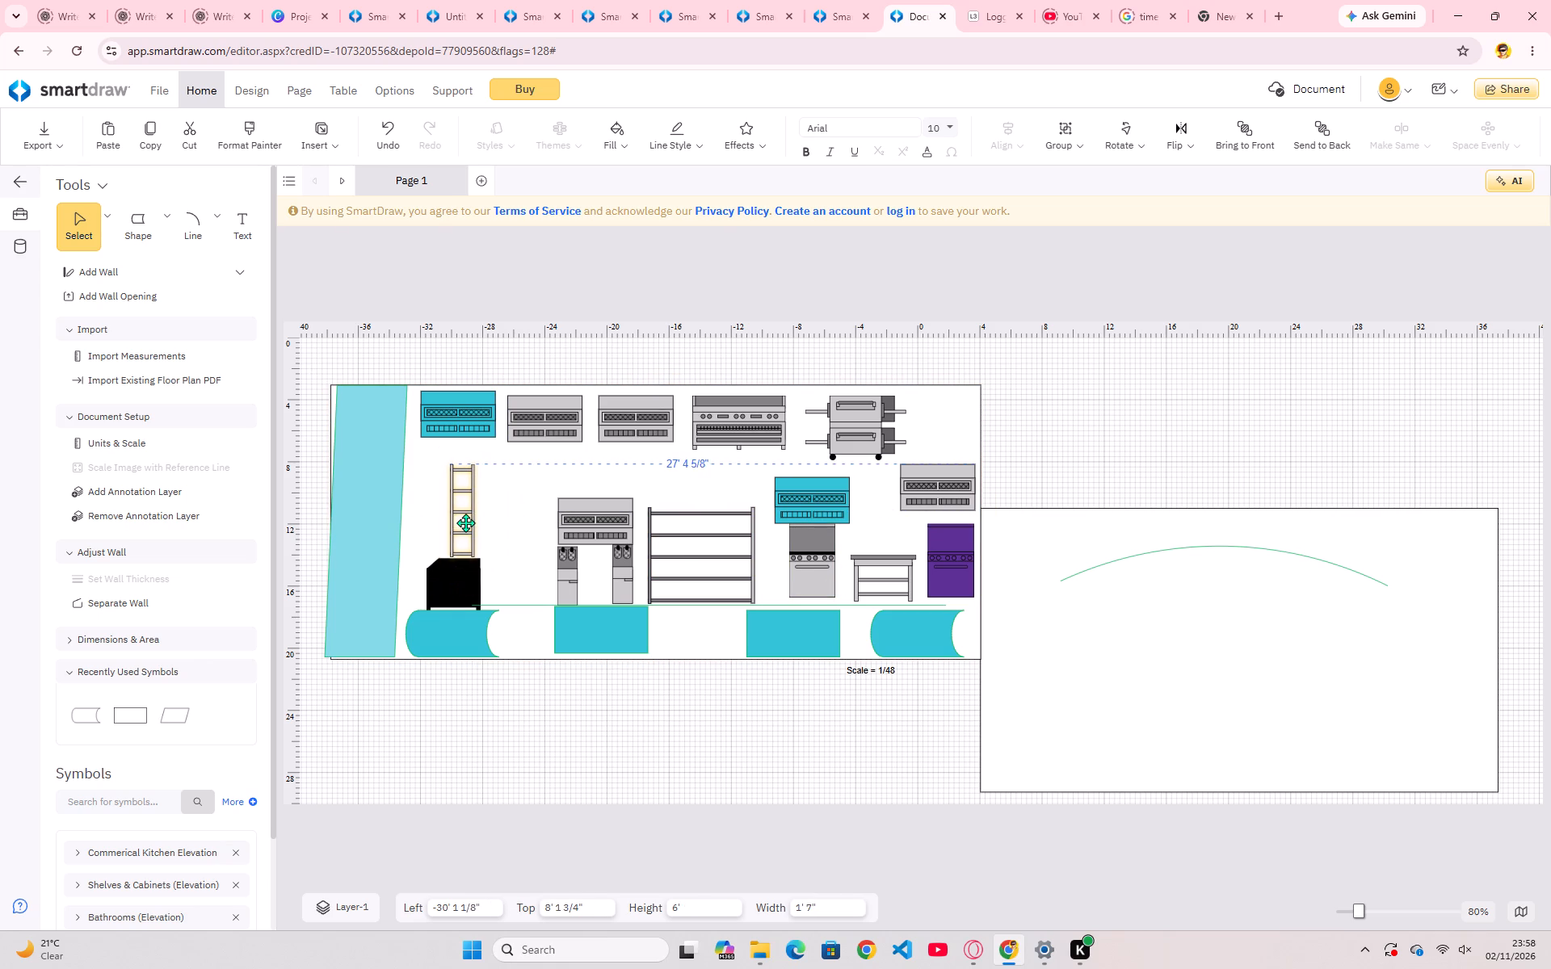
pyautogui.moveTo(465, 522); pyautogui.dragTo(456, 522)
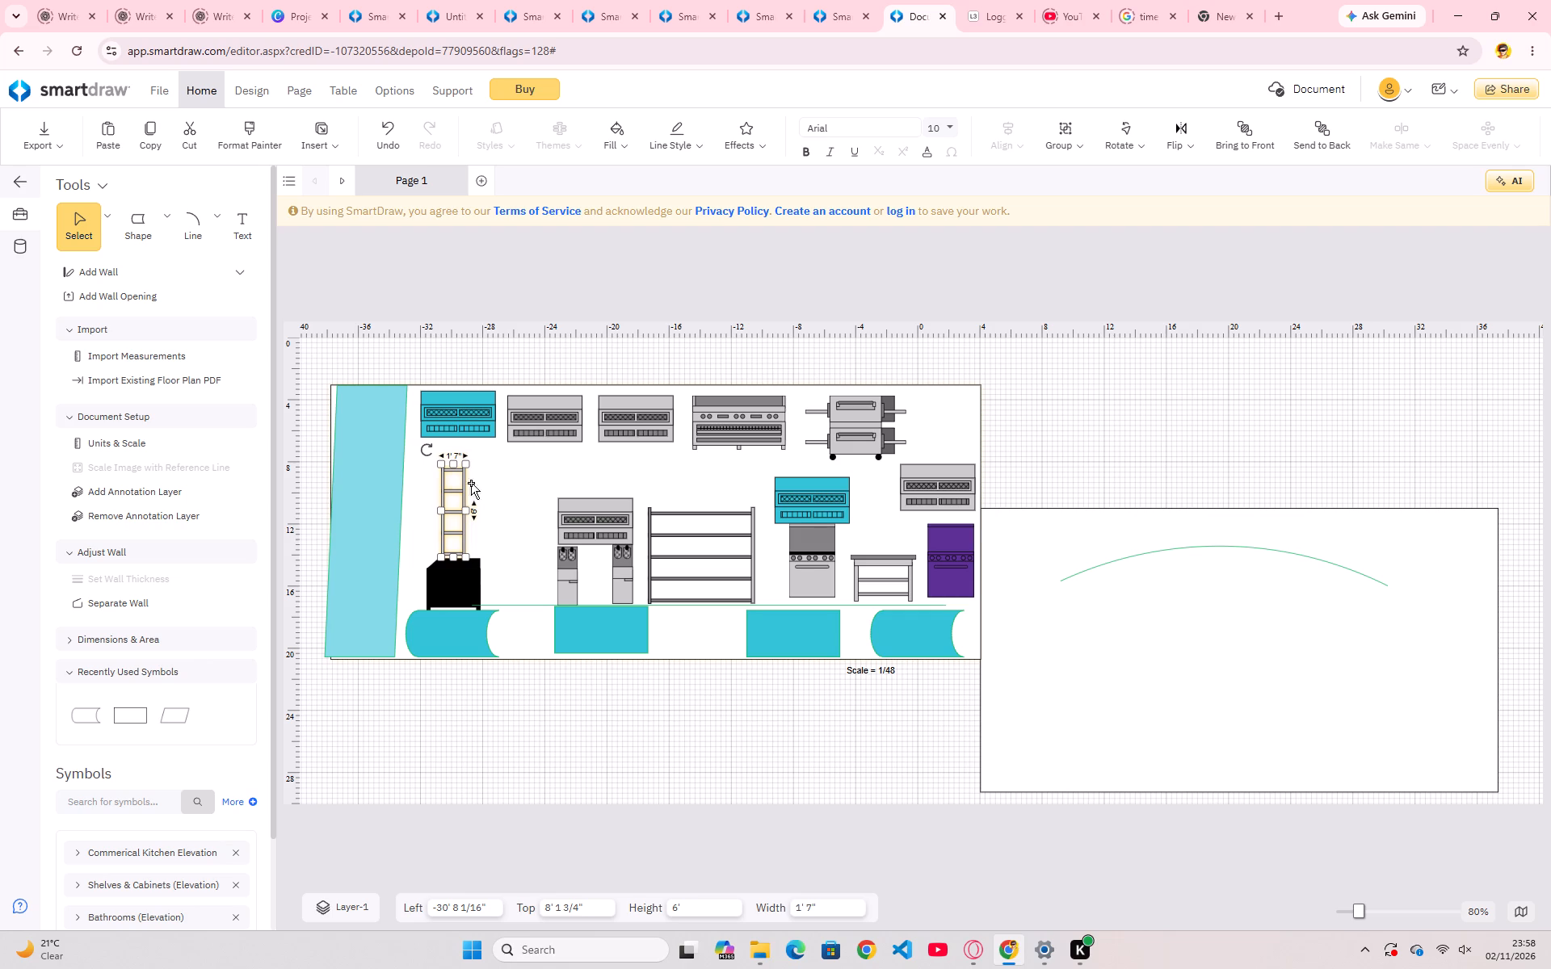
# Widen the ladder to about 2' 10 3/4" by 6' 3" high and recentre it above the black unit, at about -31' left.
pyautogui.moveTo(443, 461); pyautogui.dragTo(435, 462)
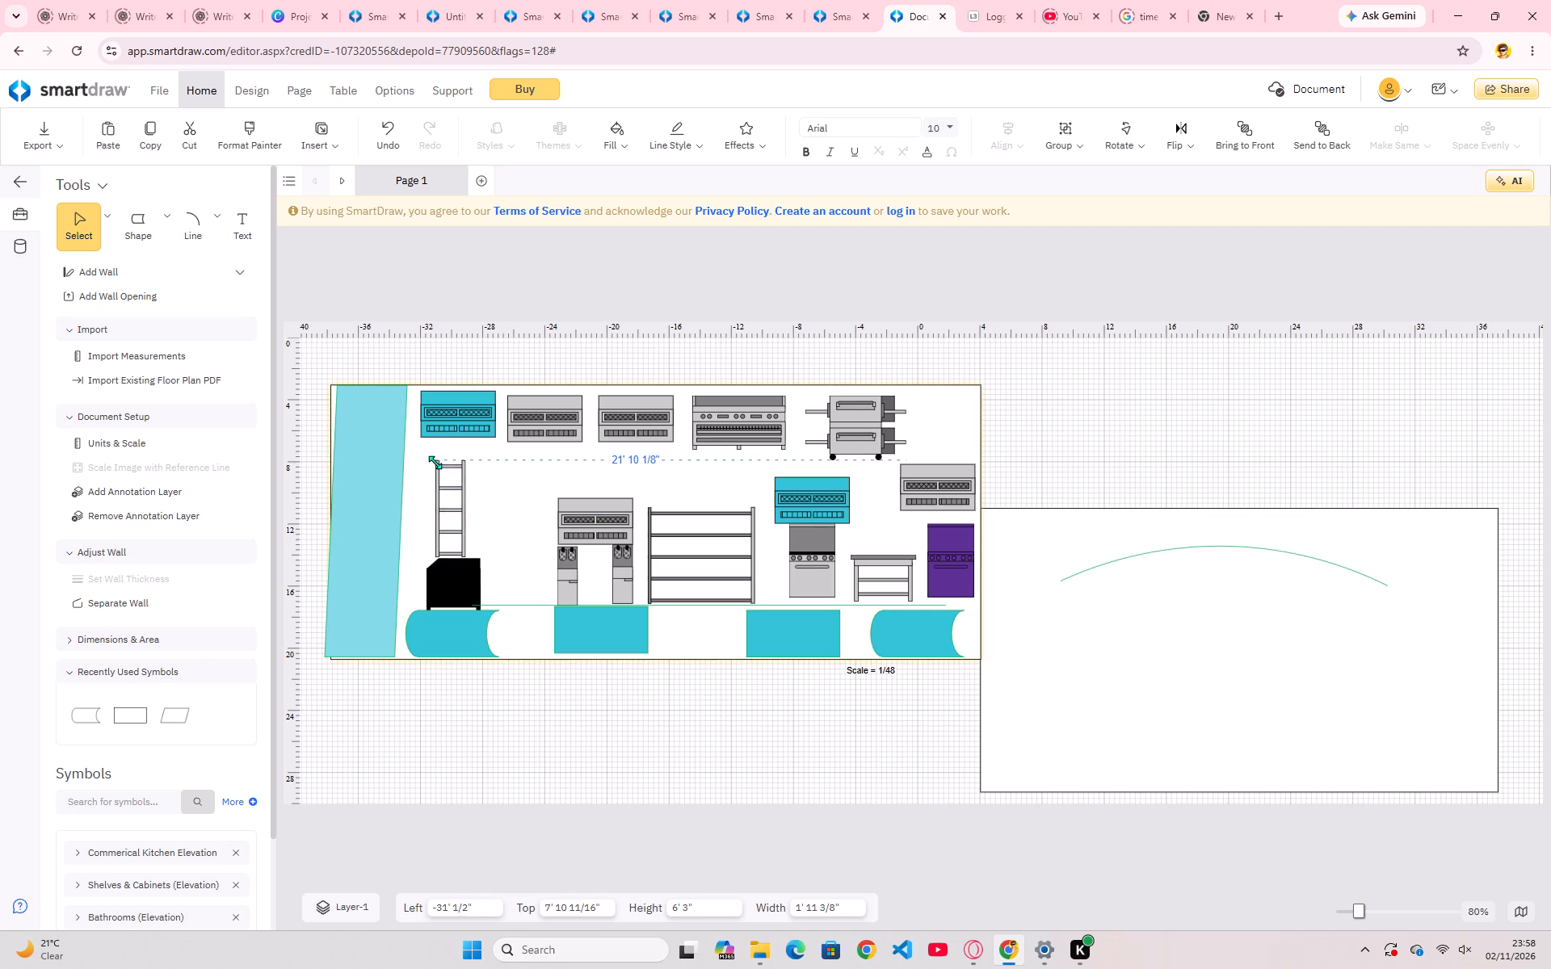
pyautogui.moveTo(435, 462); pyautogui.dragTo(419, 461)
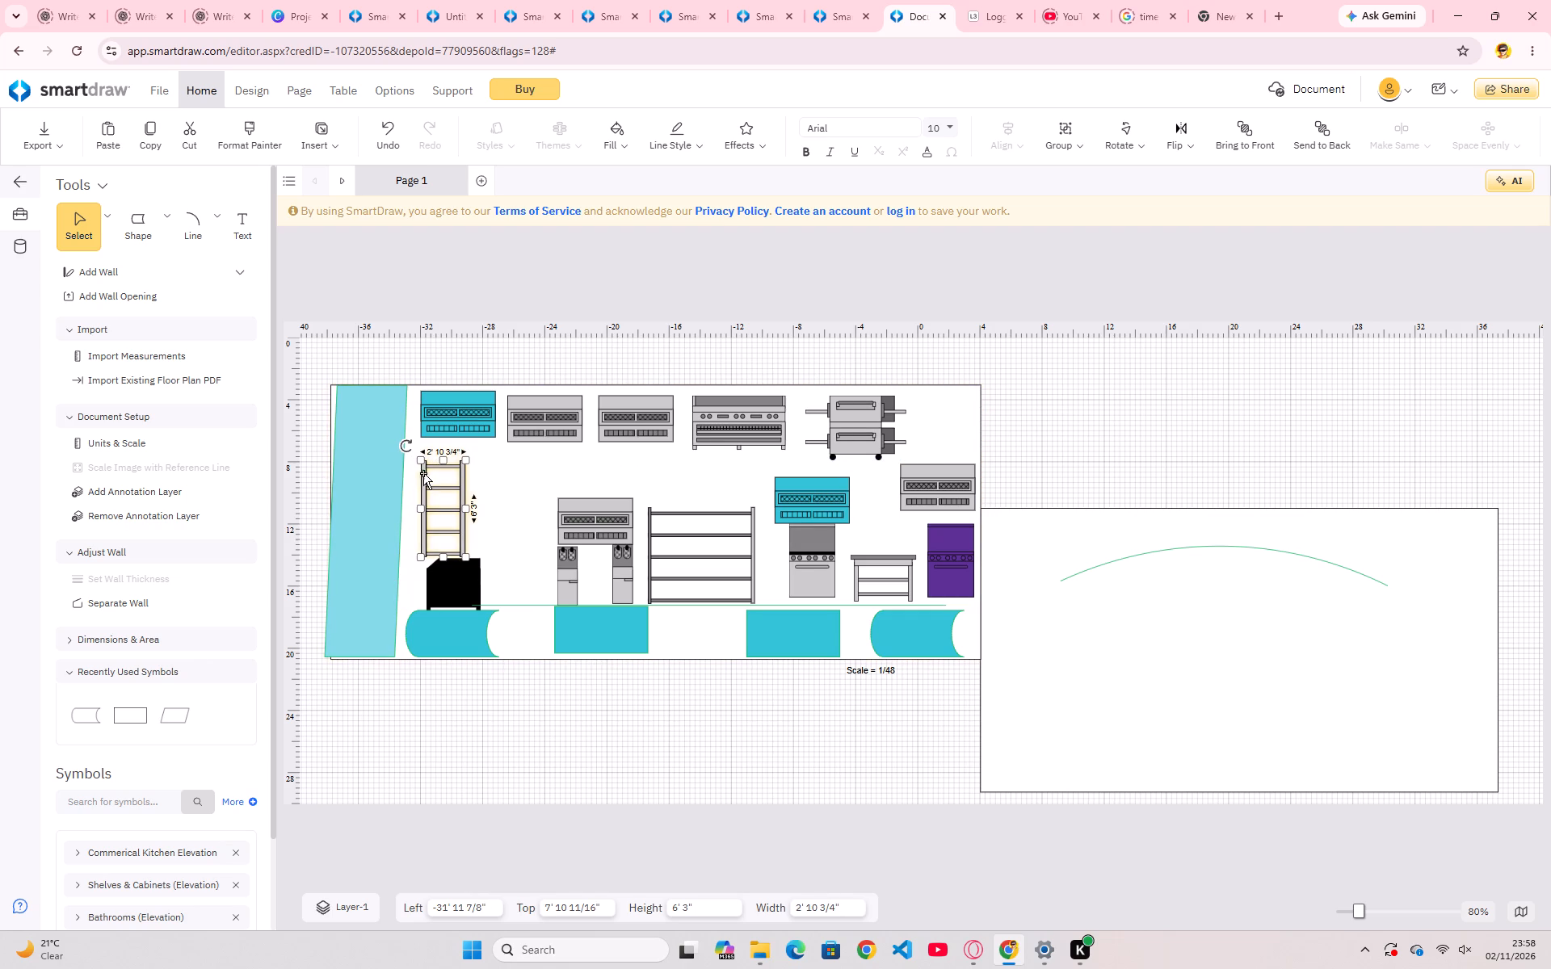
pyautogui.moveTo(448, 492); pyautogui.dragTo(460, 490)
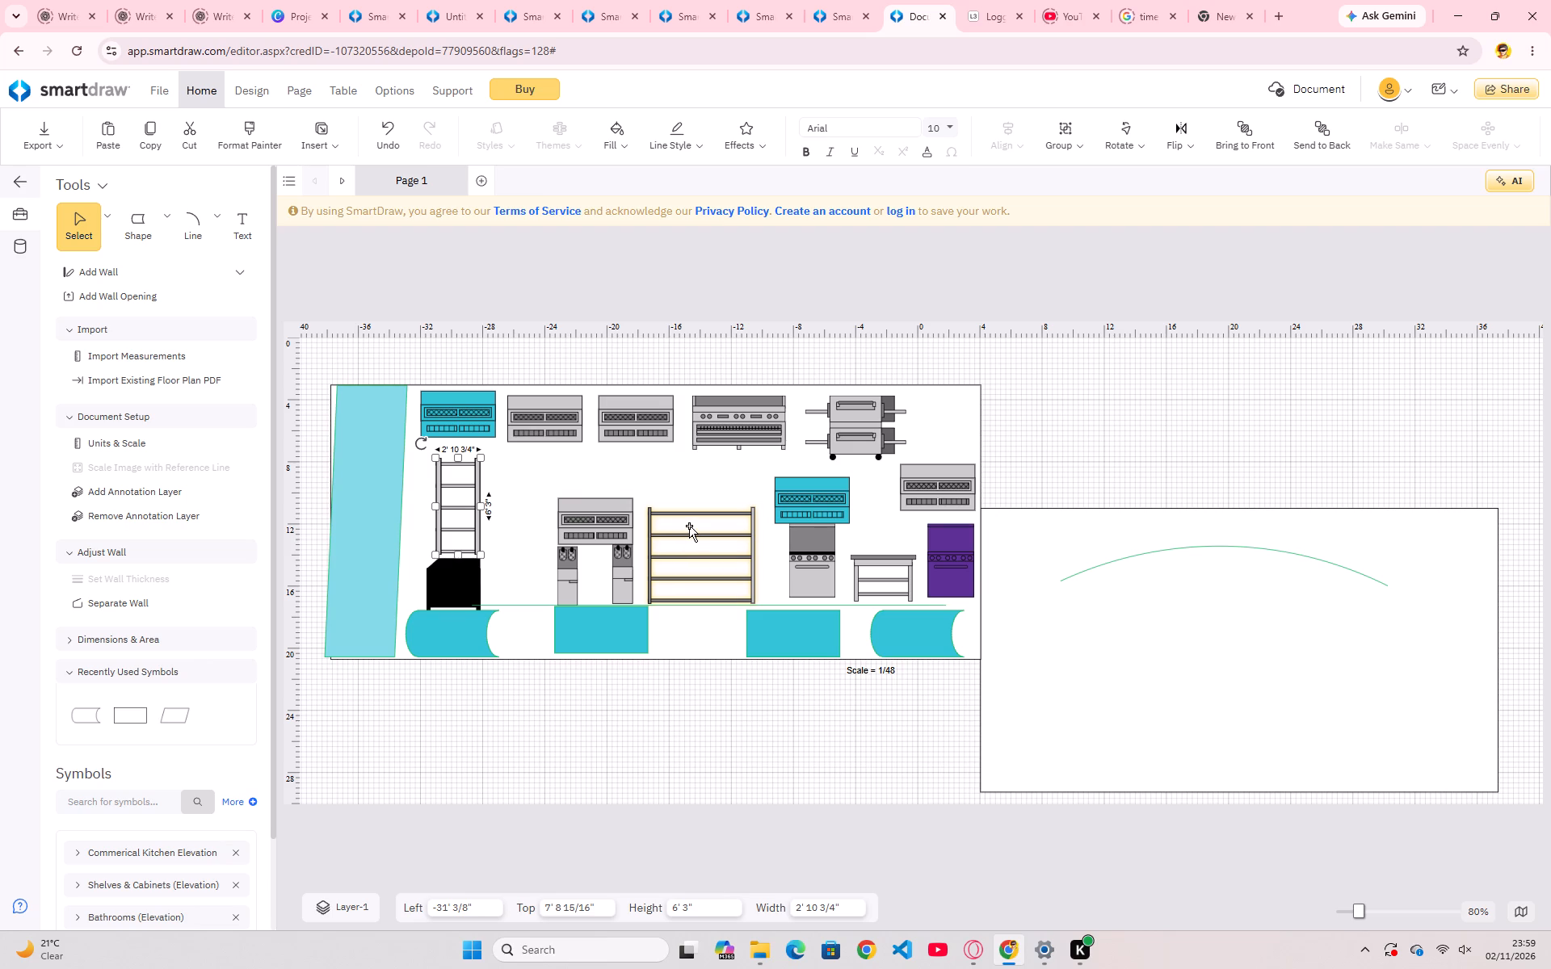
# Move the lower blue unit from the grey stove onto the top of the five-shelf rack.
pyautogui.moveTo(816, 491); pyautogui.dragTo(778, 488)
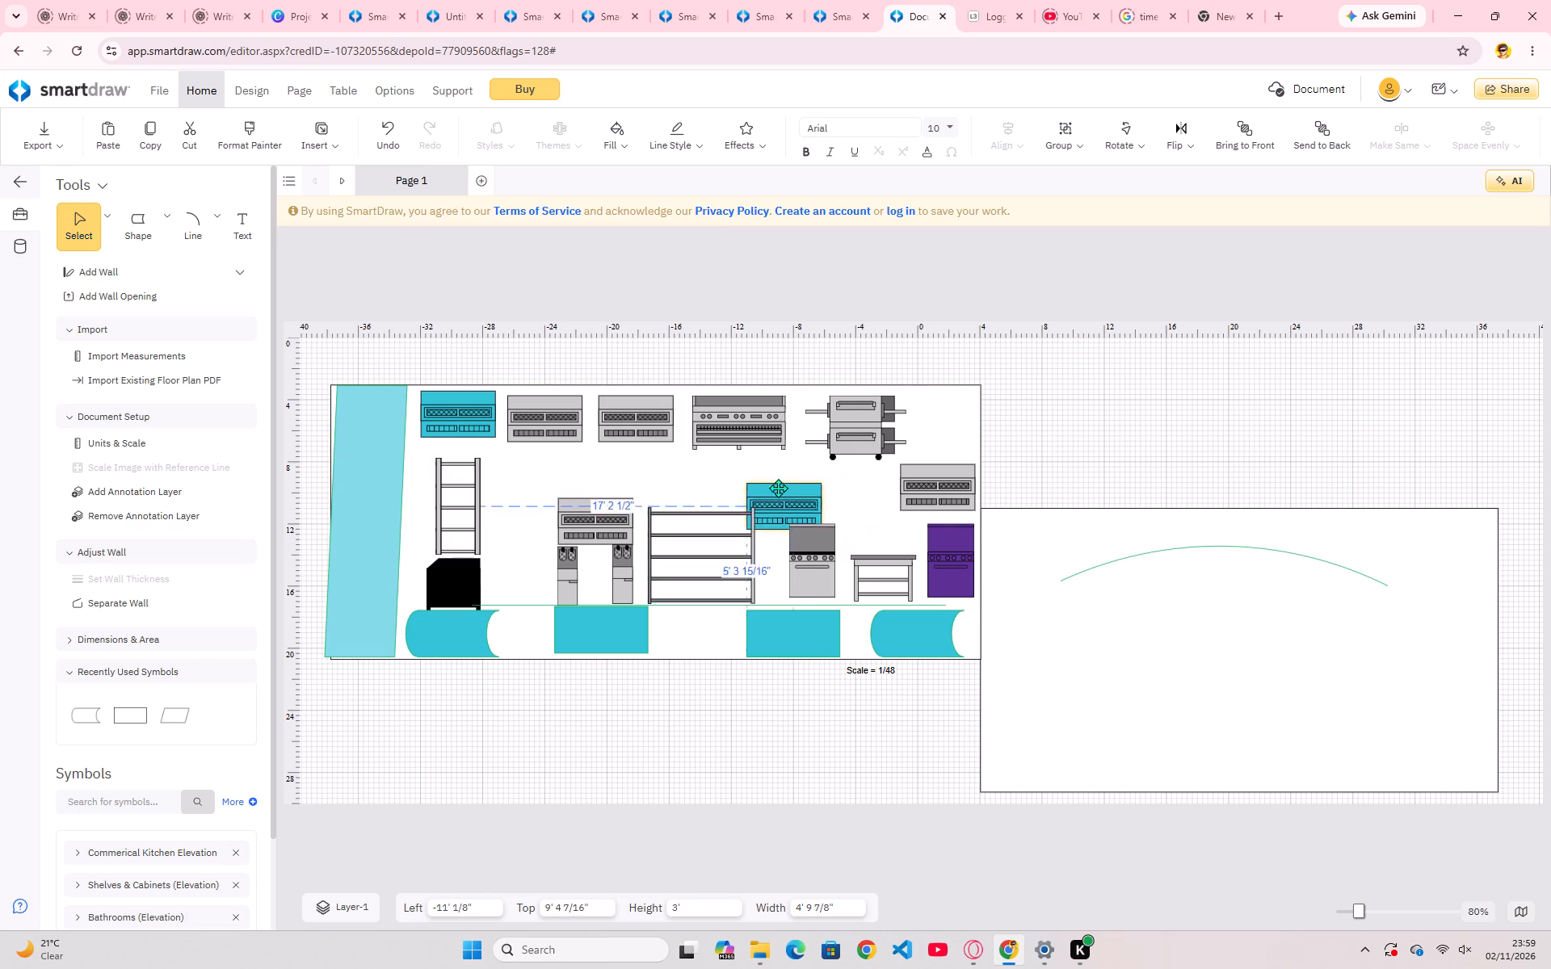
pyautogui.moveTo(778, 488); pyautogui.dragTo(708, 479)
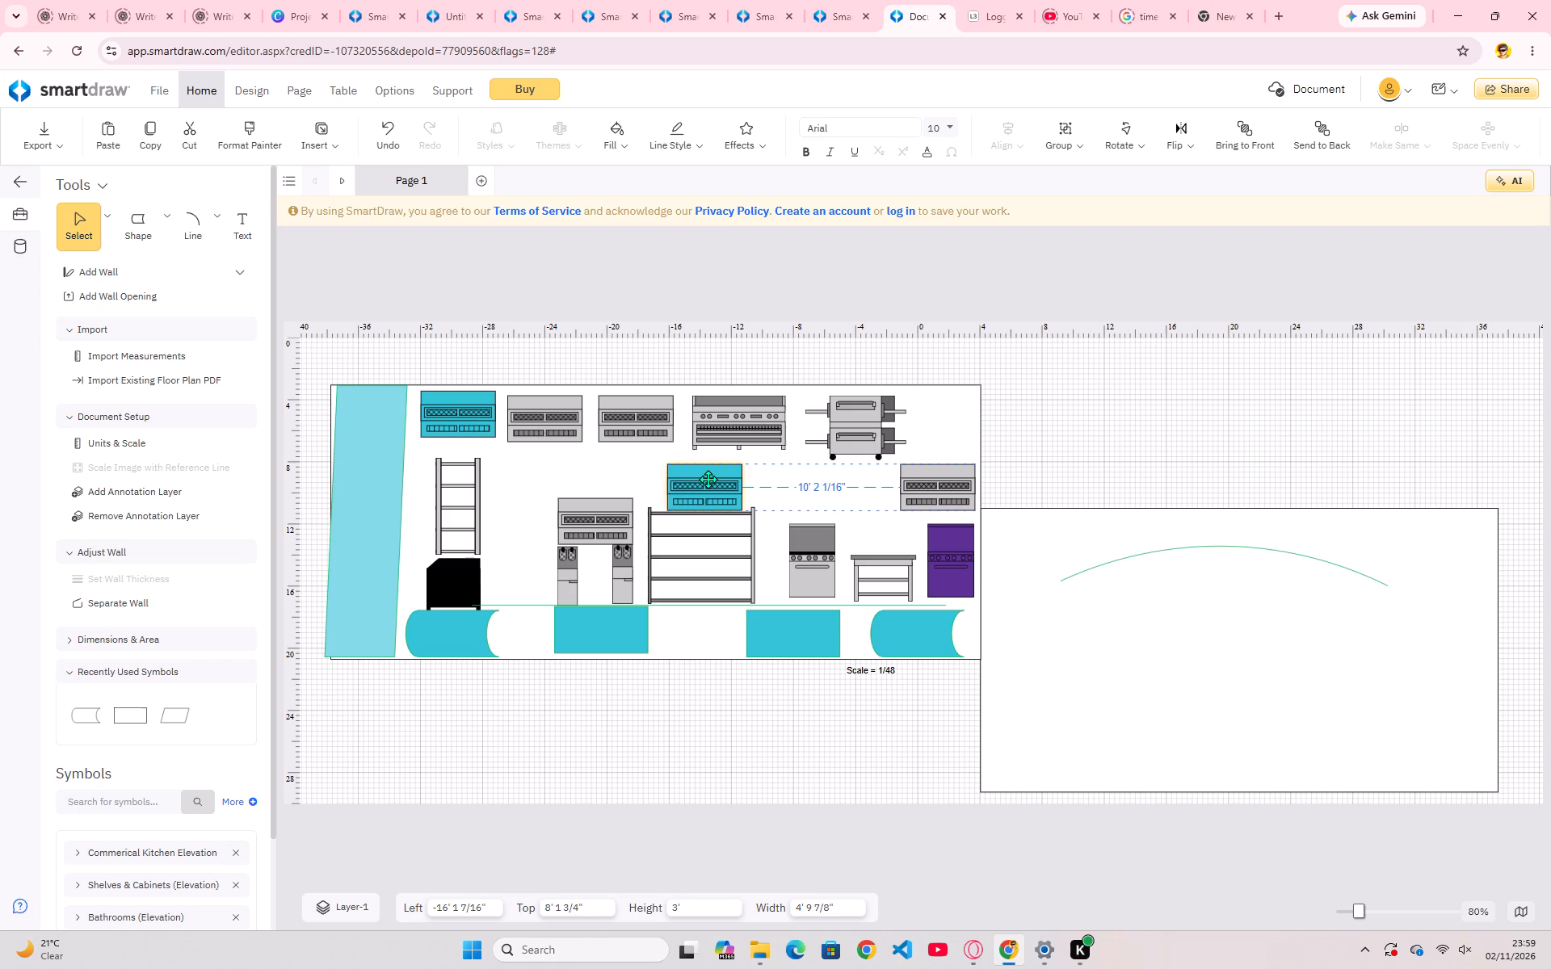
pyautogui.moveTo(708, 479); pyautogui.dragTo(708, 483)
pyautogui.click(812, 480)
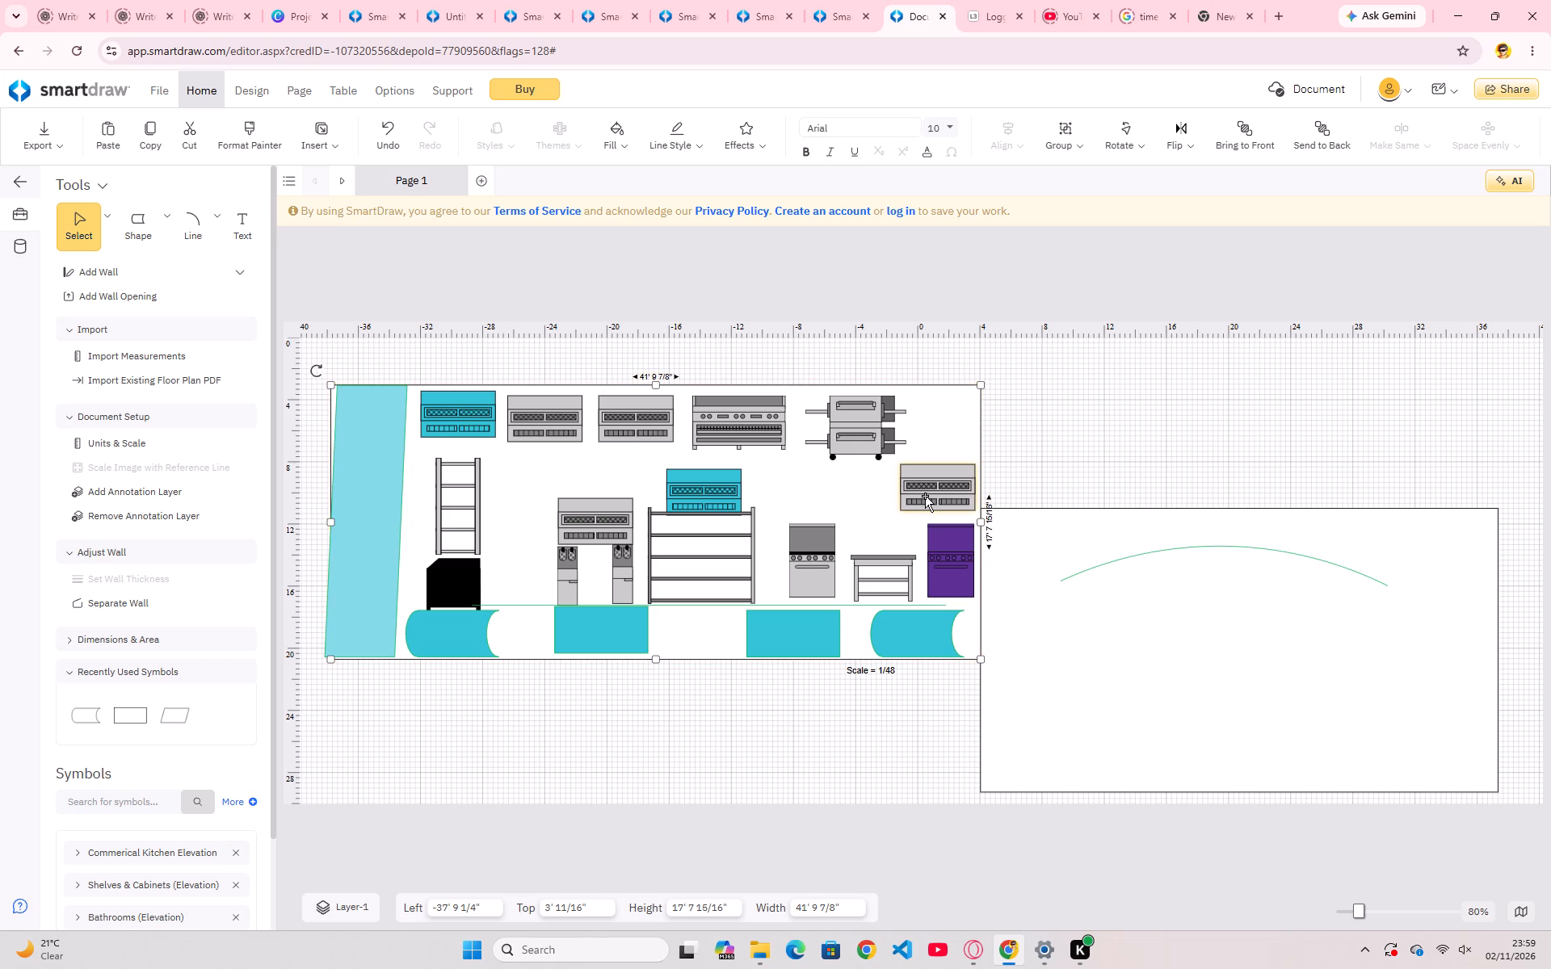
# Move the grey unit above the purple unit onto the table, at about -4' 4" left and 10' 11" top.
pyautogui.moveTo(938, 483); pyautogui.dragTo(894, 523)
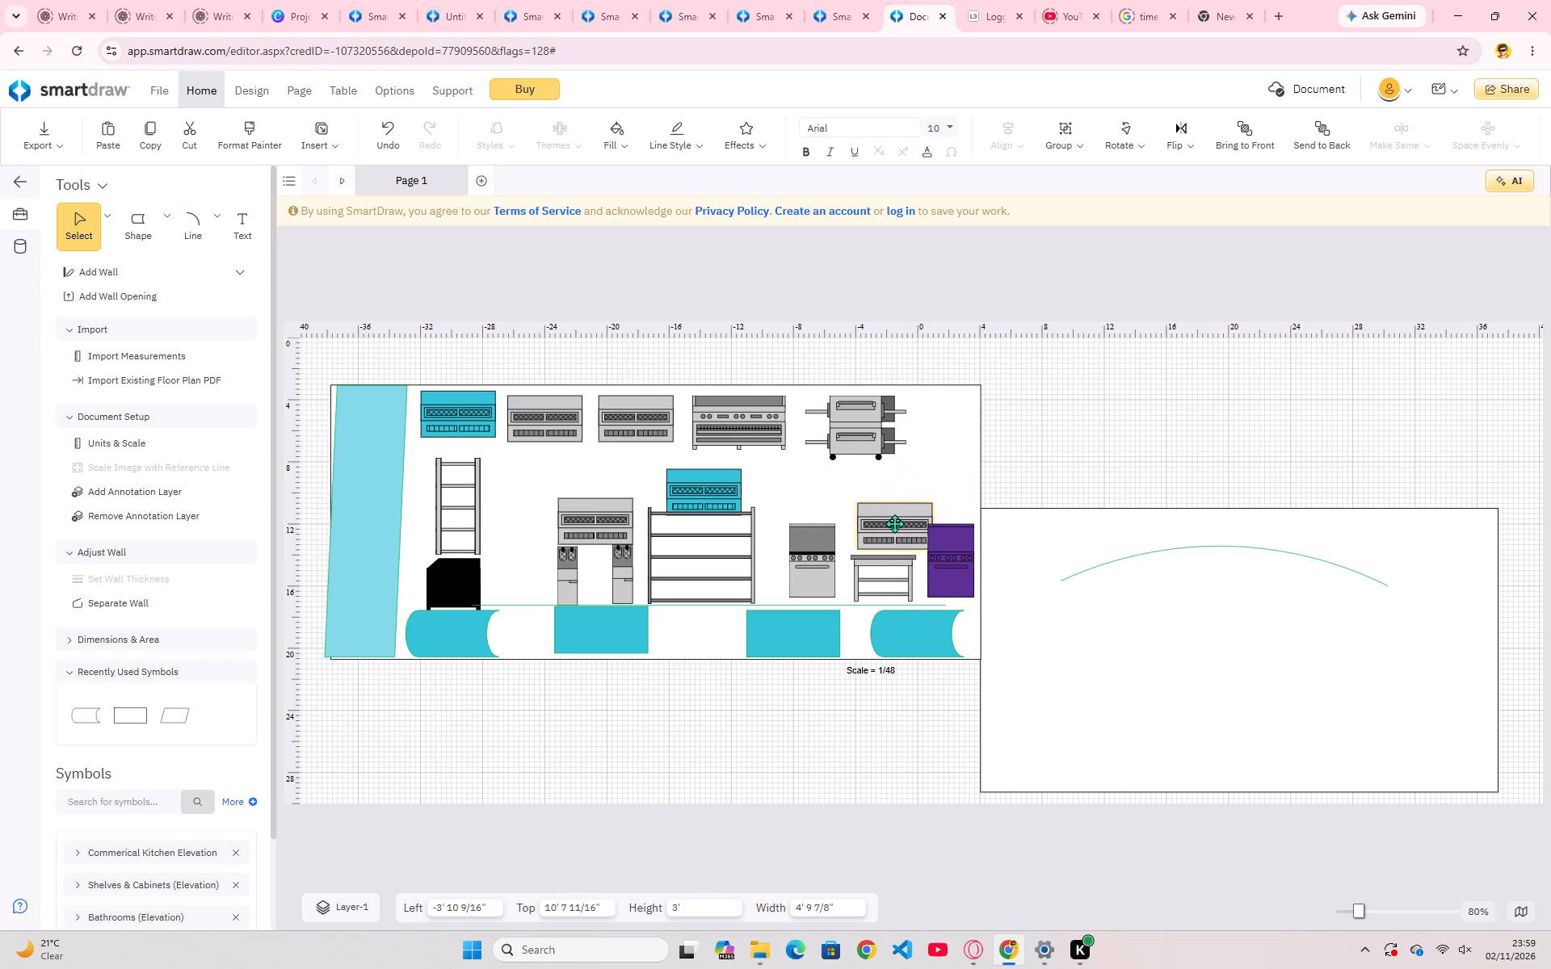
pyautogui.moveTo(894, 523); pyautogui.dragTo(889, 523)
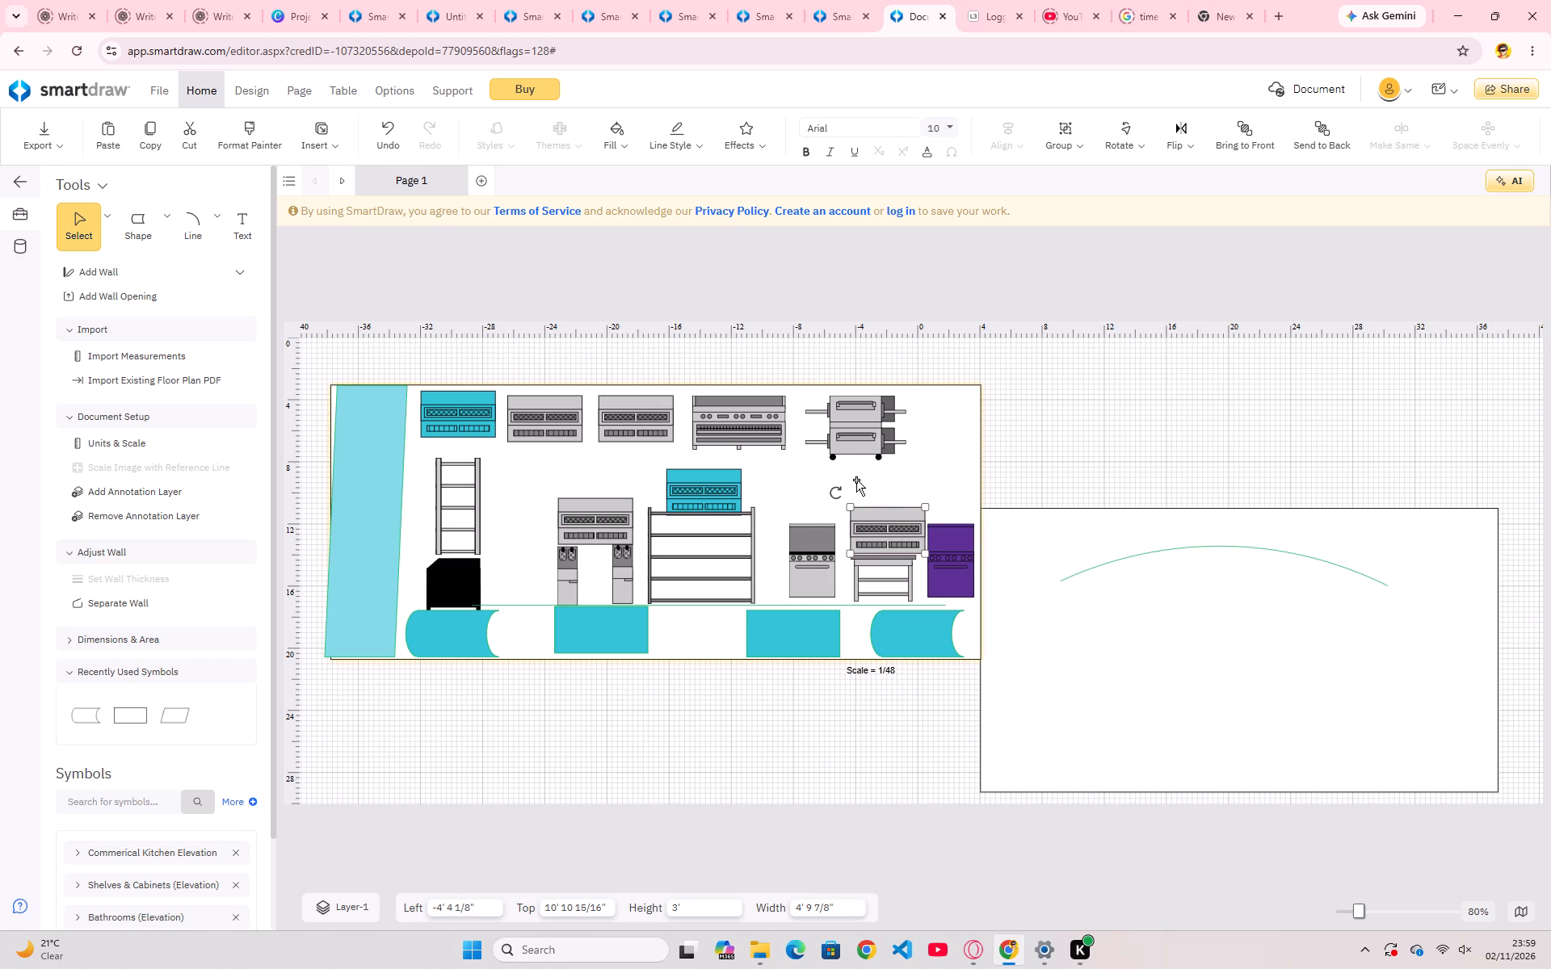
# Shift the grey stove away from the table toward the shelf rack, to about -9' 1" left at 12' top.
pyautogui.moveTo(821, 529); pyautogui.dragTo(804, 529)
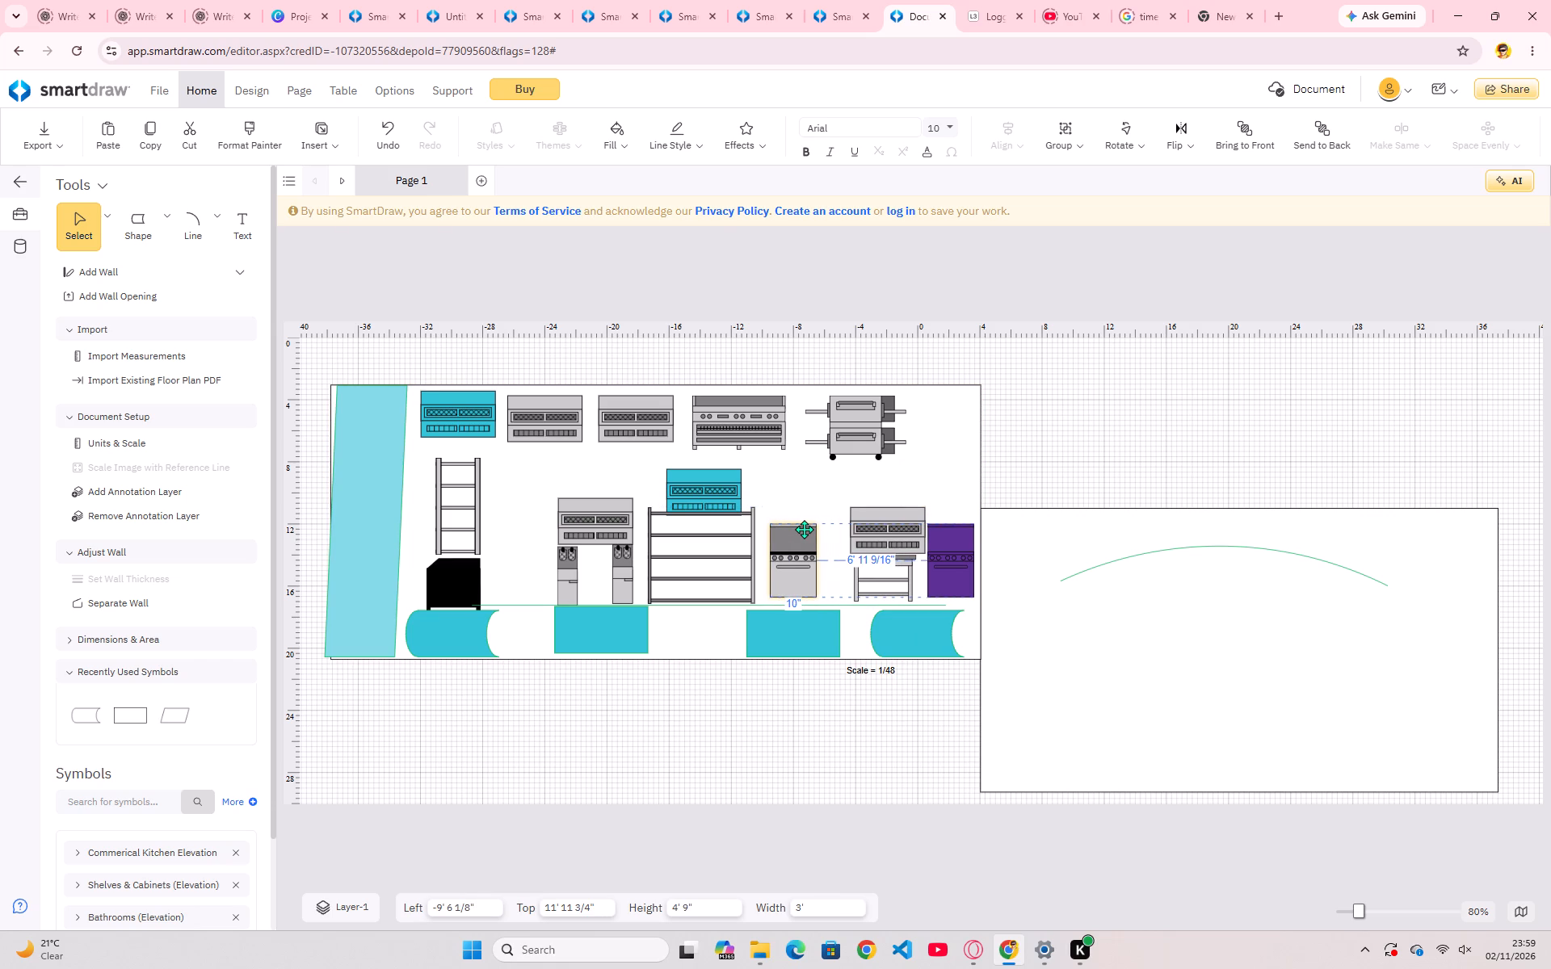
pyautogui.moveTo(804, 529); pyautogui.dragTo(809, 529)
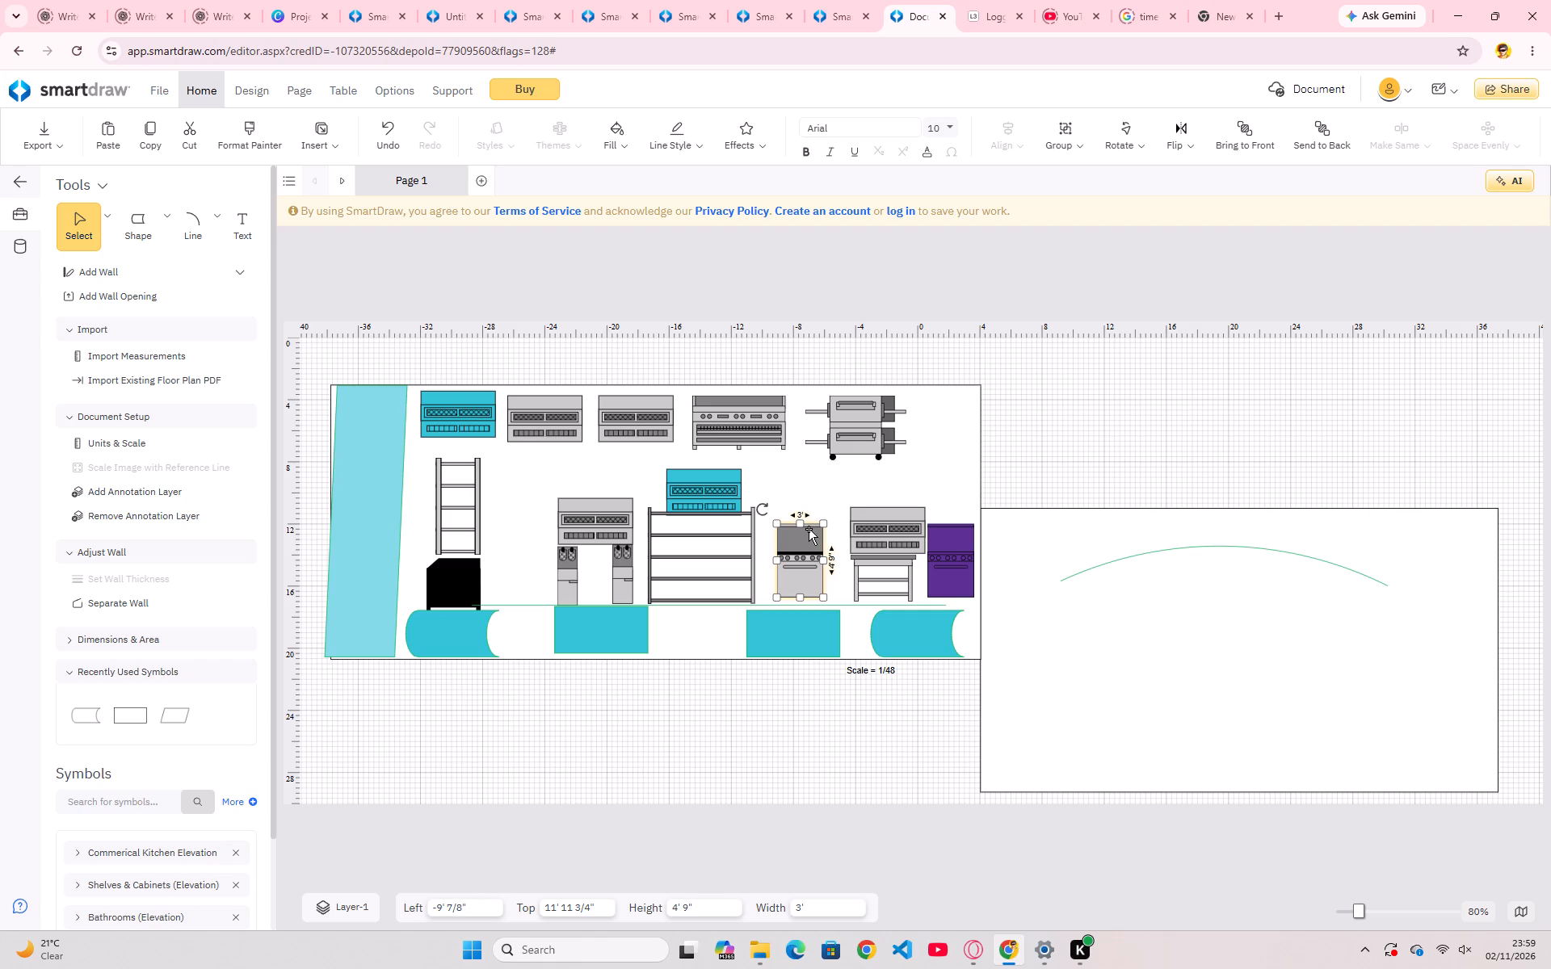
pyautogui.click(835, 484)
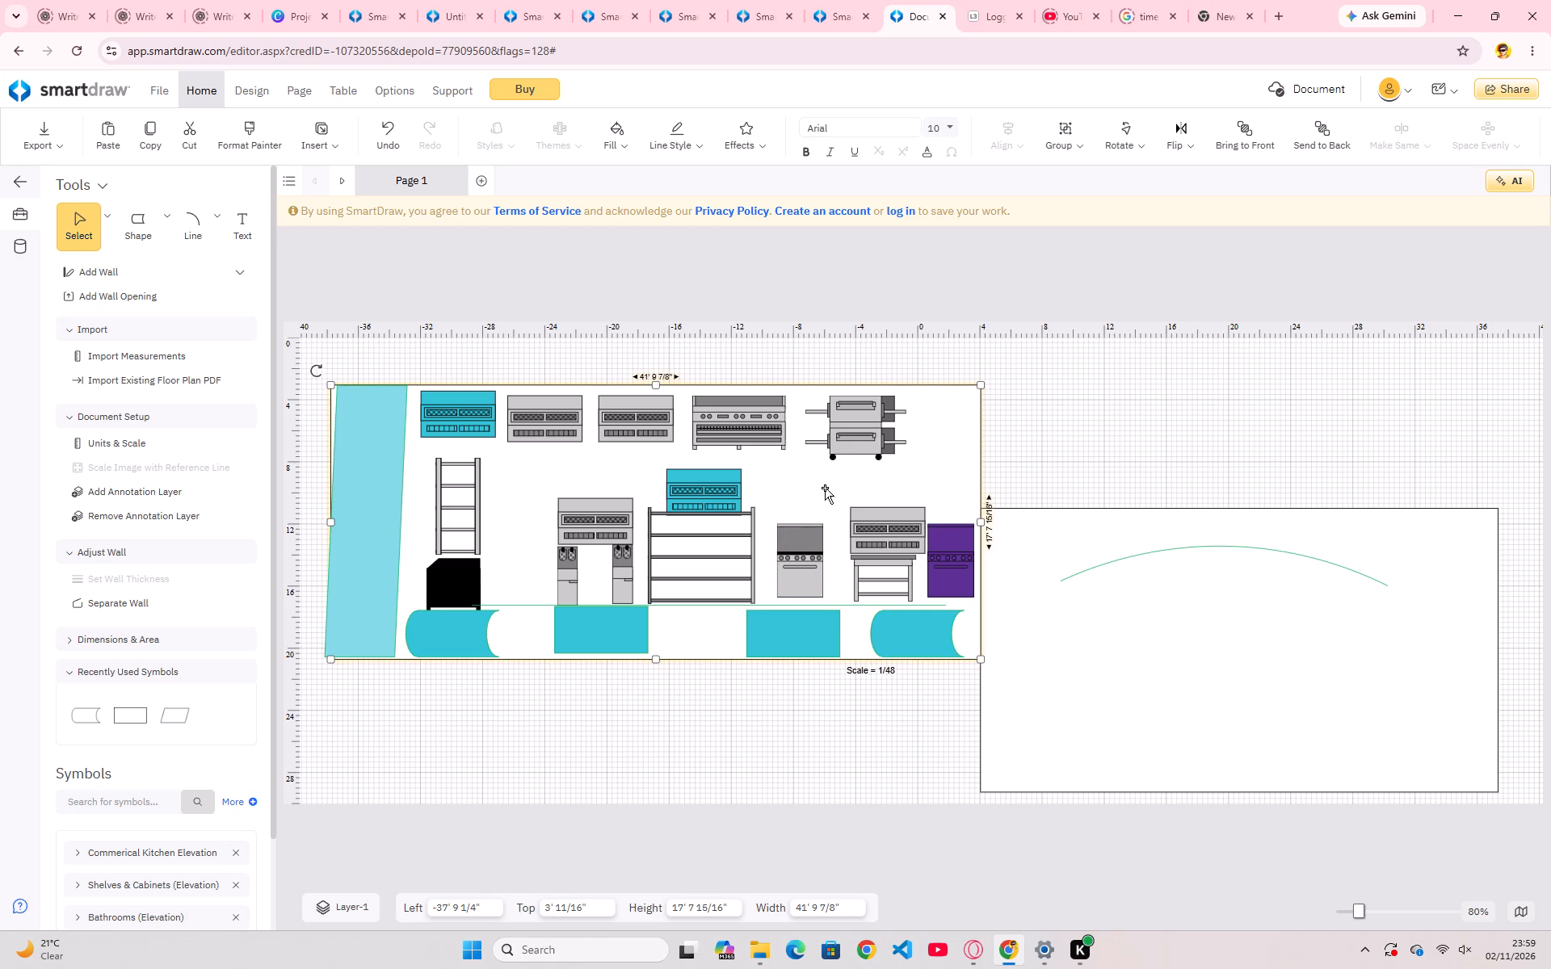
# Stack the lower blue unit on the grey unit over the table, at about -4' 4" left and 7' 9" top.
pyautogui.moveTo(731, 490); pyautogui.dragTo(813, 482)
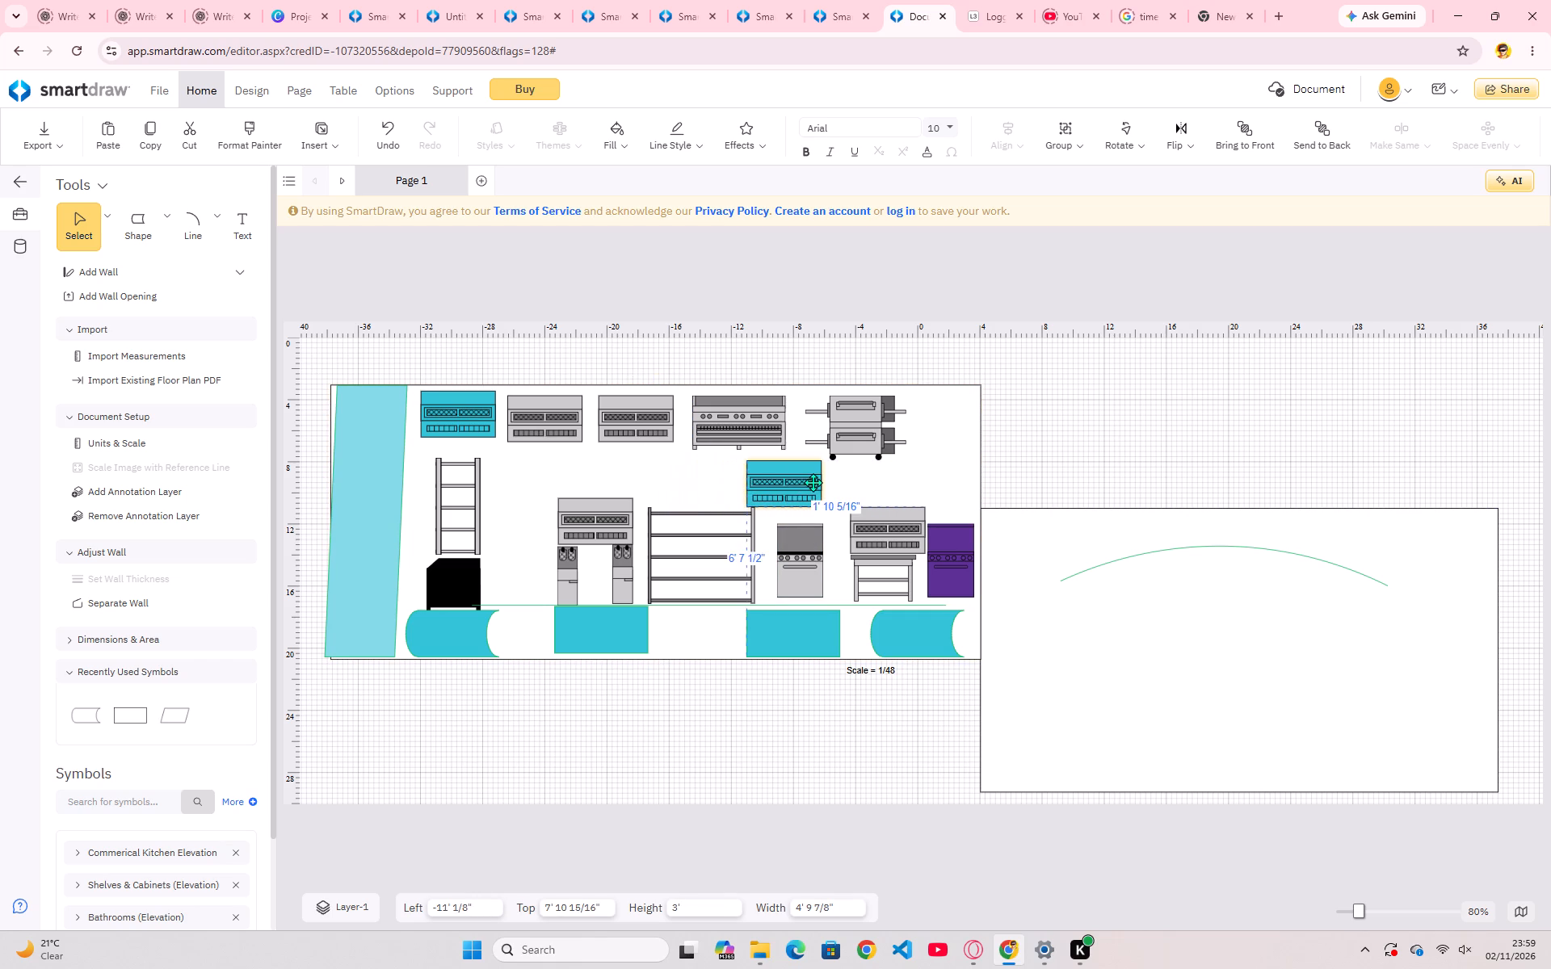
pyautogui.moveTo(813, 482); pyautogui.dragTo(912, 478)
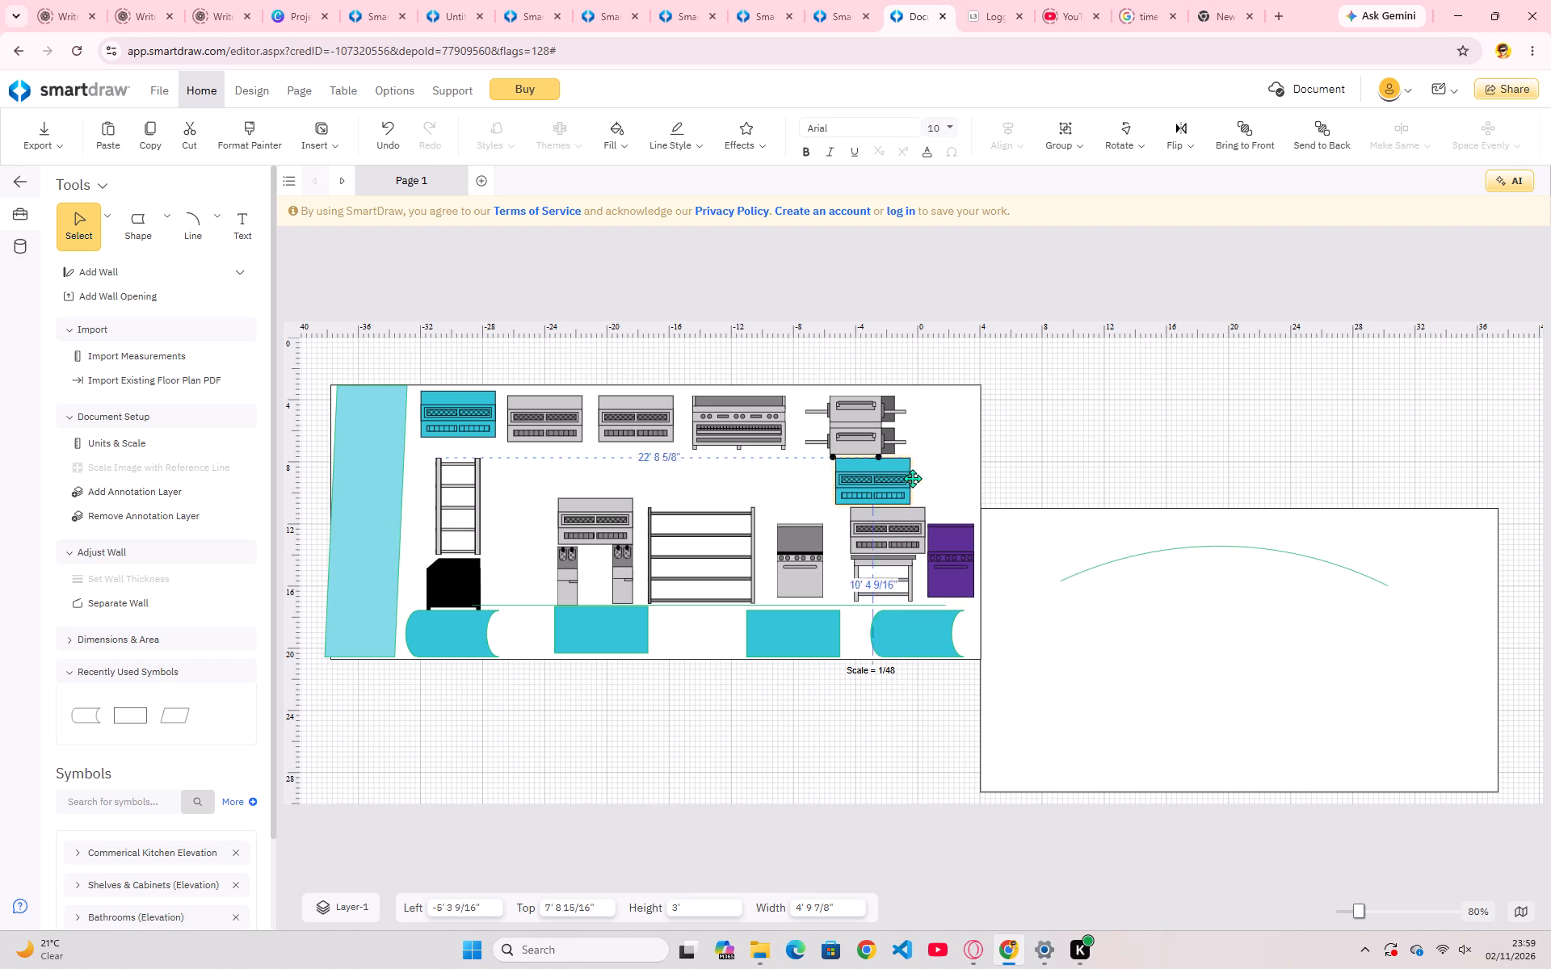
pyautogui.moveTo(912, 478); pyautogui.dragTo(914, 477)
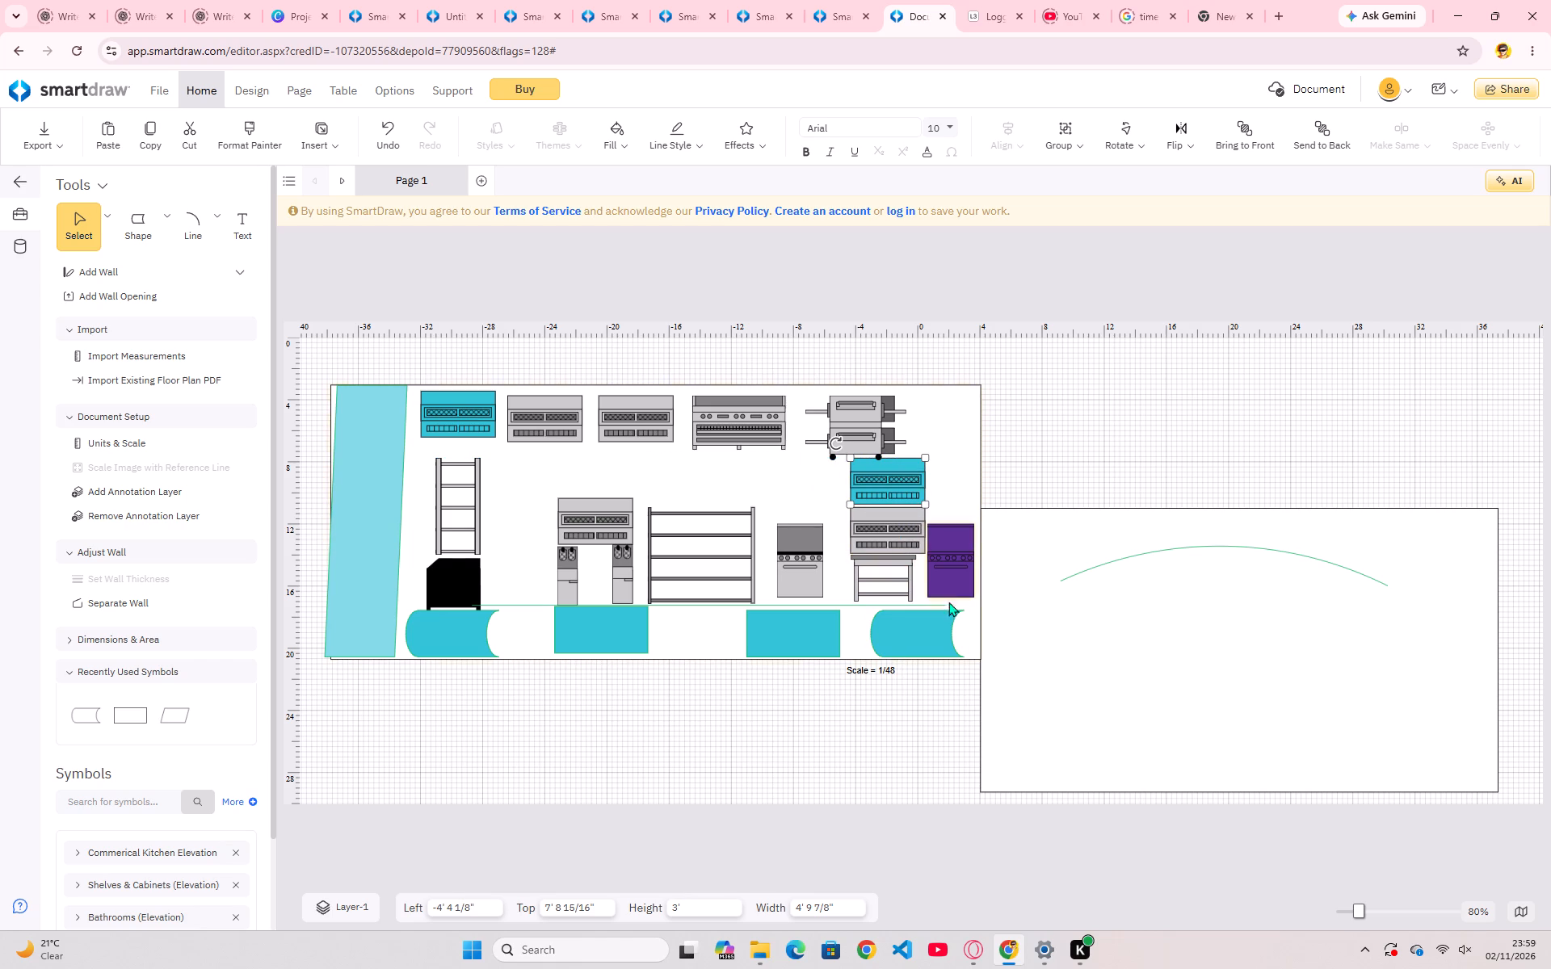
pyautogui.click(809, 486)
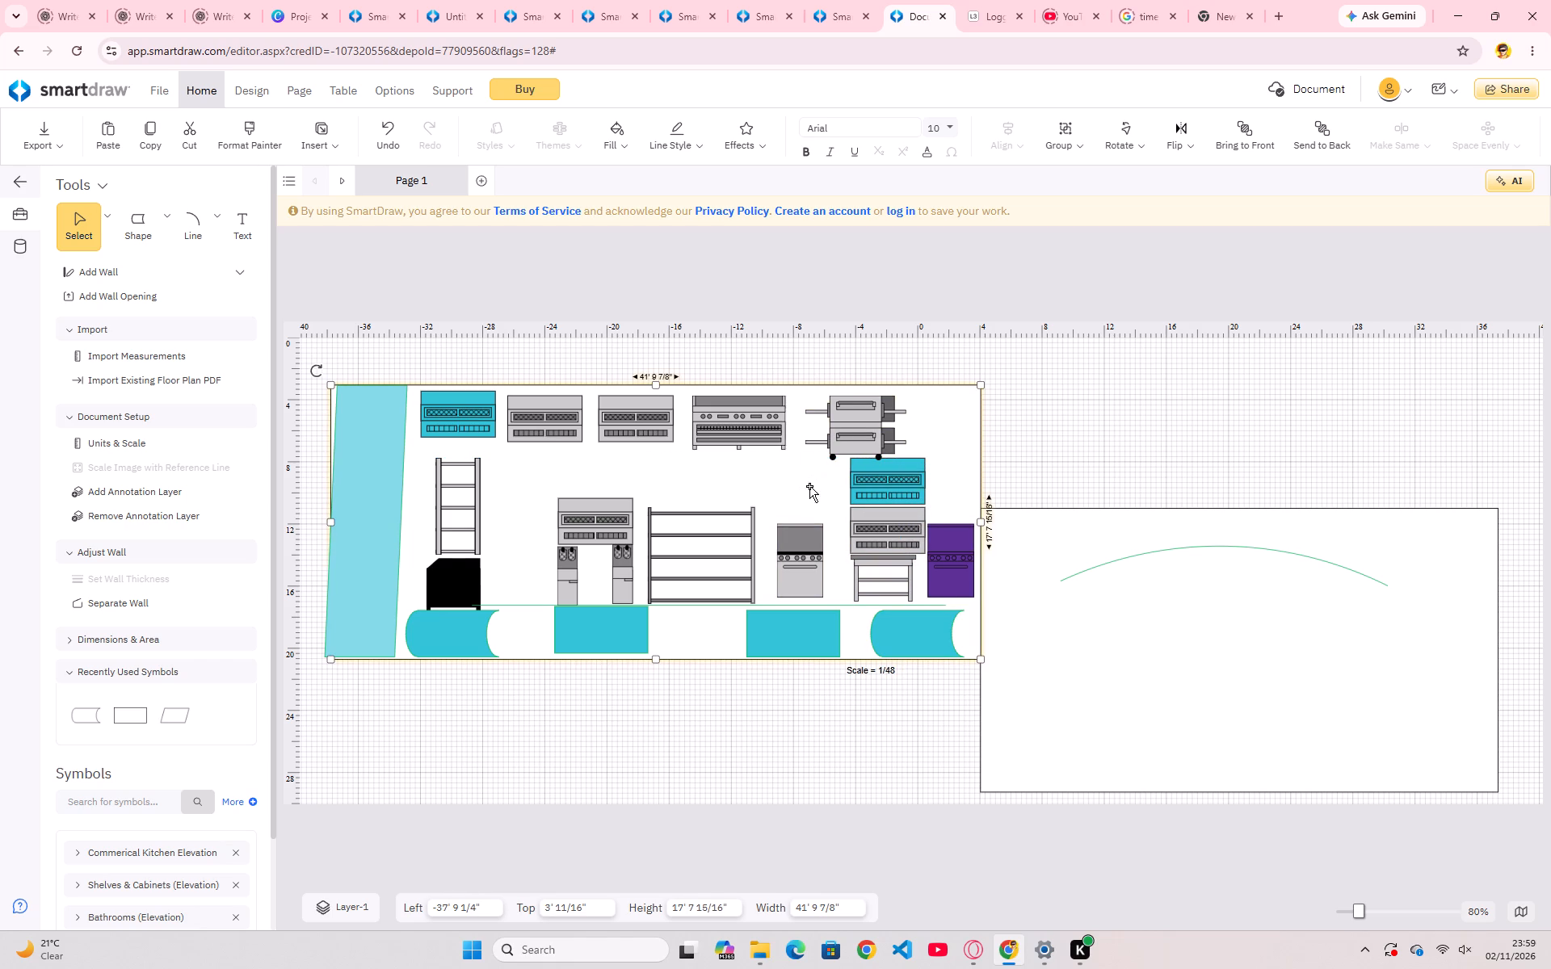
# Lower the top row's blue unit to about 3' 9" top, in line with the neighbouring grey units.
pyautogui.moveTo(527, 421); pyautogui.dragTo(547, 421)
pyautogui.moveTo(464, 417); pyautogui.dragTo(476, 417)
pyautogui.click(476, 417)
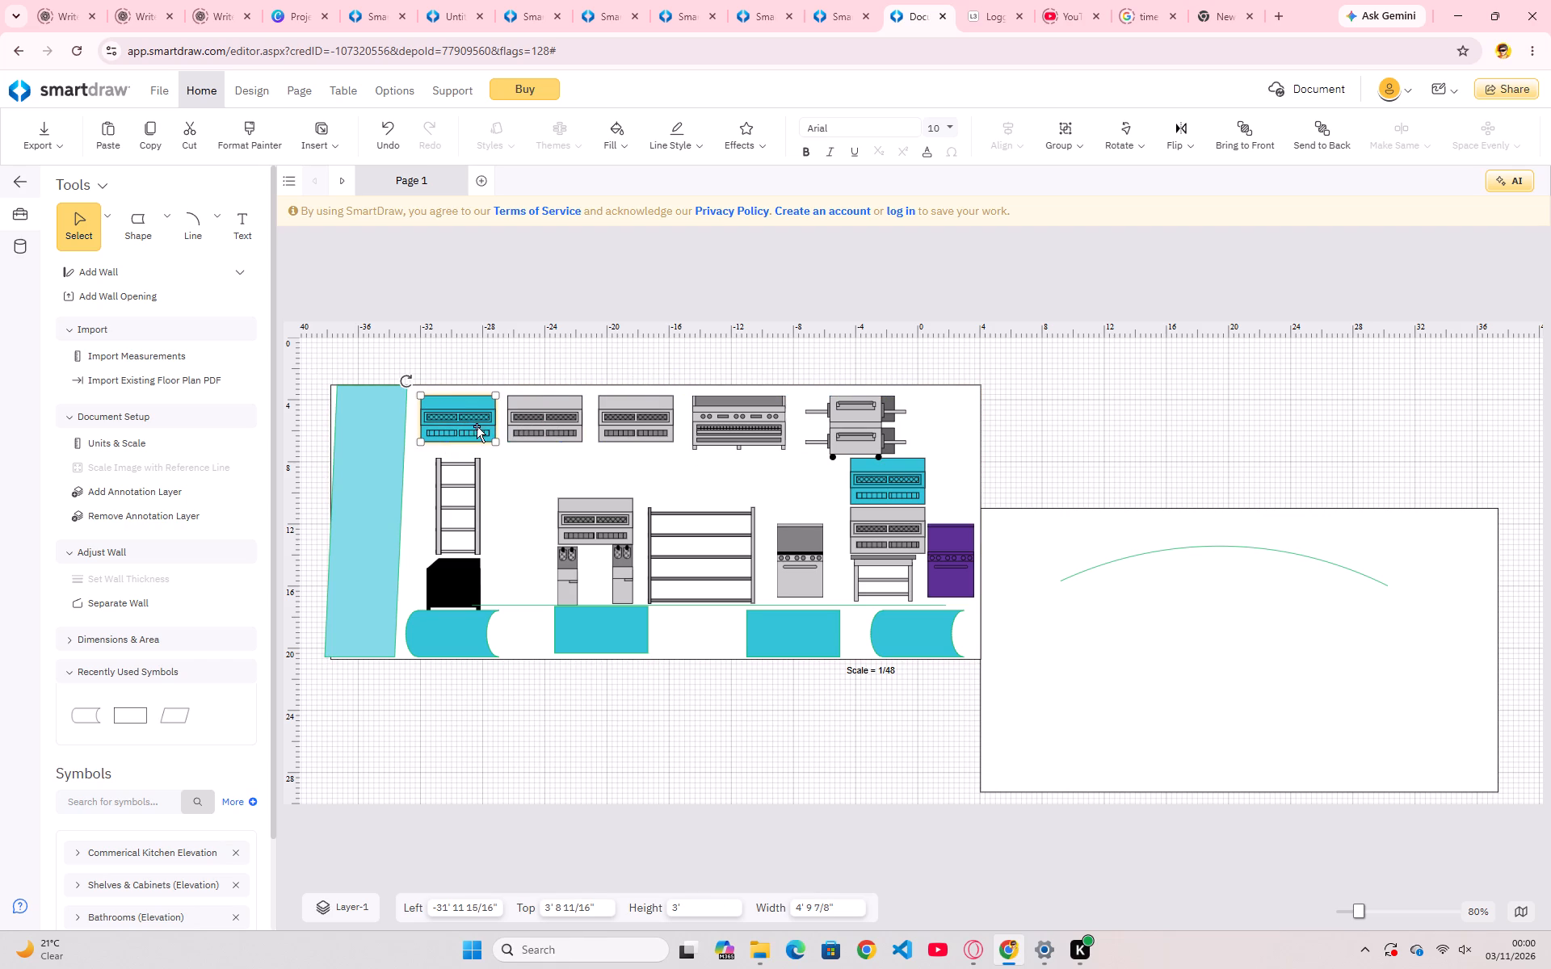
pyautogui.click(561, 472)
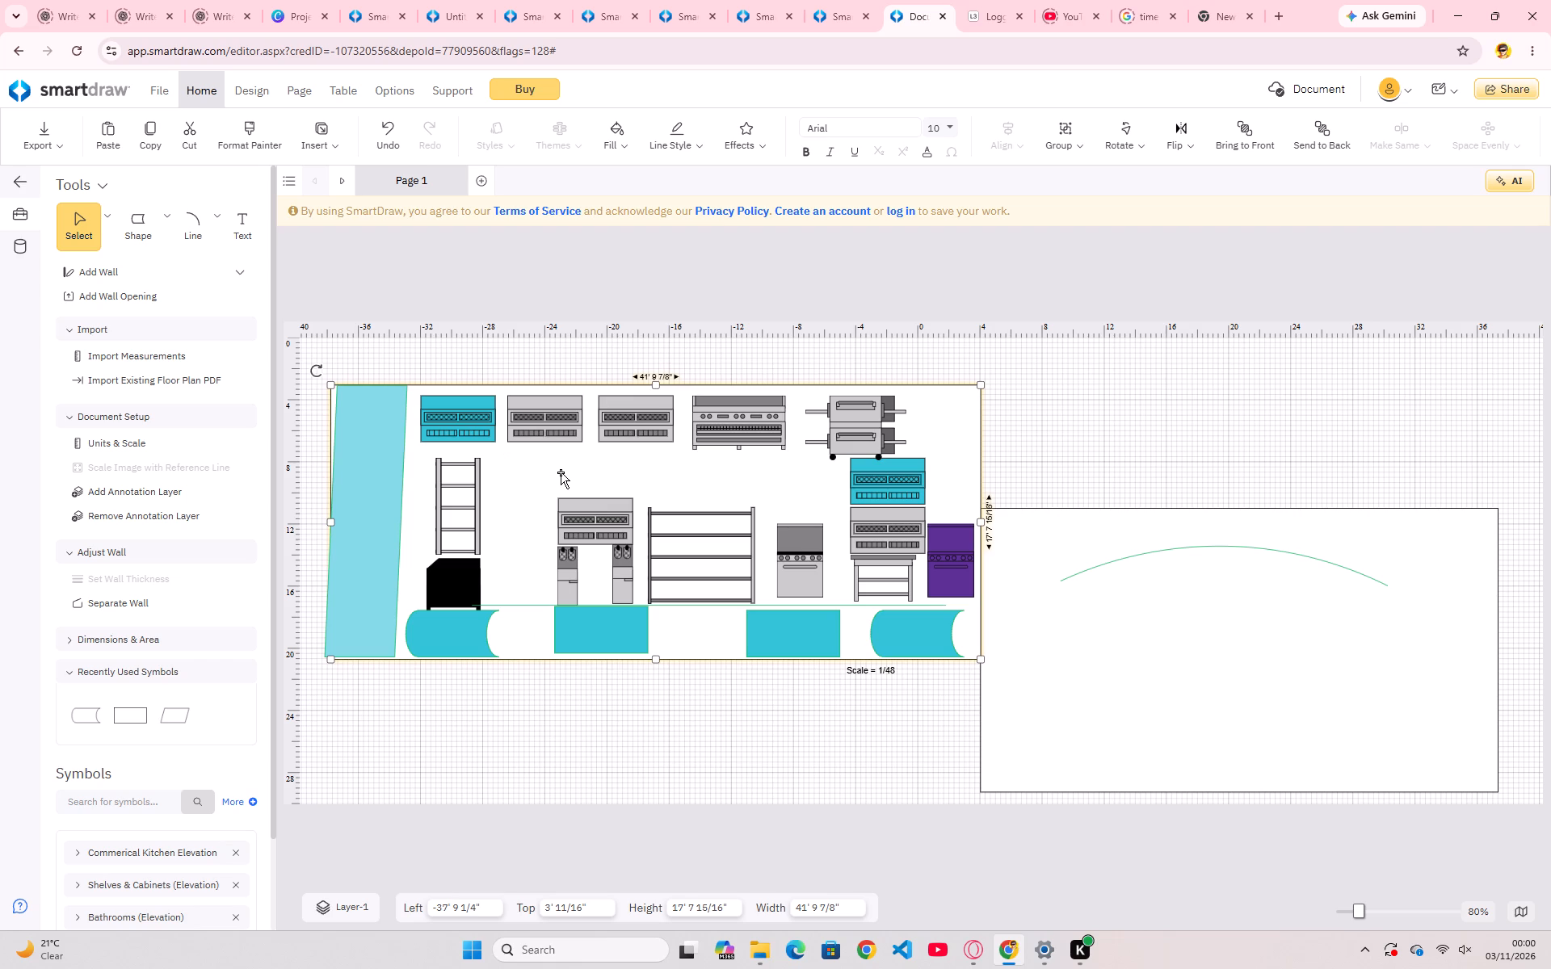
# Enlarge the rectangle around the kitchen elevation to about 43' 4" wide by 22' 5" high, extending it below the blue shapes.
pyautogui.click(611, 477)
pyautogui.moveTo(982, 657); pyautogui.dragTo(984, 736)
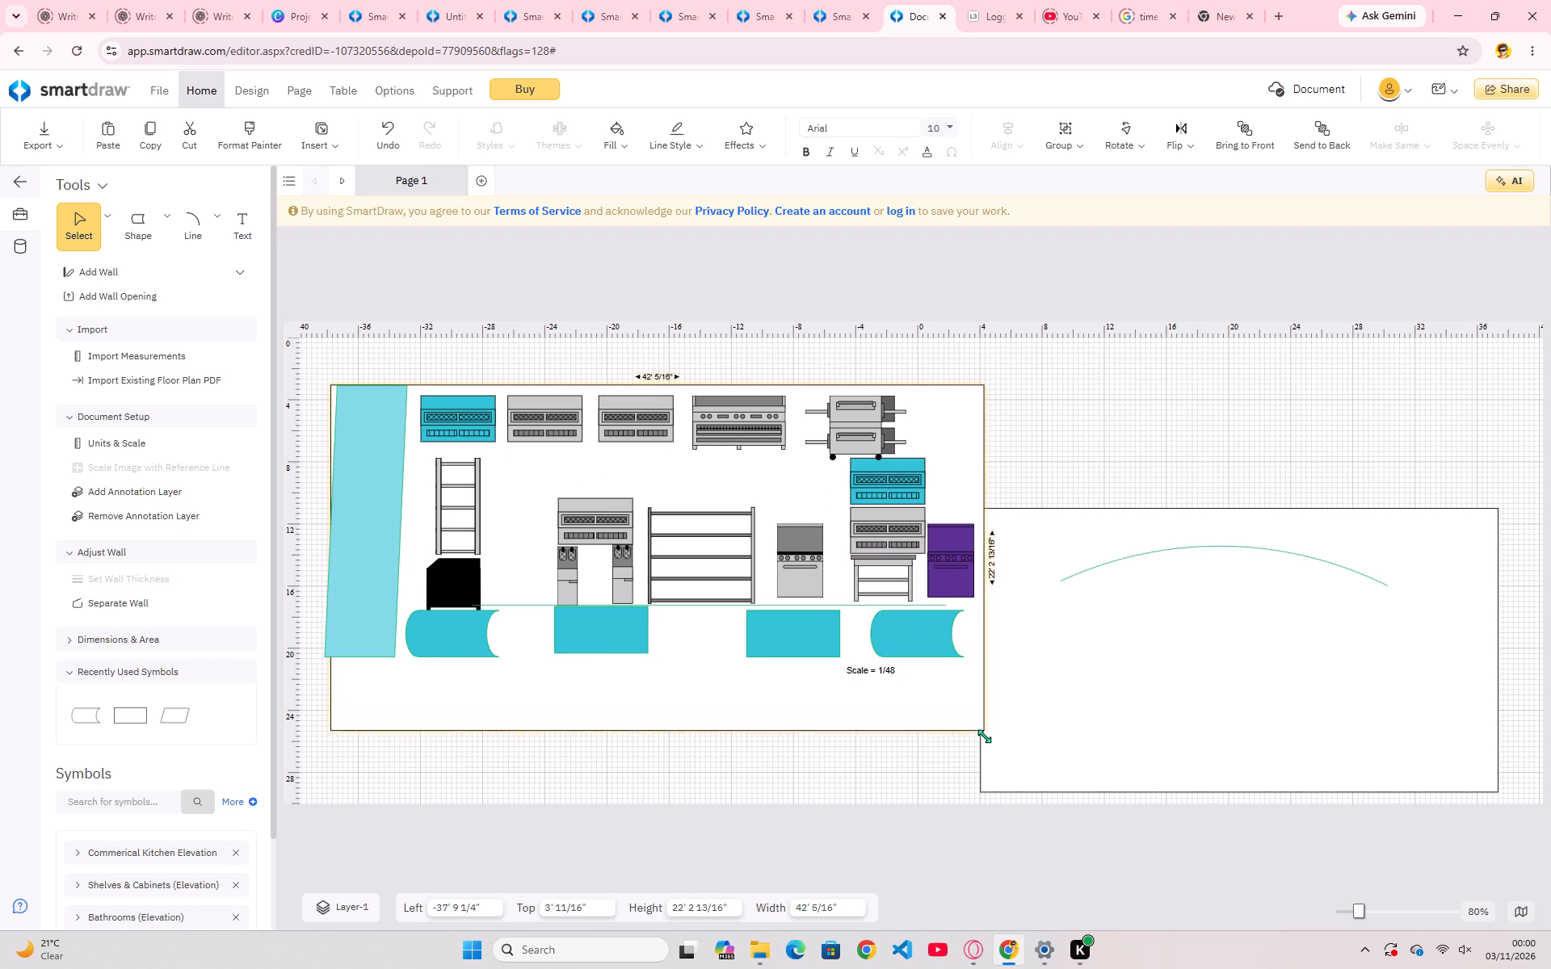
pyautogui.moveTo(984, 736); pyautogui.dragTo(992, 769)
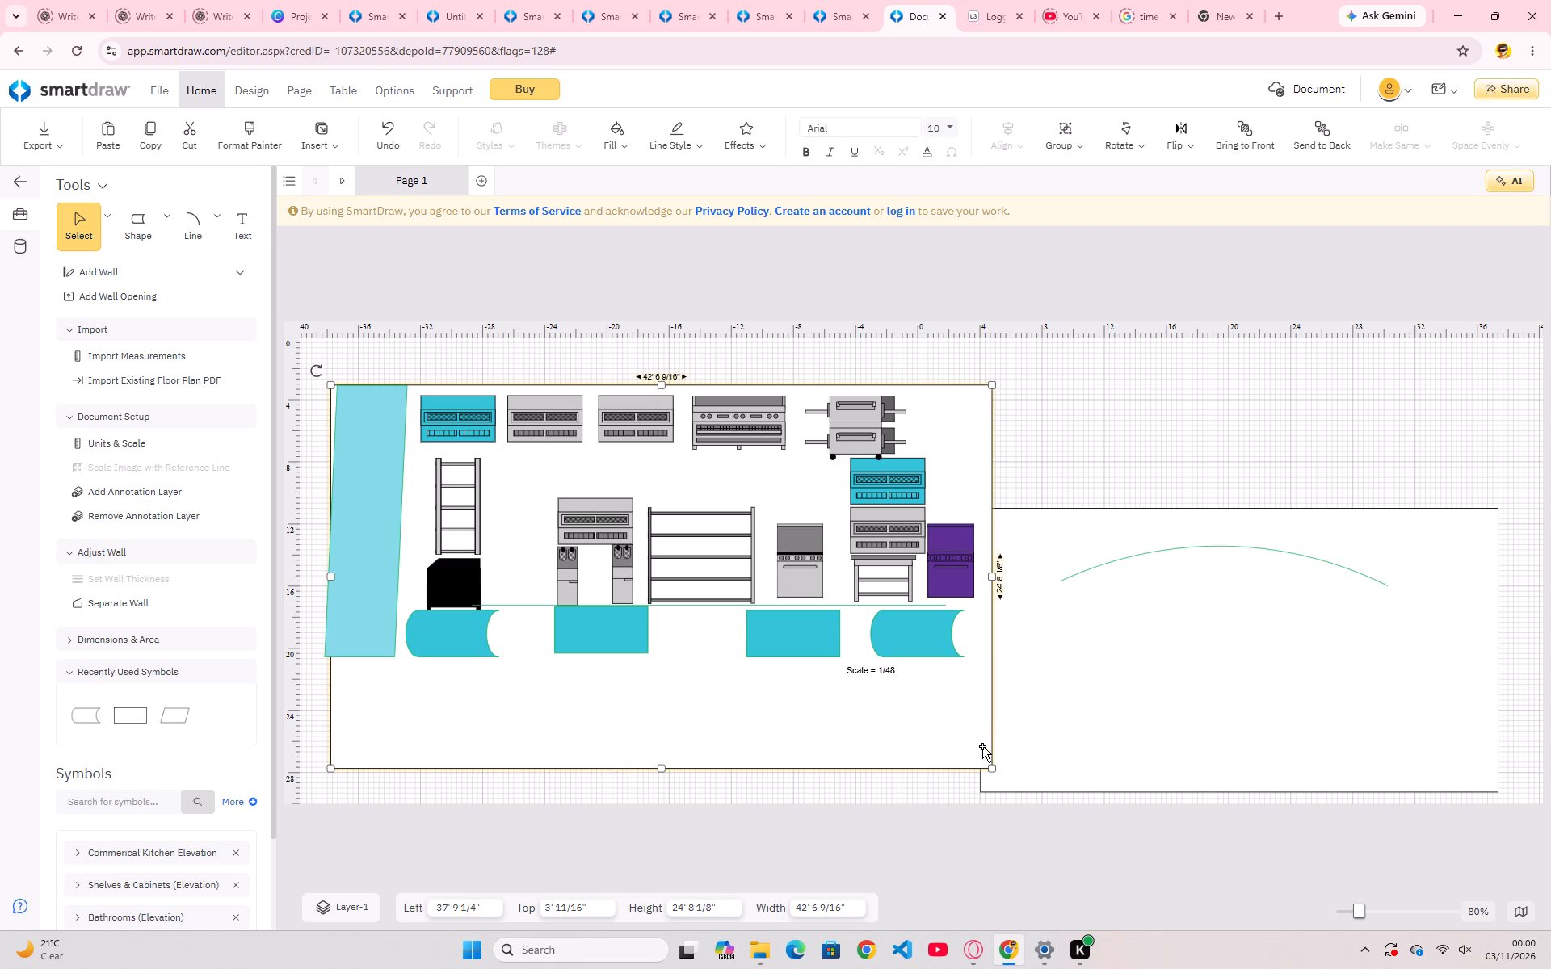
pyautogui.moveTo(991, 767); pyautogui.dragTo(992, 744)
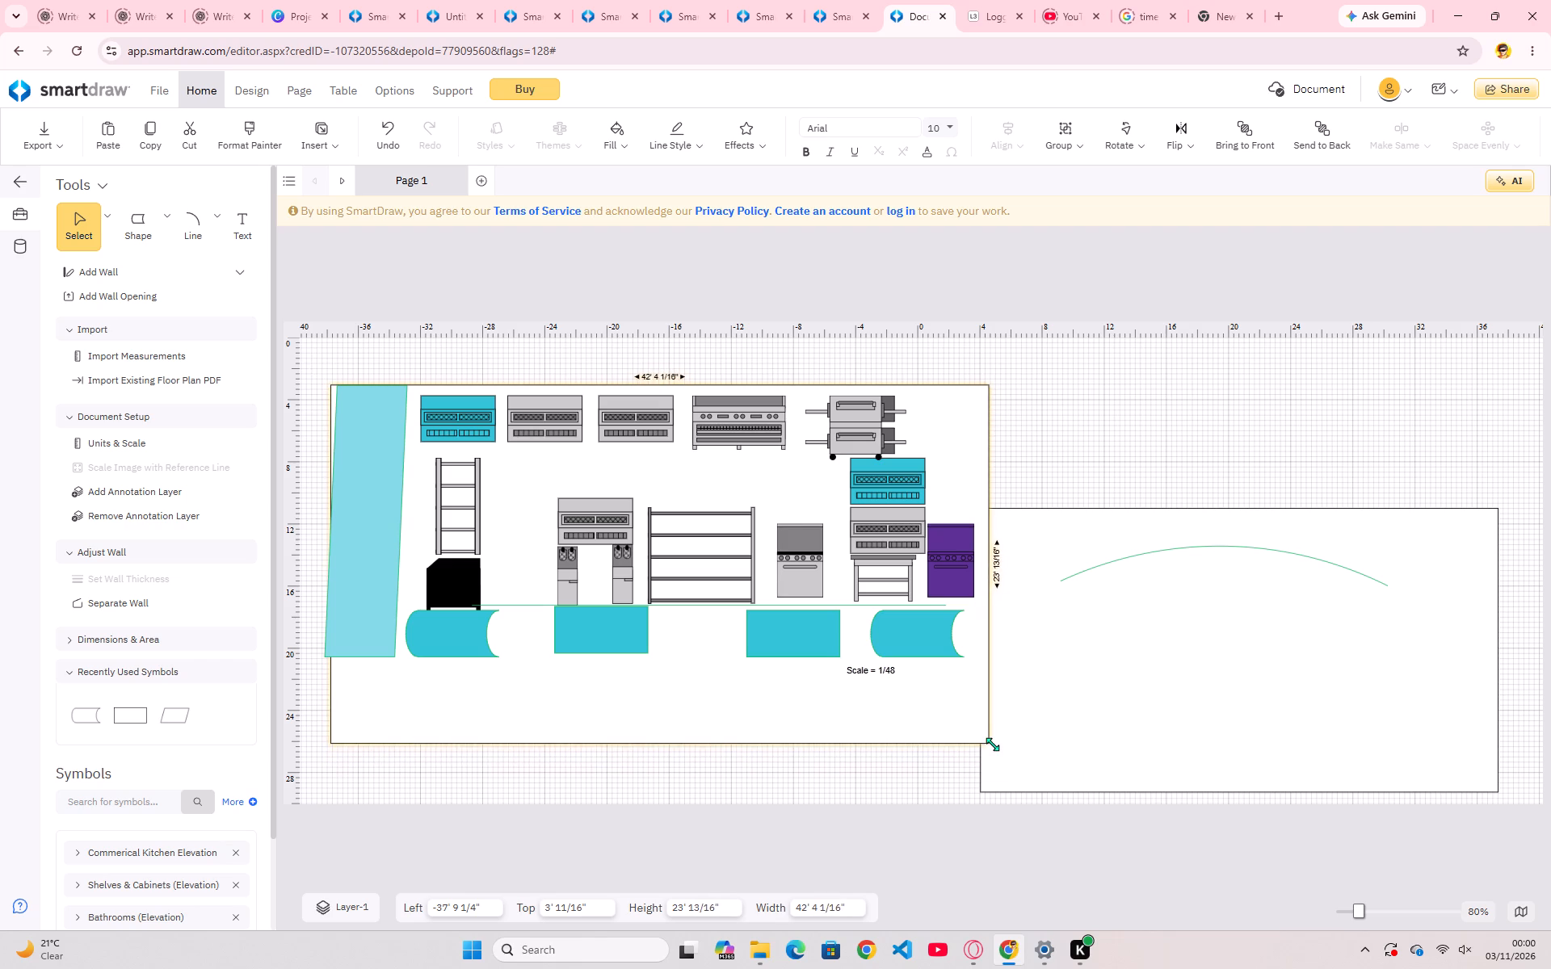
pyautogui.moveTo(992, 744); pyautogui.dragTo(996, 736)
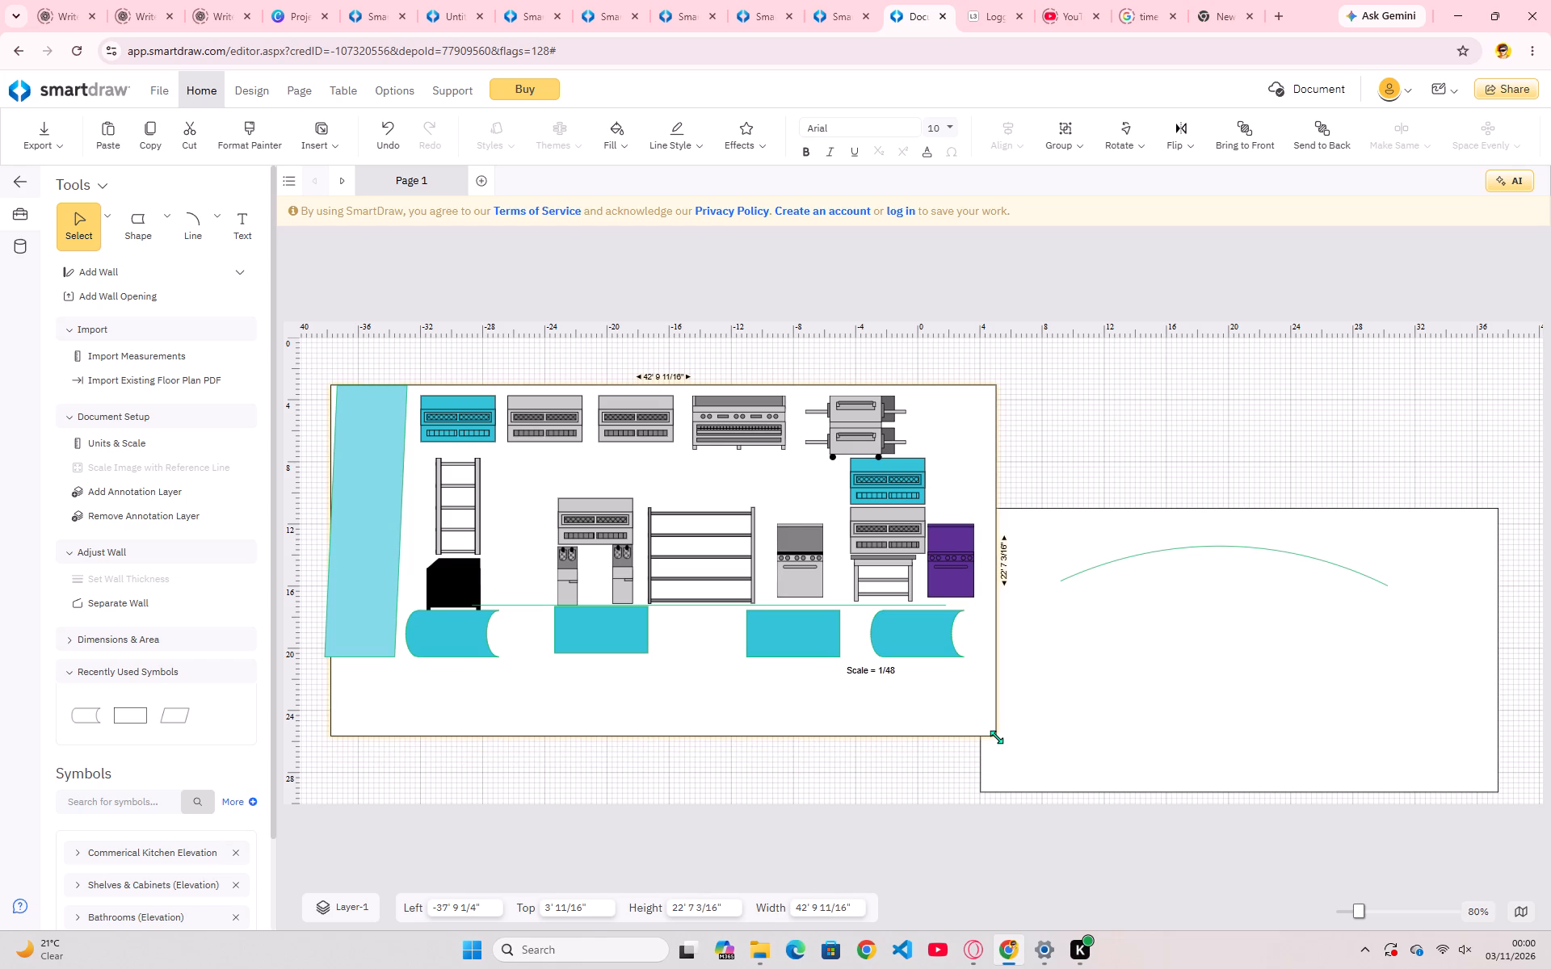
pyautogui.moveTo(333, 737); pyautogui.dragTo(323, 733)
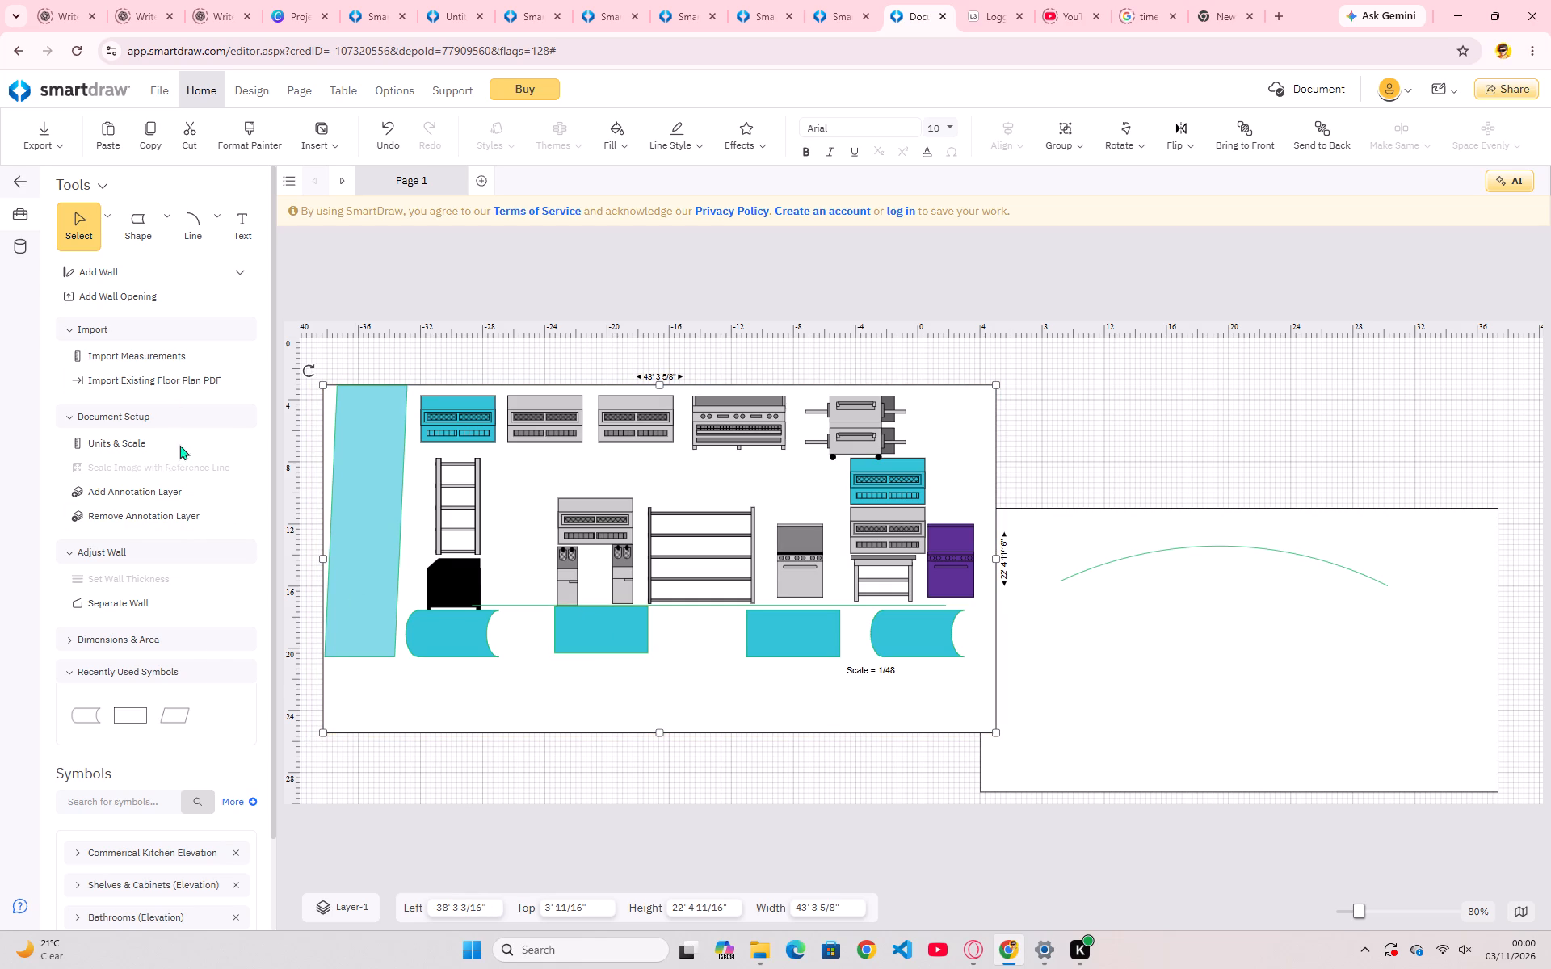
# Add a 6' by 3' blue rectangle in the enlarged frame's lower-left corner, at about -37' 8" left and 22' 9" top.
pyautogui.click(166, 220)
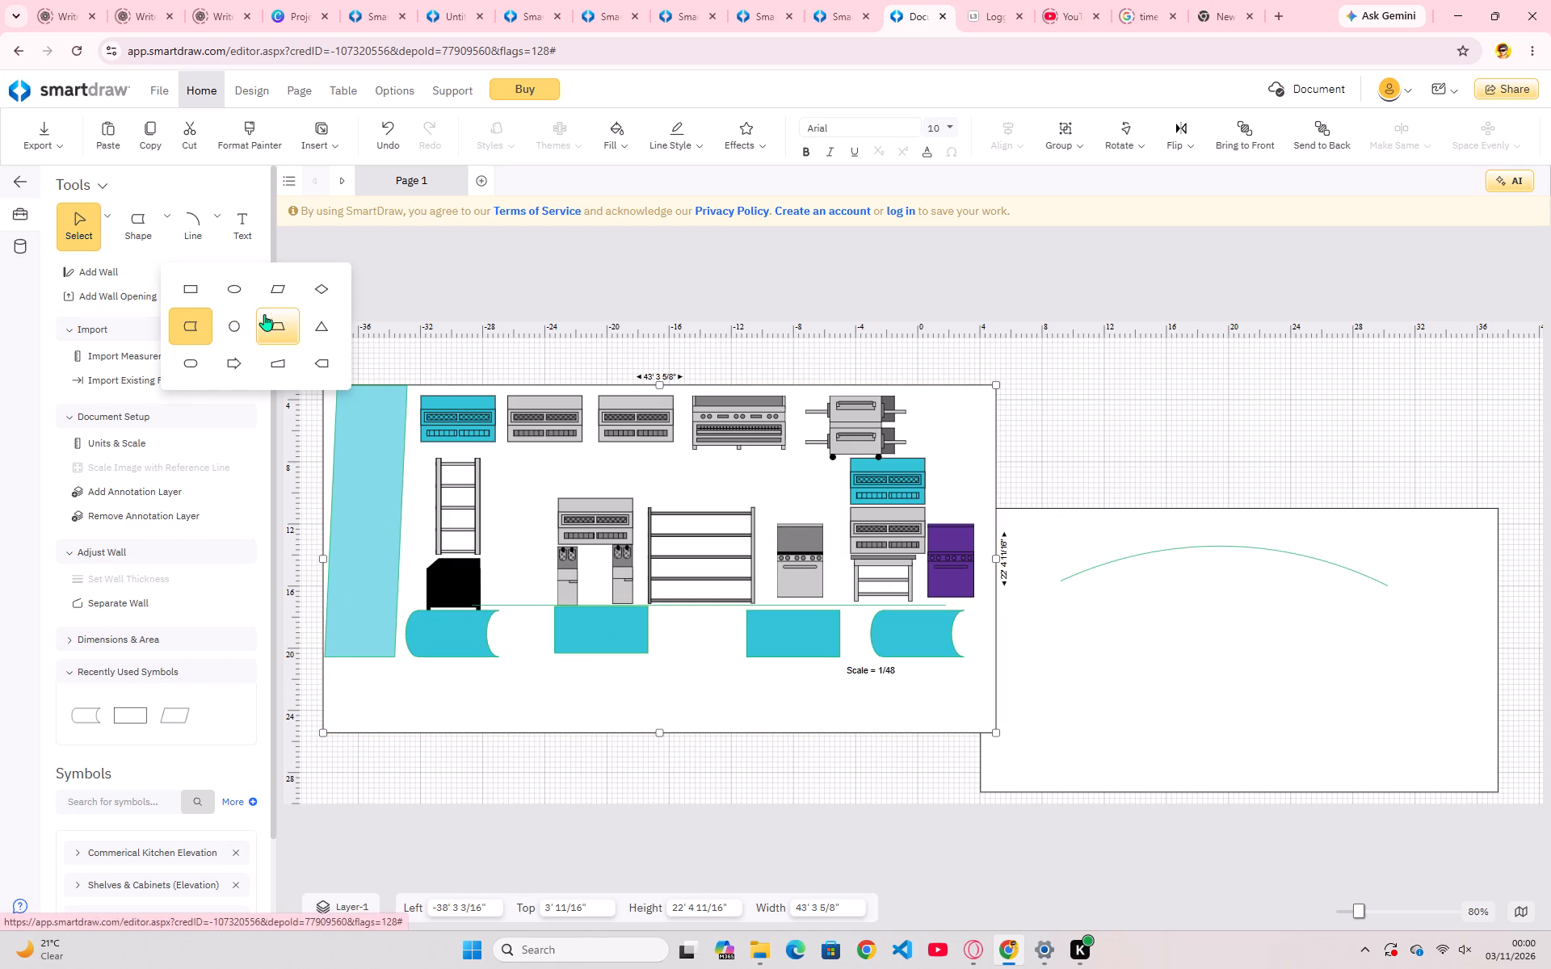
pyautogui.click(206, 297)
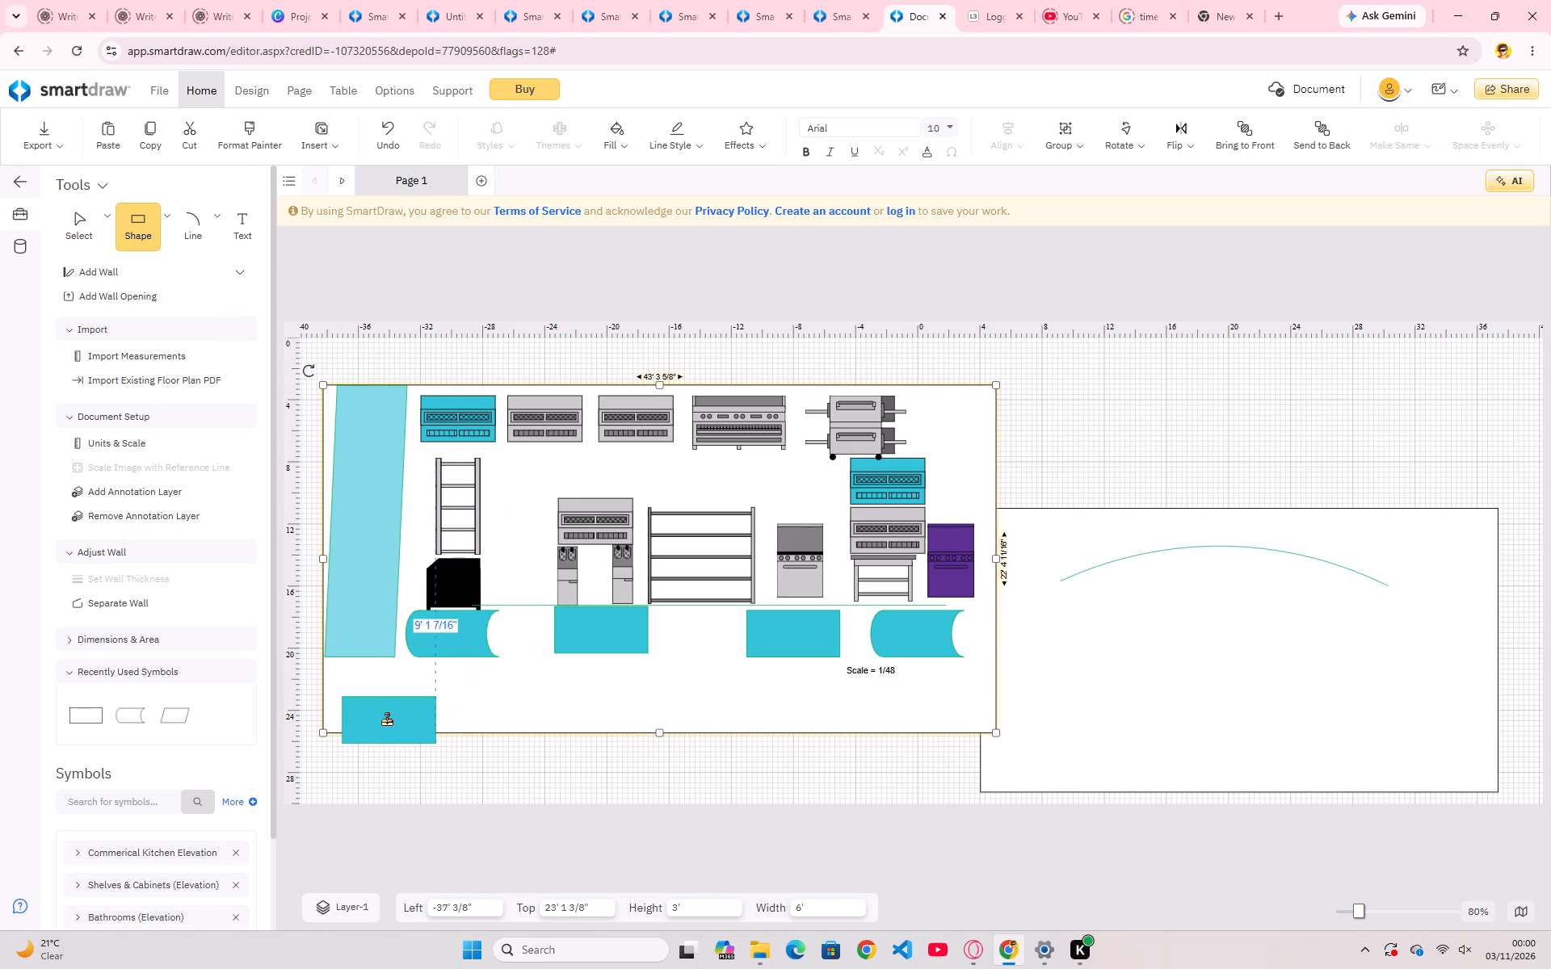
pyautogui.click(380, 715)
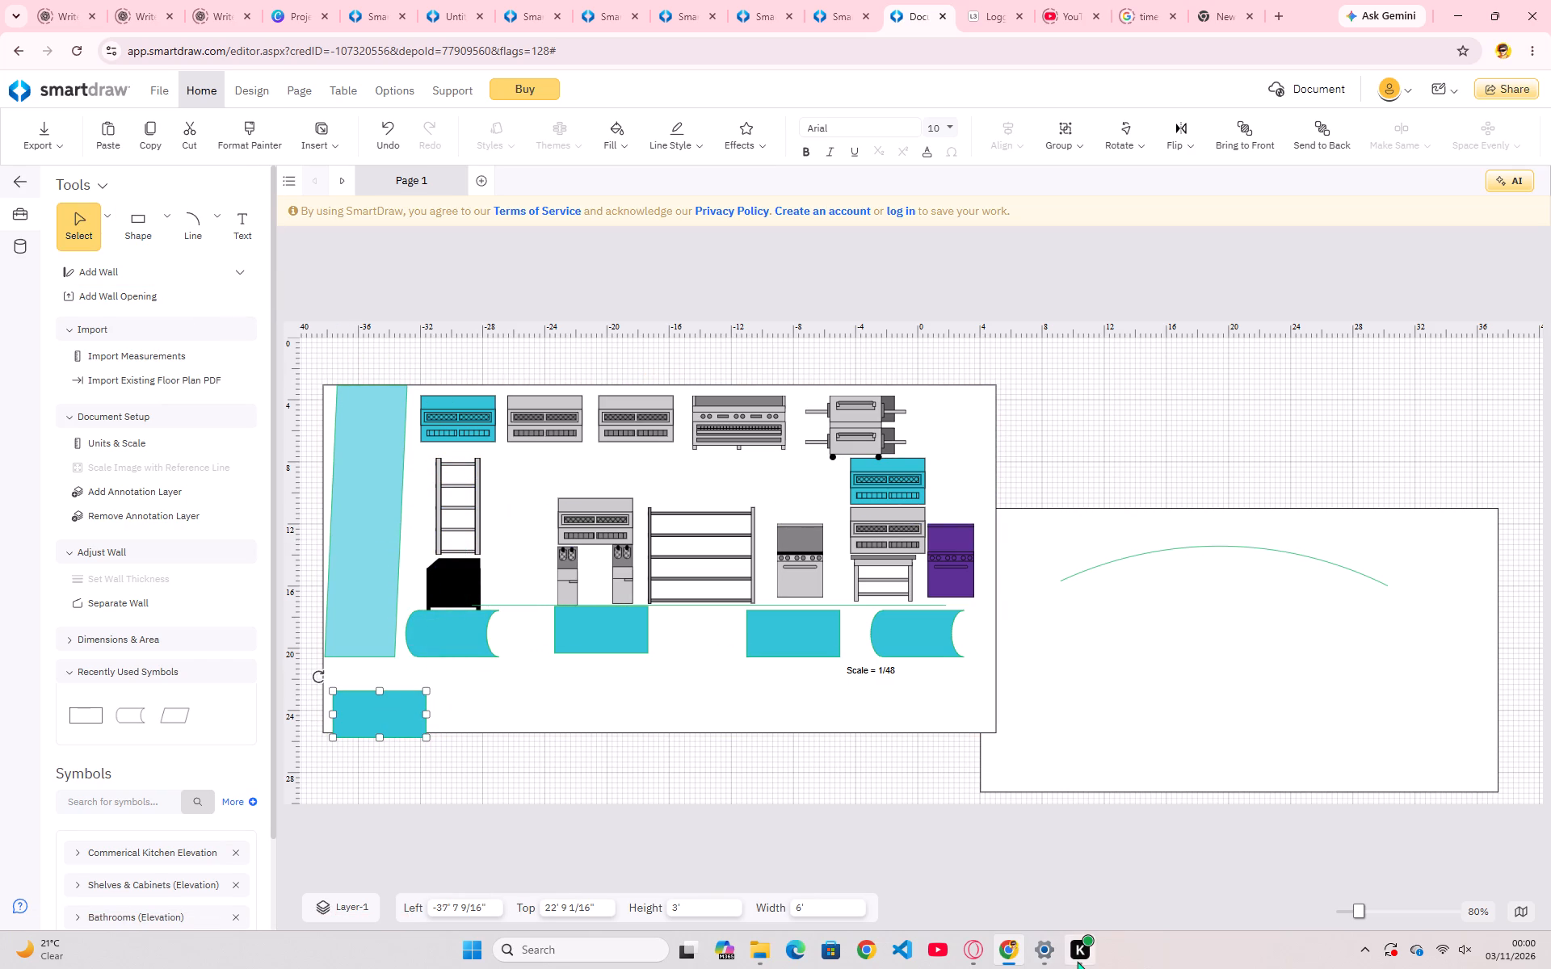